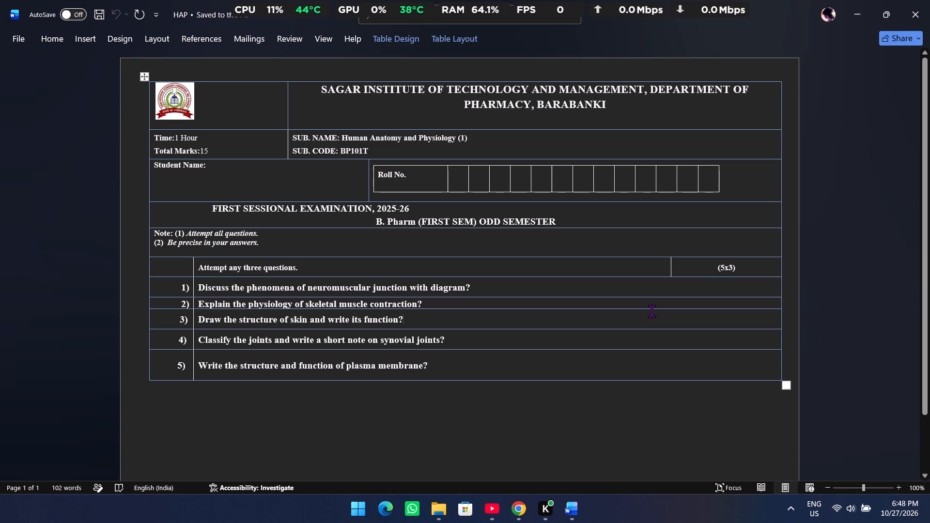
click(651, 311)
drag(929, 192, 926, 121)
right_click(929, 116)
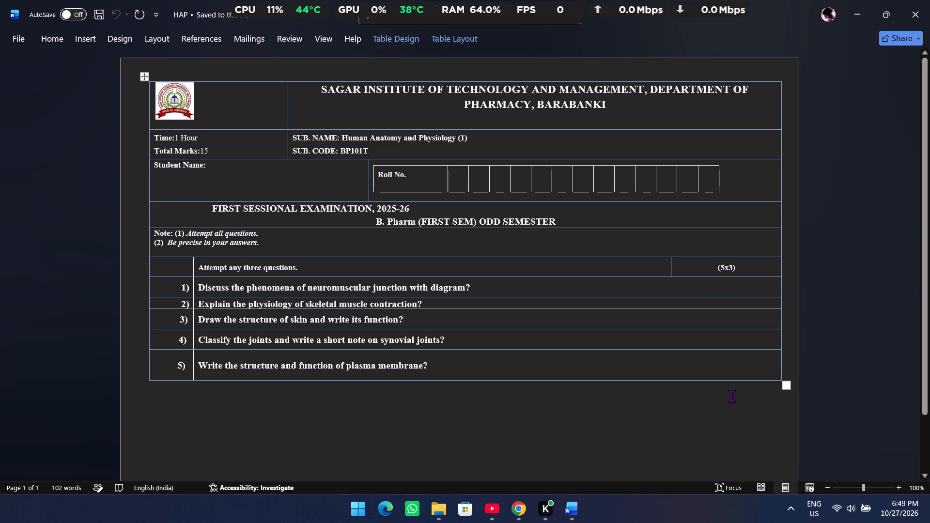
Erase the wording of question 1 about the neuromuscular junction, working backward from its end toward "Discuss the".
click(496, 285)
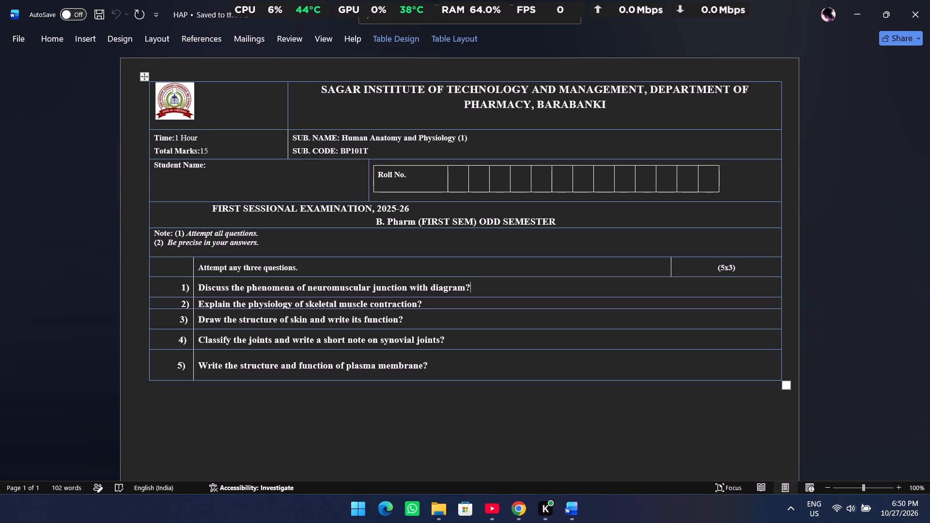
key(BackSpace)
key(BackSpace)
key(BackSpace)
key(BackSpace)
key(BackSpace)
key(BackSpace)
key(BackSpace)
key(BackSpace)
key(BackSpace)
key(BackSpace)
key(BackSpace)
key(BackSpace)
text(00)
key(BackSpace)
key(BackSpace)
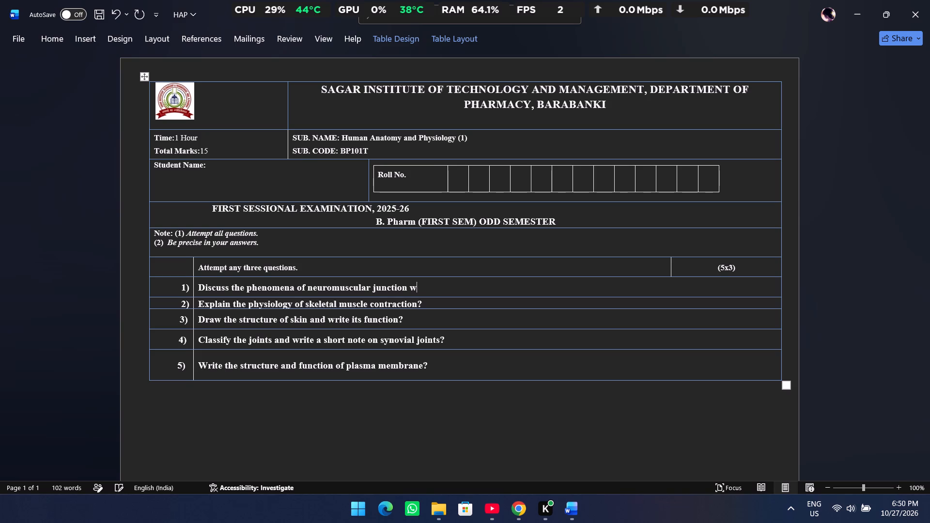
key(BackSpace)
key(BackSpace)
key(BackSpace)
key(BackSpace)
key(BackSpace)
key(BackSpace)
key(BackSpace)
key(BackSpace)
key(BackSpace)
key(BackSpace)
key(BackSpace)
key(BackSpace)
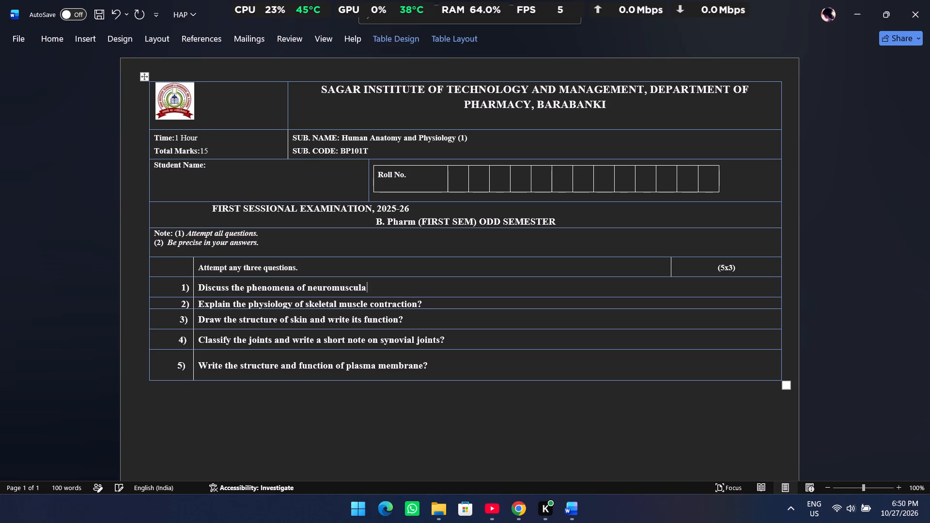
key(BackSpace)
key(BackSpace)
key(BackSpace)
key(BackSpace)
key(BackSpace)
key(BackSpace)
key(BackSpace)
key(BackSpace)
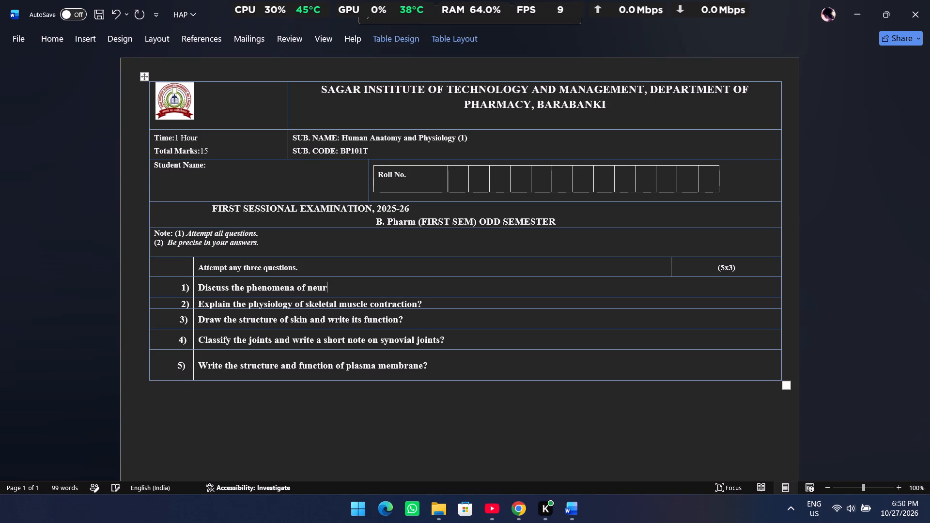
key(BackSpace)
key(BackSpace)
key(BackSpace)
key(BackSpace)
key(BackSpace)
key(BackSpace)
key(BackSpace)
key(BackSpace)
key(BackSpace)
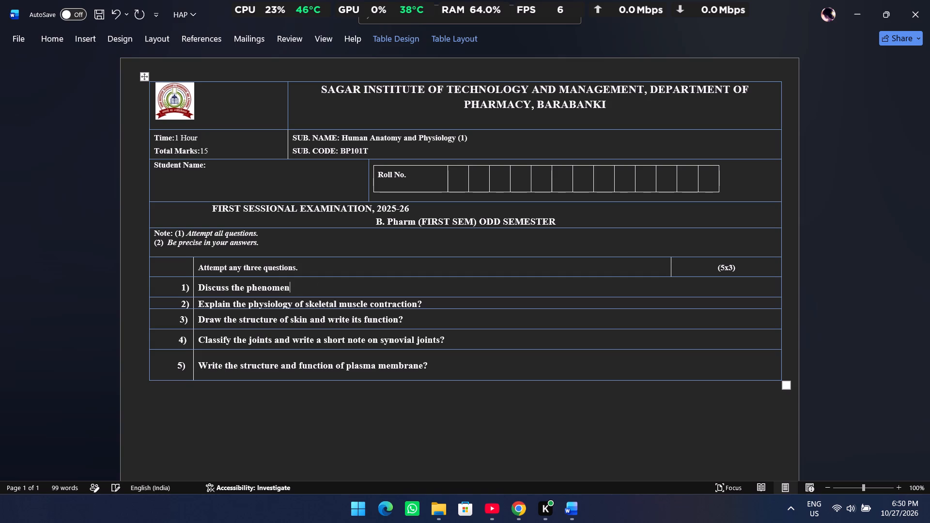
key(BackSpace)
key(BackSpace)
key(BackSpace)
key(BackSpace)
key(BackSpace)
key(BackSpace)
key(BackSpace)
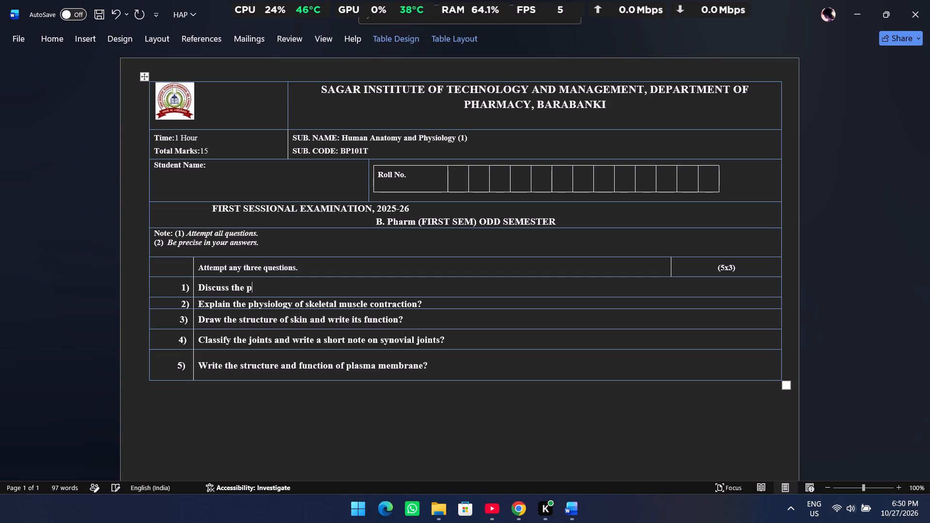
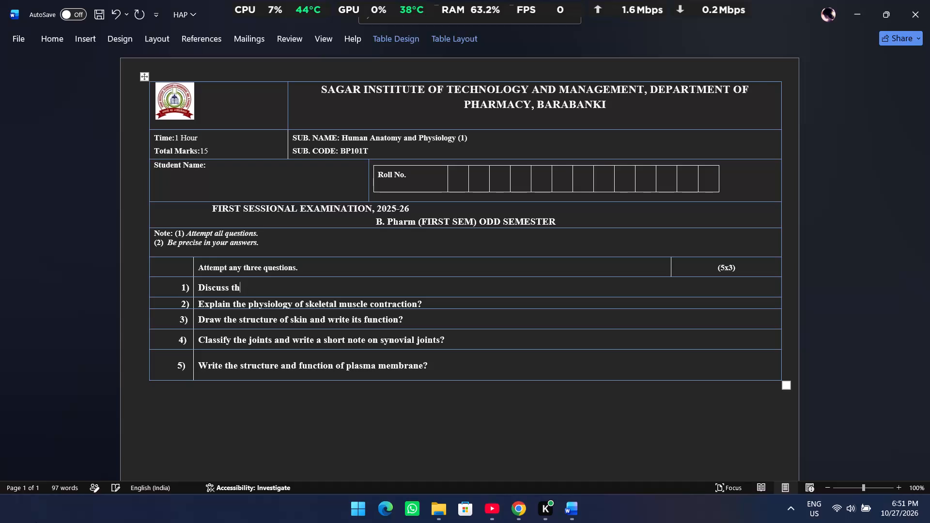
Erase the remaining words "Discuss th" so that question 1's text cell is empty.
key(BackSpace)
key(BackSpace)
key(BackSpace)
key(BackSpace)
key(BackSpace)
key(BackSpace)
key(BackSpace)
key(BackSpace)
key(BackSpace)
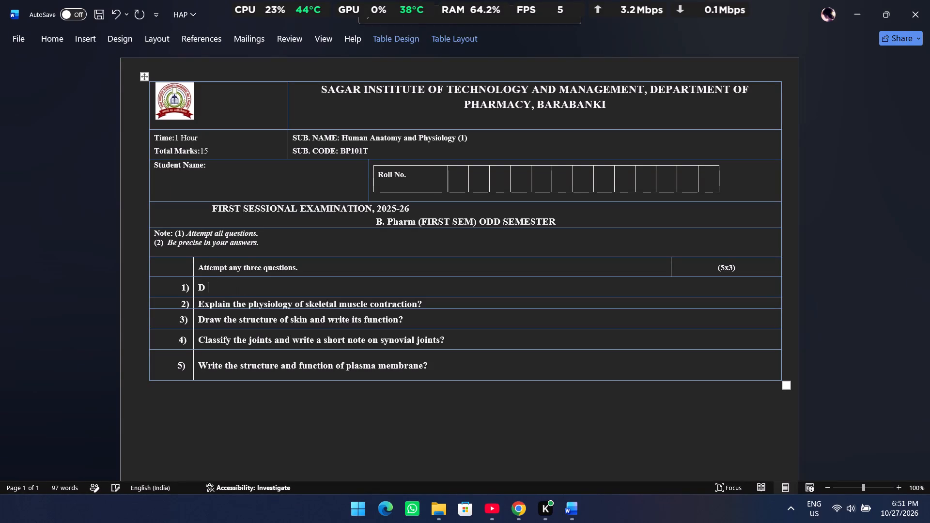
key(BackSpace)
Erase the entire wording of question 2 about the physiology of skeletal muscle contraction, keeping its number.
key(Down)
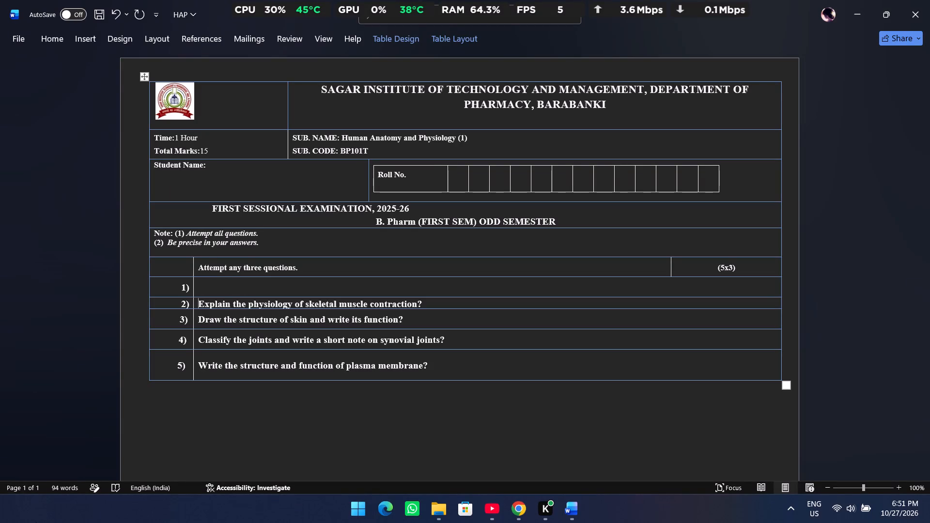
key(Right)
key(Right)
key(Right)
key(Right)
key(Right)
key(Right)
key(Right)
key(Right)
key(Right)
key(Right)
key(Right)
key(Right)
key(Right)
key(Right)
key(Right)
key(Right)
key(Right)
key(Right)
key(Right)
key(Right)
key(Right)
key(Right)
key(Right)
key(Right)
key(Right)
key(Right)
key(Right)
key(Right)
key(Right)
key(Right)
key(Right)
key(Right)
key(Right)
key(Right)
key(Right)
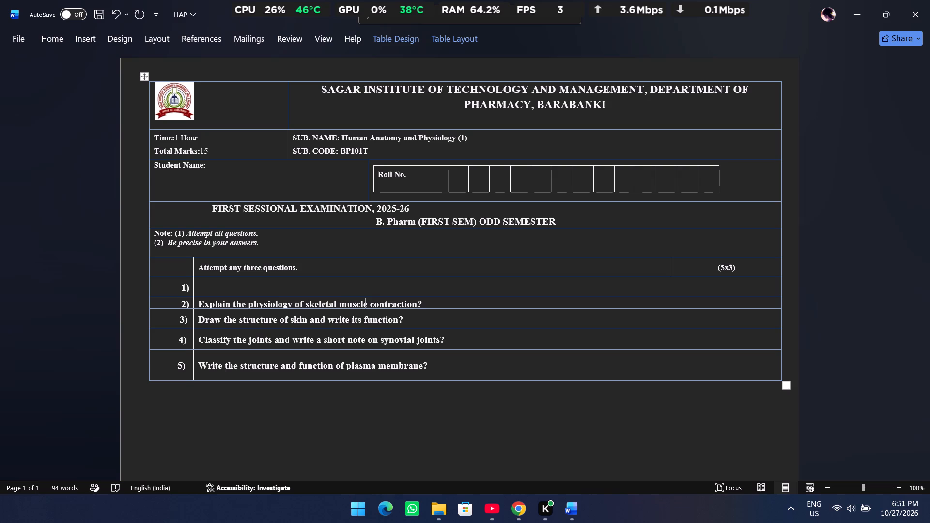
key(Right)
key(Right)
key(Right)
key(Right)
key(Right)
key(Right)
key(Right)
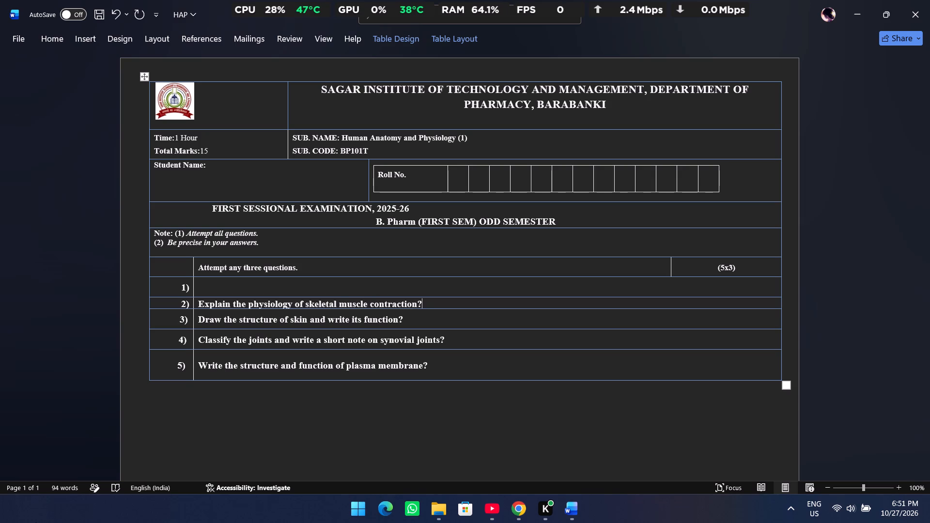
key(BackSpace)
key(BackSpace)
key(BackSpace)
key(BackSpace)
key(BackSpace)
key(BackSpace)
key(BackSpace)
key(BackSpace)
key(BackSpace)
key(BackSpace)
key(BackSpace)
key(BackSpace)
key(BackSpace)
key(BackSpace)
key(BackSpace)
key(BackSpace)
key(BackSpace)
key(BackSpace)
key(BackSpace)
key(BackSpace)
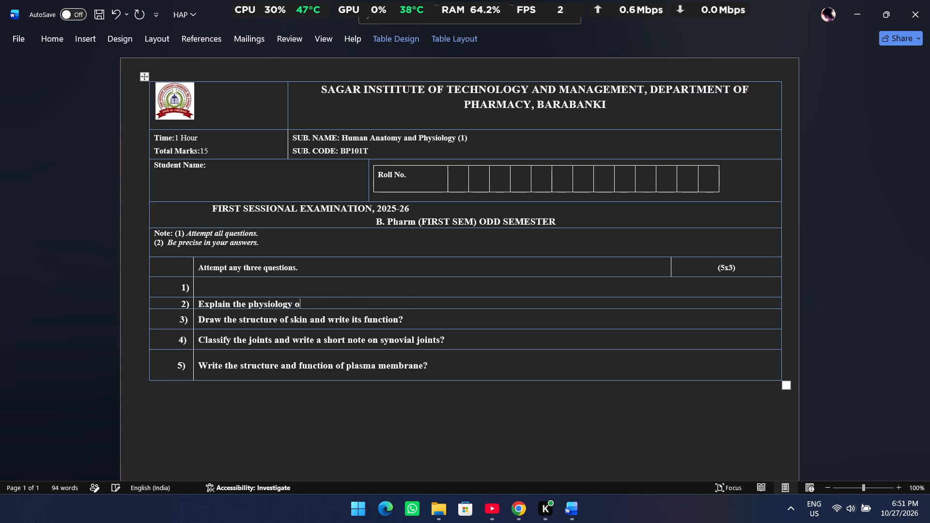
key(BackSpace)
key(BackSpace)
key(BackSpace)
key(BackSpace)
key(BackSpace)
key(BackSpace)
key(BackSpace)
key(BackSpace)
key(BackSpace)
key(BackSpace)
key(BackSpace)
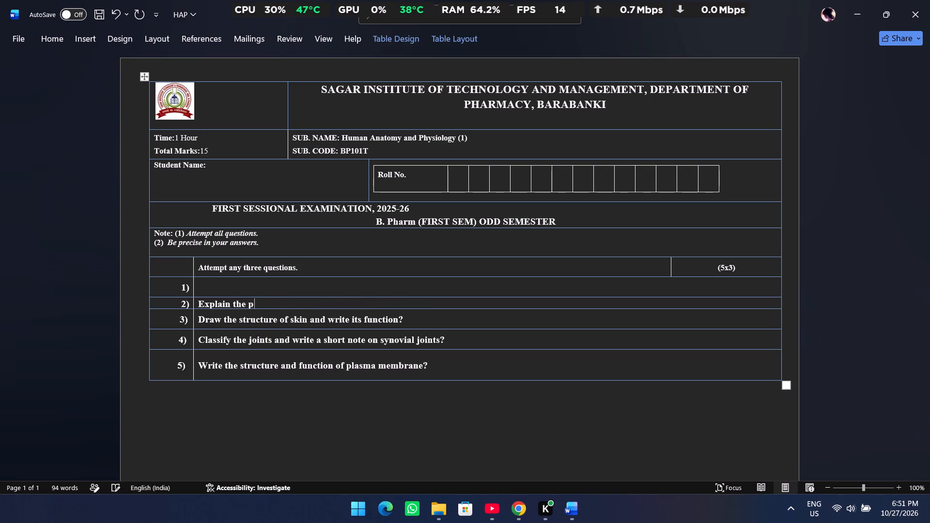
key(BackSpace)
key(BackSpace)
key(BackSpace)
key(BackSpace)
key(BackSpace)
key(BackSpace)
key(BackSpace)
key(BackSpace)
key(BackSpace)
key(BackSpace)
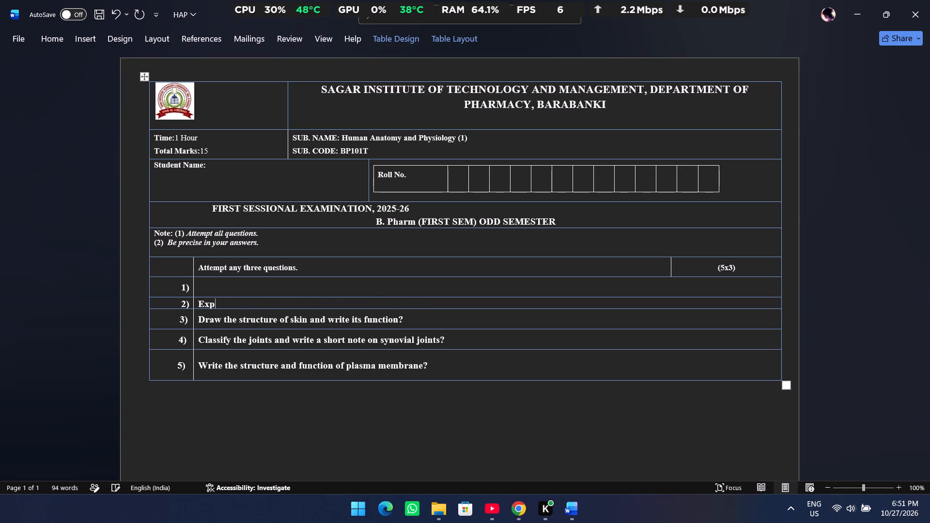
key(BackSpace)
key(BackSpace)
key(BackSpace)
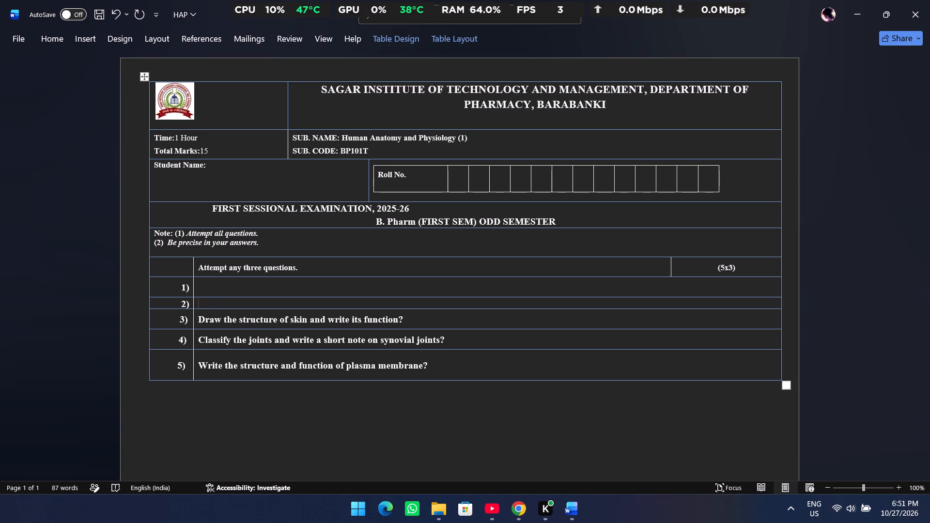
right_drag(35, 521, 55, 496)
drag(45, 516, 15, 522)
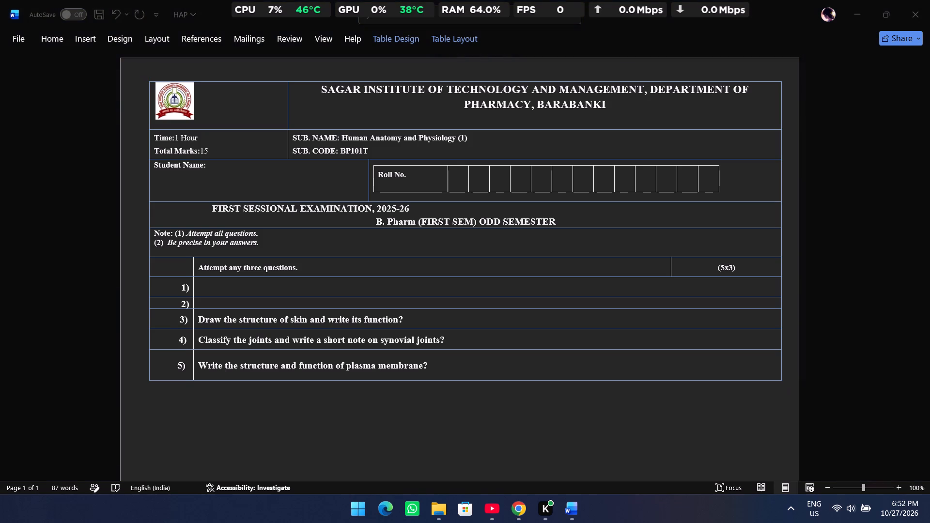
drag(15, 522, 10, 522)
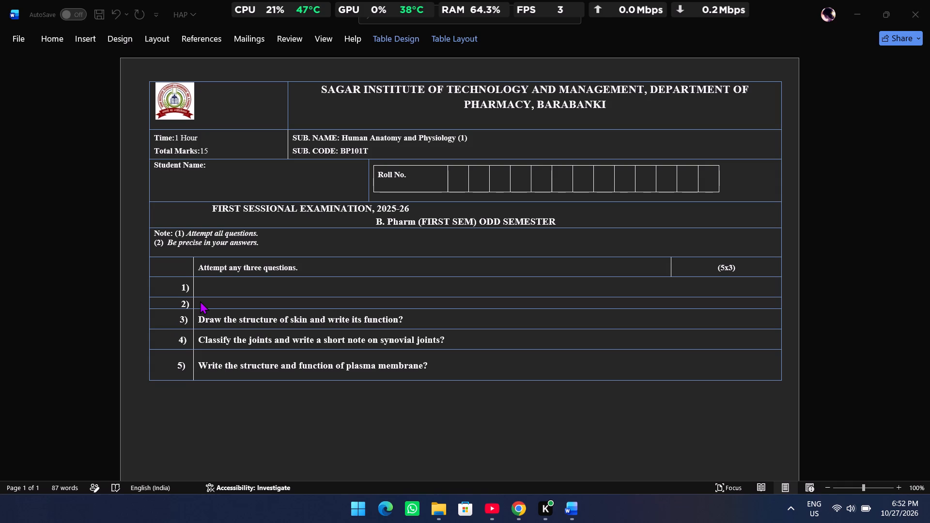
Erase the entire wording of question 3 about the structure of skin and its function, keeping its number.
click(410, 314)
click(408, 321)
key(BackSpace)
key(BackSpace)
key(BackSpace)
key(BackSpace)
key(BackSpace)
key(BackSpace)
key(BackSpace)
key(BackSpace)
key(BackSpace)
key(BackSpace)
key(BackSpace)
key(BackSpace)
key(BackSpace)
key(BackSpace)
key(BackSpace)
key(BackSpace)
key(BackSpace)
key(BackSpace)
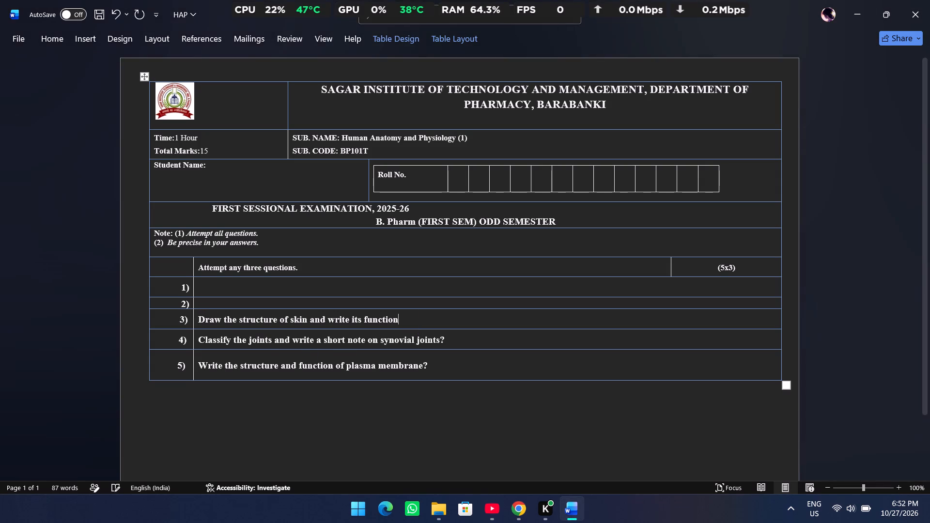
key(BackSpace)
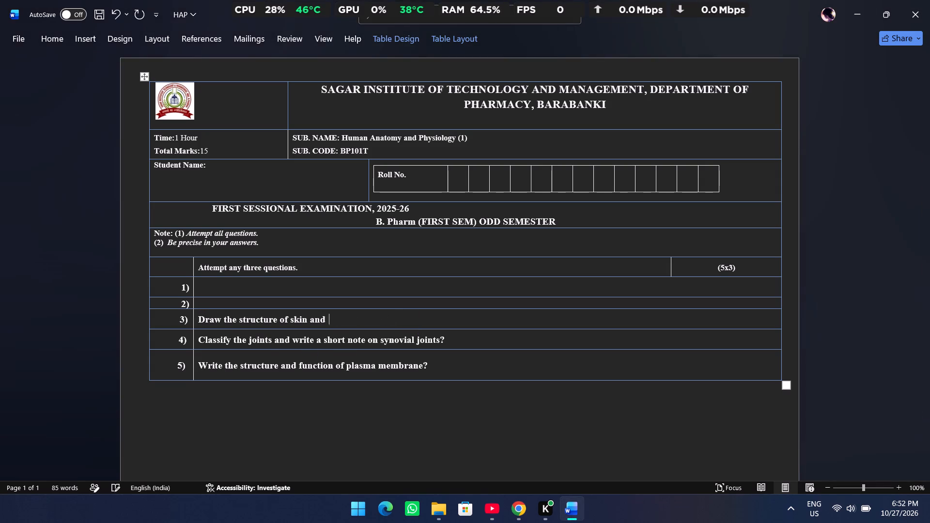
key(BackSpace)
key(BackSpace)
key(BackSpace)
key(BackSpace)
key(BackSpace)
key(BackSpace)
key(BackSpace)
key(BackSpace)
key(BackSpace)
key(BackSpace)
key(BackSpace)
key(BackSpace)
key(BackSpace)
key(BackSpace)
key(BackSpace)
key(BackSpace)
key(BackSpace)
key(BackSpace)
key(BackSpace)
key(BackSpace)
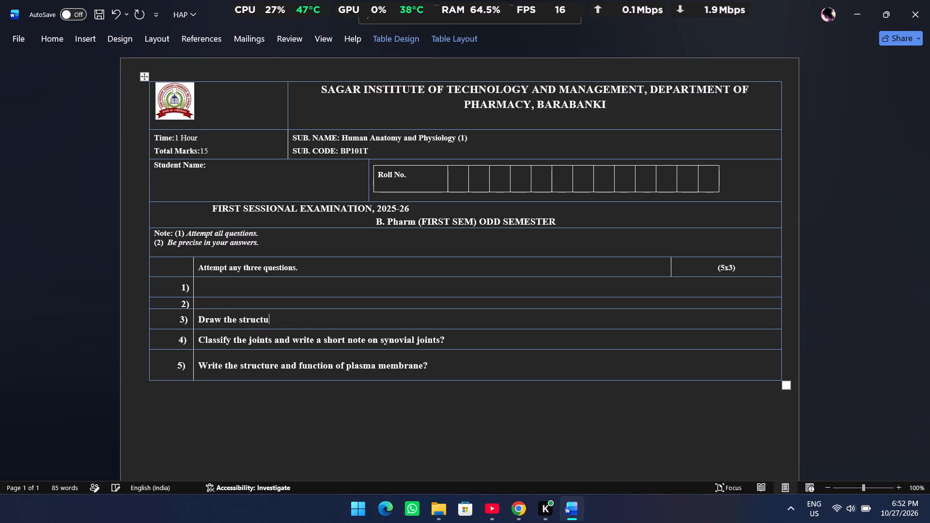
key(BackSpace)
key(BackSpace)
key(BackSpace)
key(BackSpace)
key(BackSpace)
key(BackSpace)
key(BackSpace)
key(BackSpace)
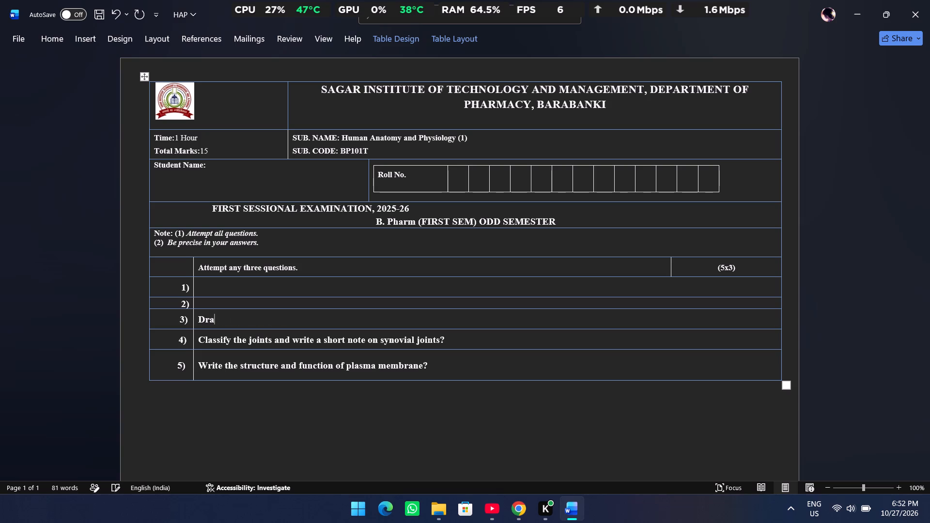
key(BackSpace)
key(BackSpace)
key(BackSpace)
Erase the entire wording of question 4 about classifying joints and synovial joints, keeping its number.
key(Down)
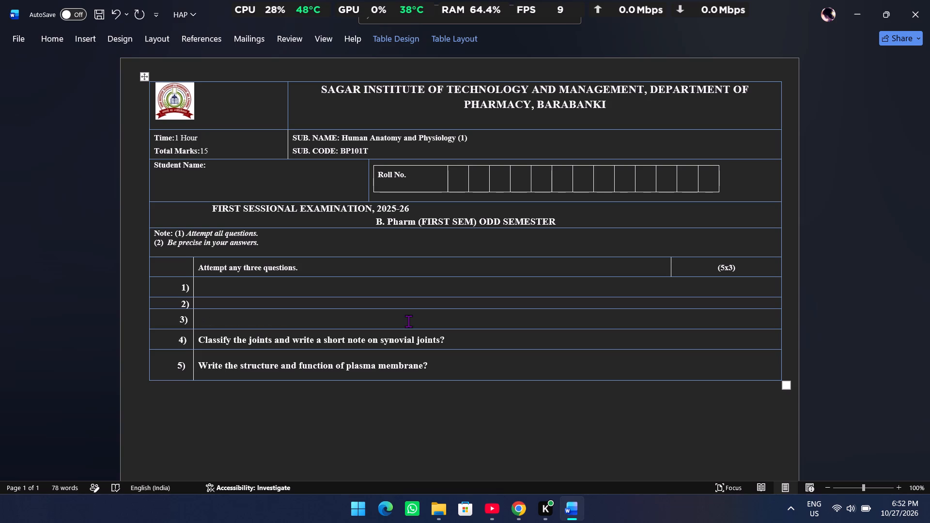
key(ctrl+shift+Right)
key(ctrl+shift+Right)
key(ctrl+shift+Right)
key(ctrl+shift+Right)
key(ctrl+shift+Right)
key(ctrl+shift+Right)
key(ctrl+shift+Right)
key(ctrl+shift+Right)
key(ctrl+shift+Right)
key(ctrl+shift+Right)
key(ctrl+shift+Right)
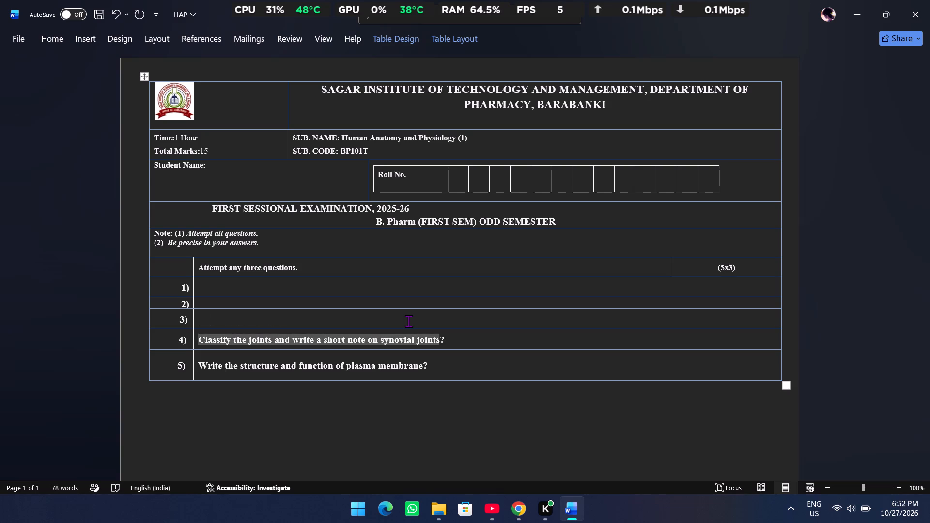
key(ctrl+shift+Right)
key(BackSpace)
Erase the entire wording of question 5 about the structure and function of plasma membrane, keeping its number.
key(Down)
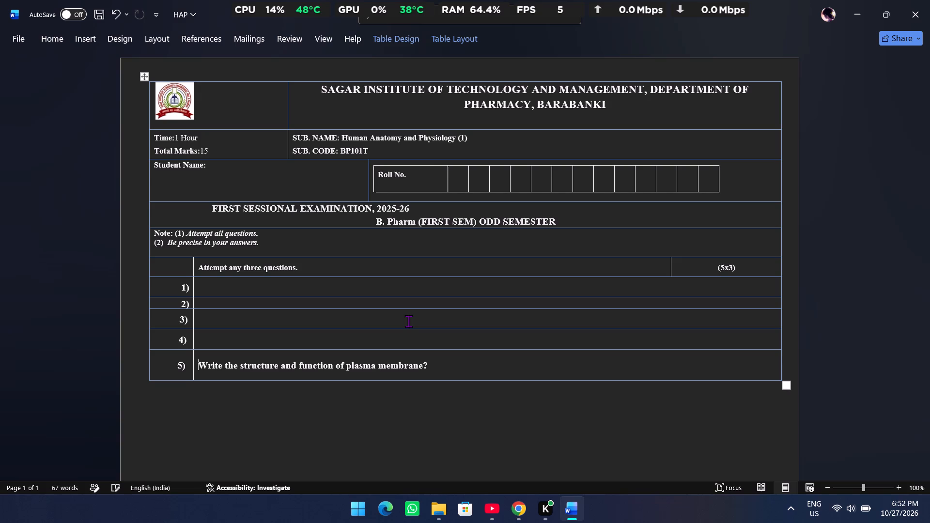
key(ctrl+shift+Right)
key(ctrl+shift+Right)
key(ctrl+shift+Right)
key(ctrl+shift+Right)
key(ctrl+shift+Right)
key(ctrl+shift+Right)
key(ctrl+shift+Right)
key(ctrl+shift+Right)
key(ctrl+shift+Right)
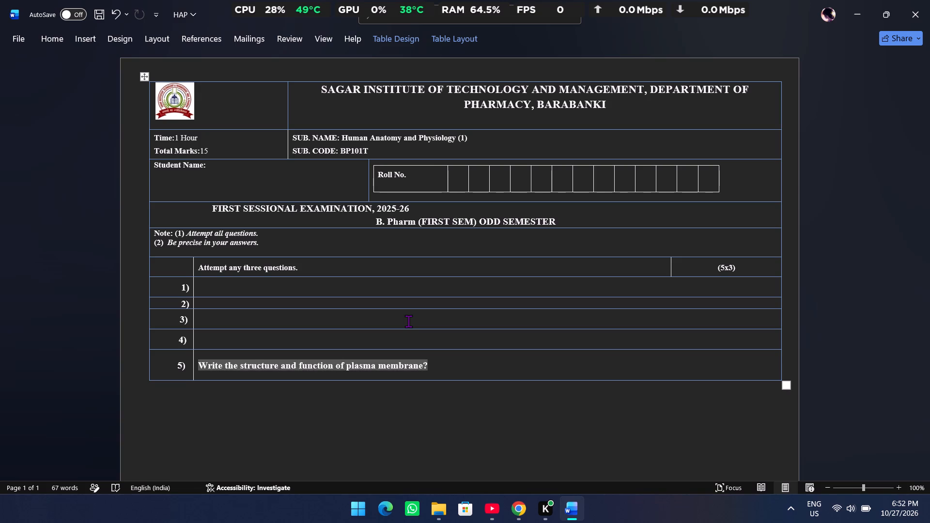
key(BackSpace)
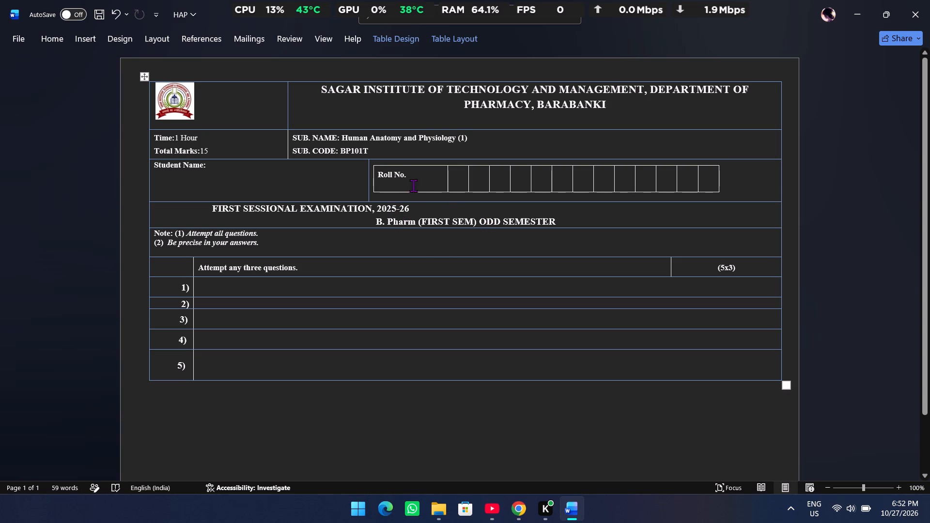
Change the subject code in the paper's header to BP104T.
click(381, 146)
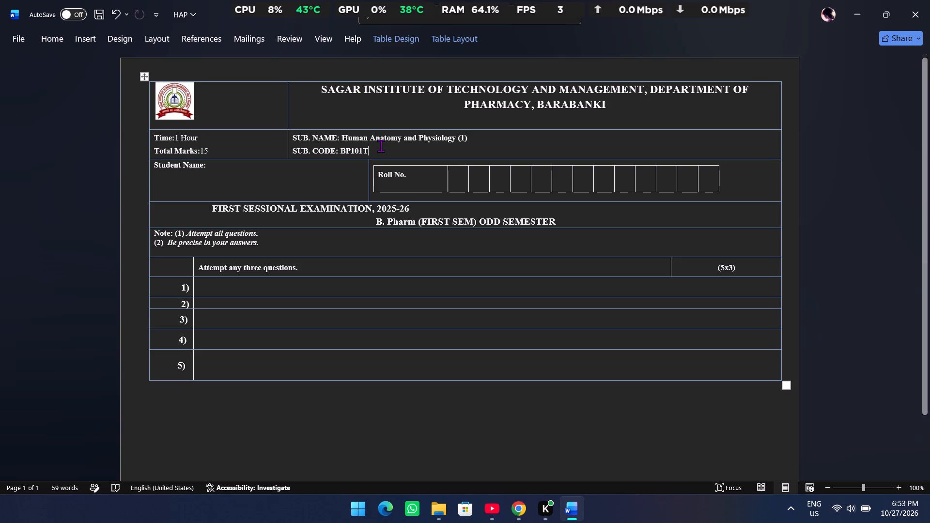
key(Left)
key(BackSpace)
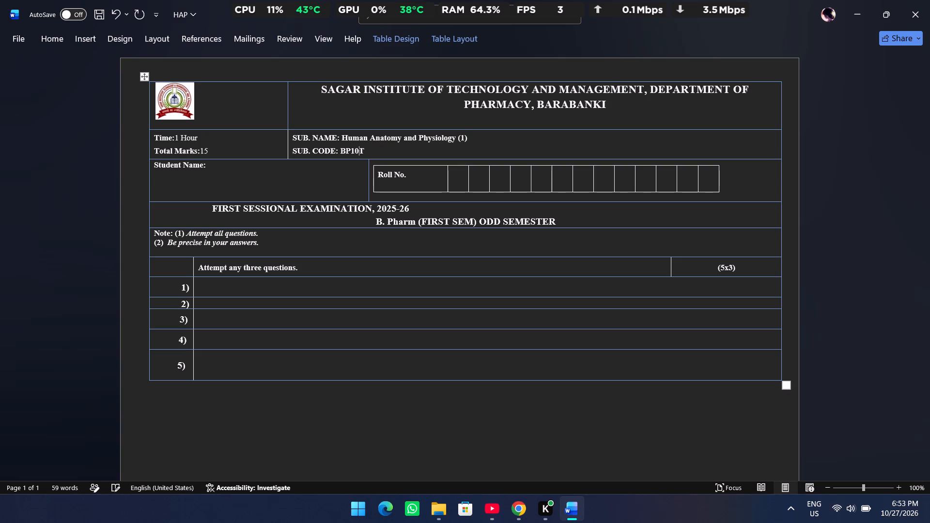
key(4)
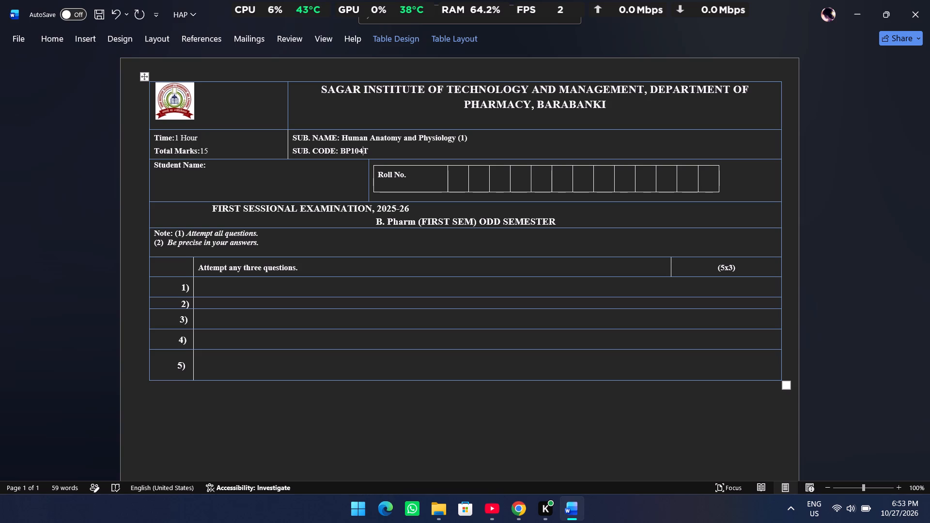
Insert "and Patholophysiology" after "Human Anatomy and Physiology" in the subject name, ahead of the "(1)".
click(458, 136)
key(space)
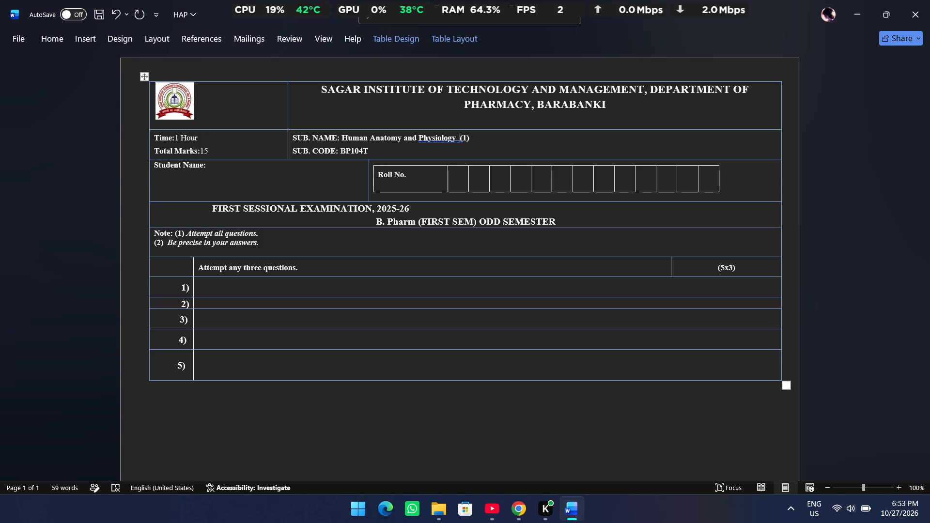
text(and)
key(space)
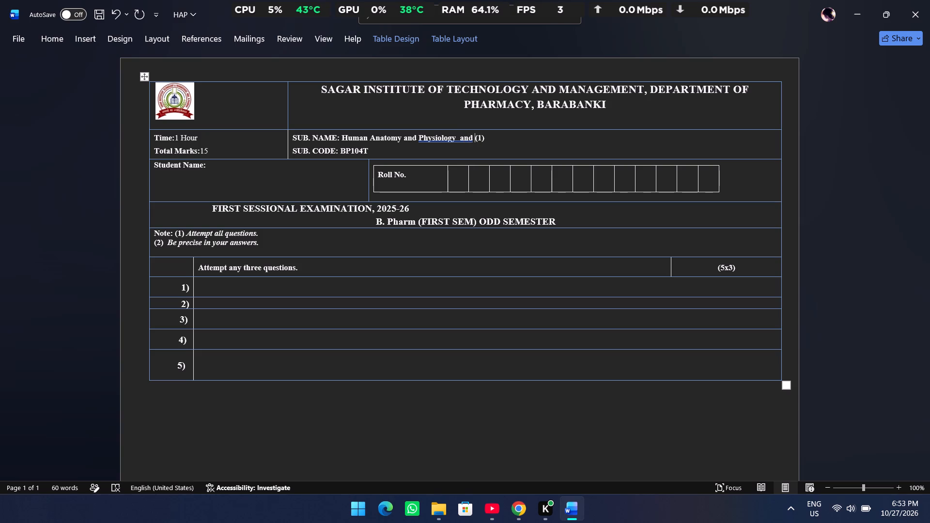
text(path)
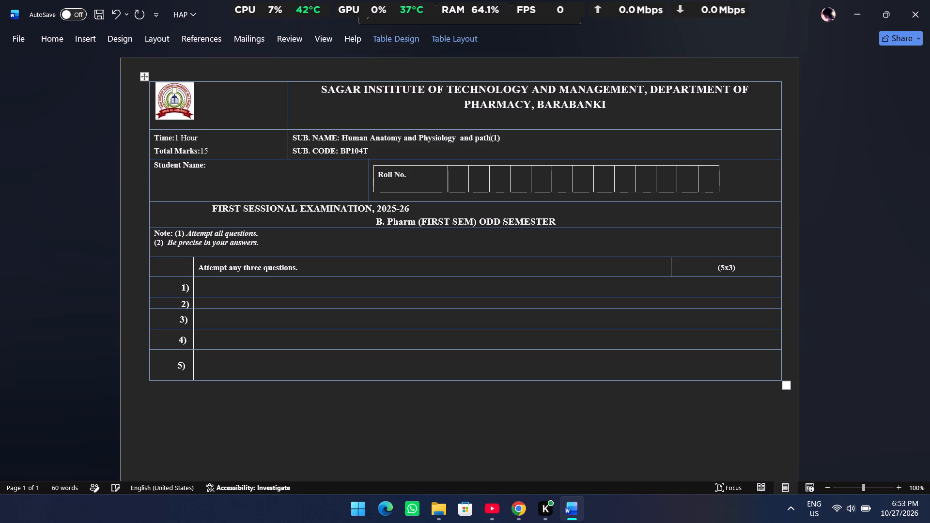
key(BackSpace)
key(BackSpace)
key(BackSpace)
key(BackSpace)
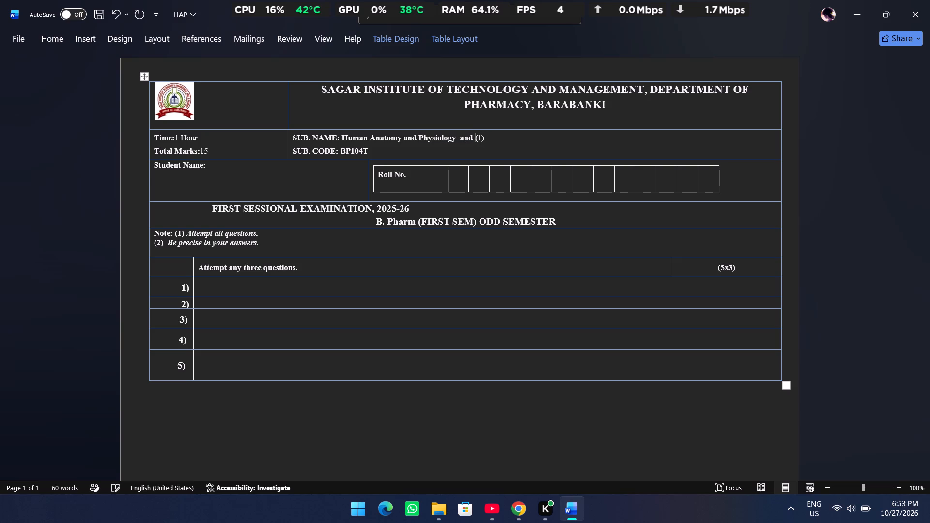
text(Patholo)
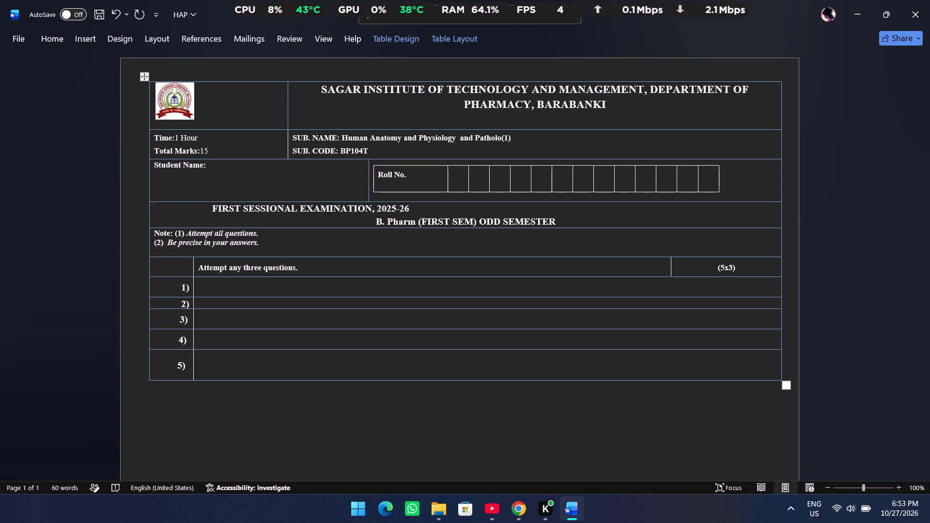
text(phy)
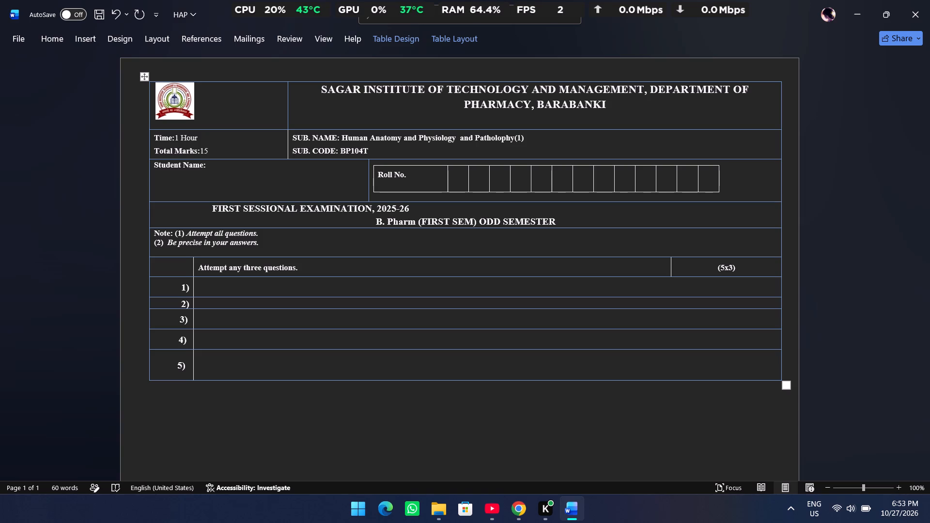
text(siology)
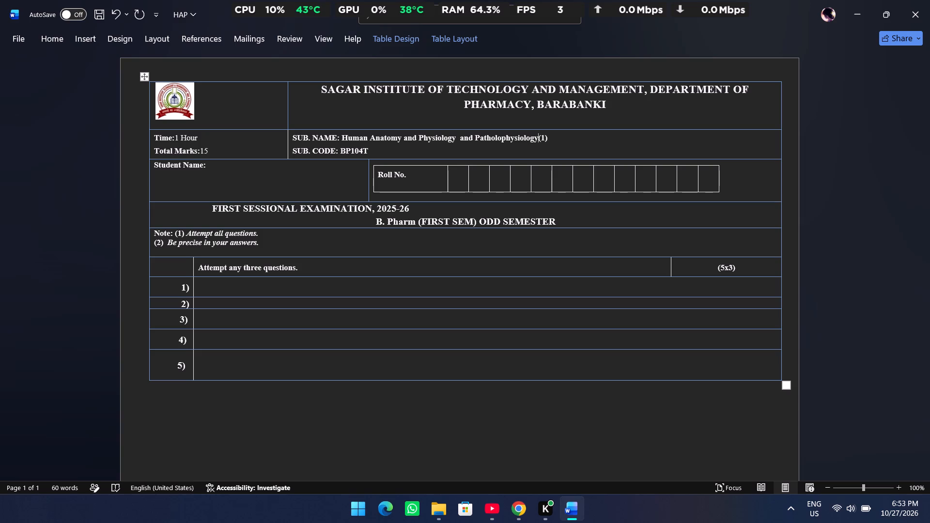
Remove the bracketed "(1)" from the end of the subject name, leaving a trailing space.
key(Right)
key(Right)
key(Right)
key(BackSpace)
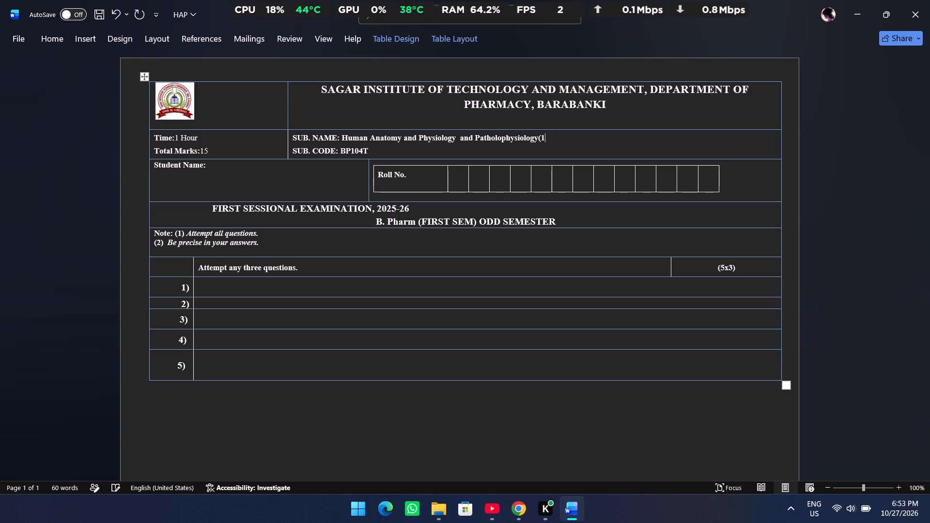
key(BackSpace)
key(BackSpace)
key(space)
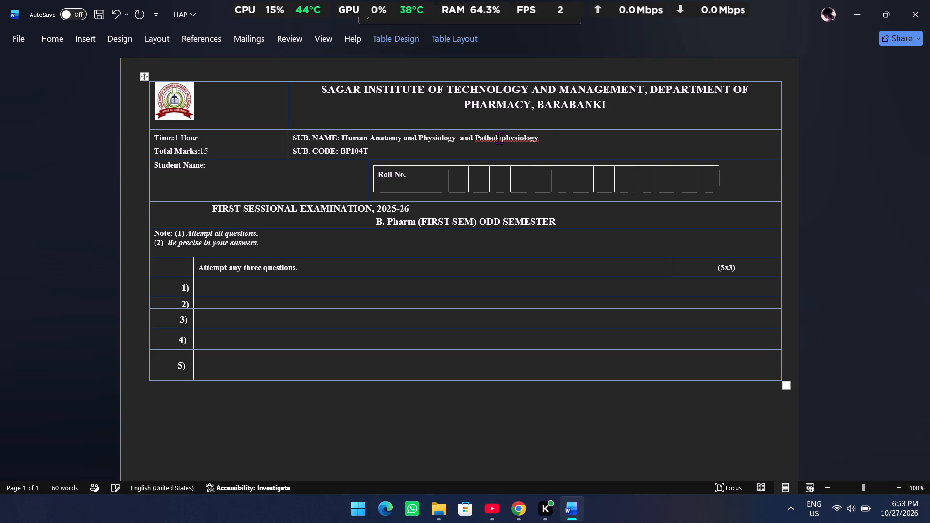
key(shift+underscore)
key(BackSpace)
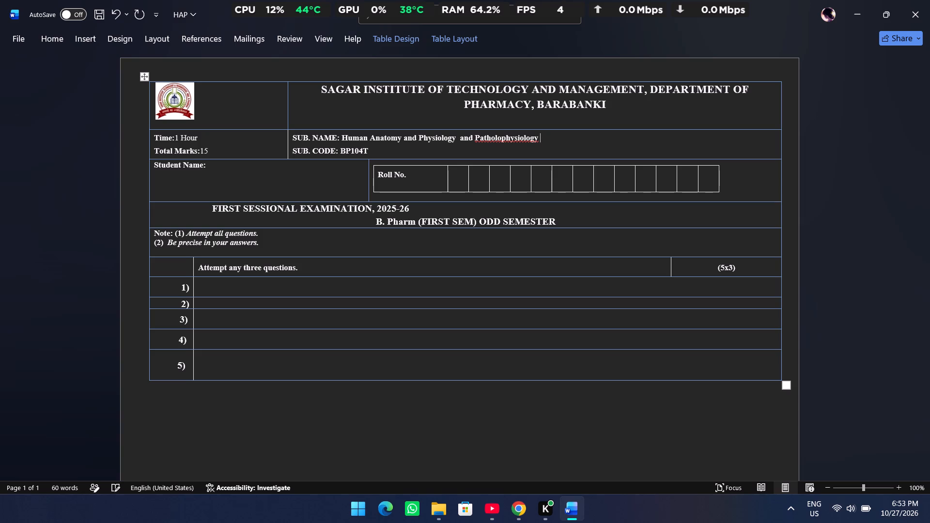
Correct the misspelled last word of the subject name to the suggested "Pathophysiology".
right_click(492, 138)
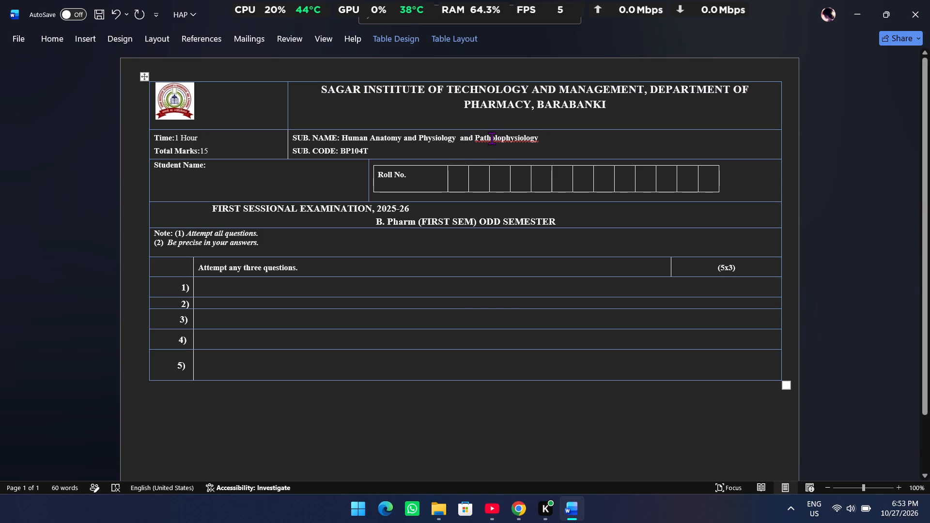
click(491, 152)
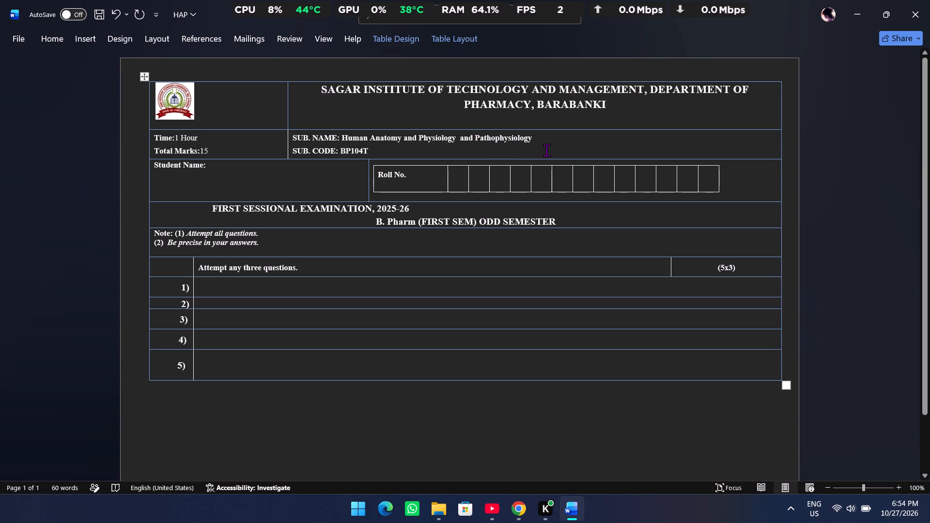
Append the part number "- I" to the subject name, with a space on each side of the dash.
key(minus)
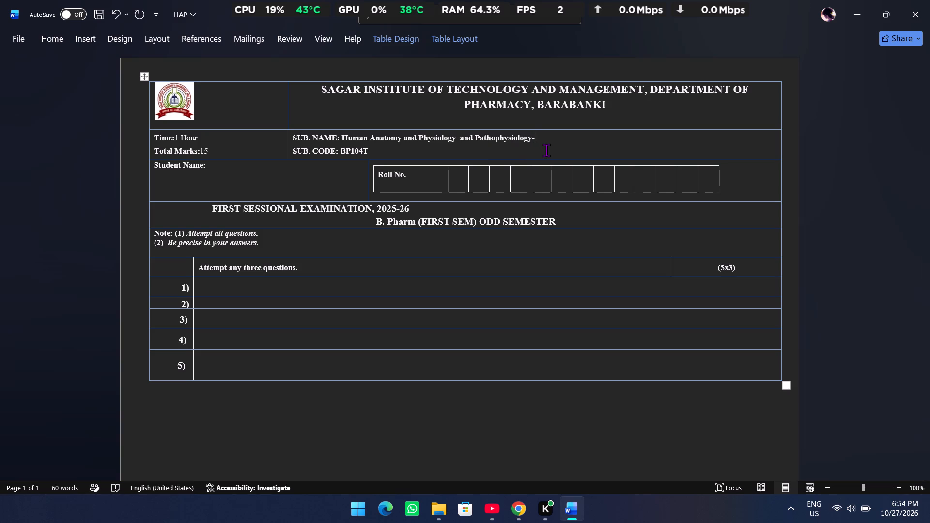
key(shift+i)
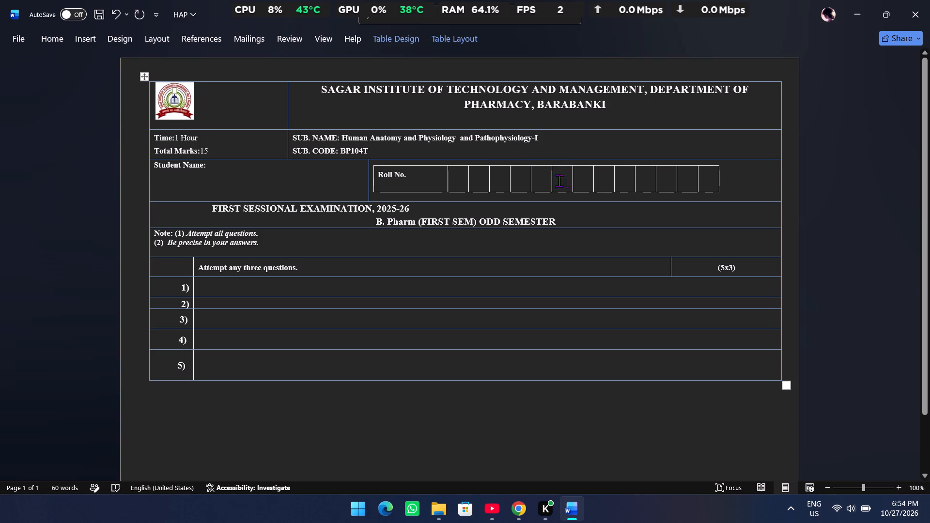
drag(537, 137, 563, 149)
key(Left)
key(Left)
key(space)
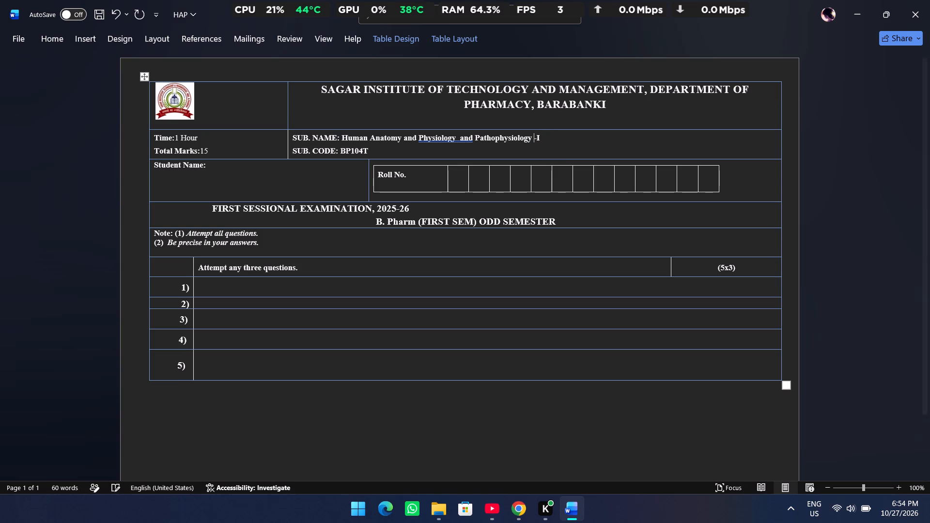
key(Right)
key(space)
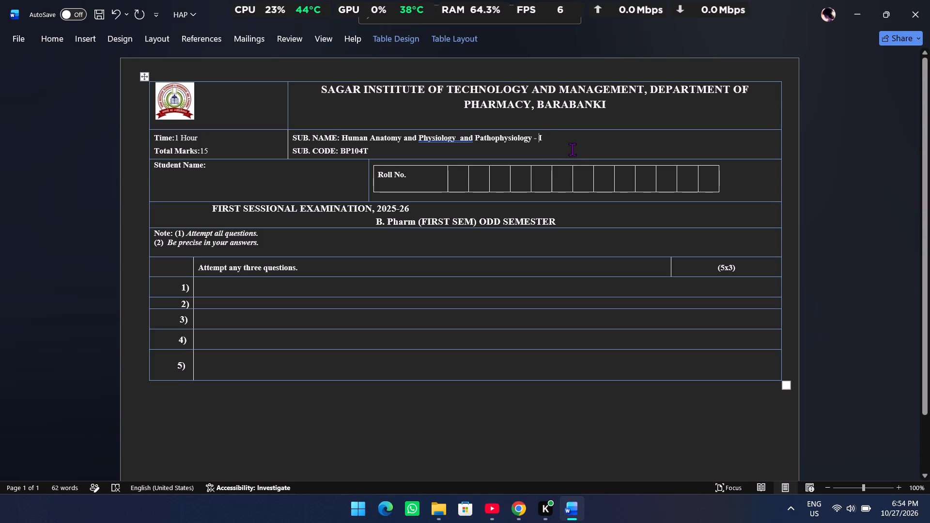
click(572, 149)
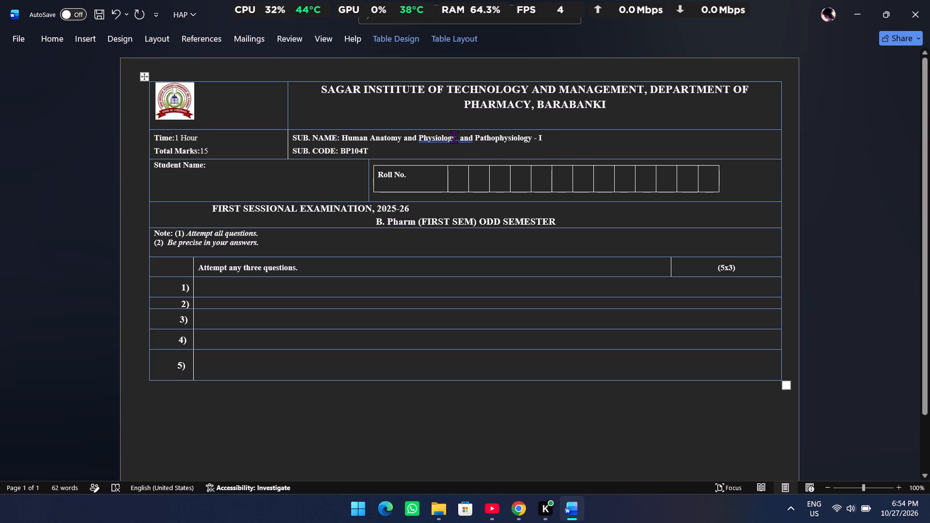
Fix the double space in the subject name by accepting the grammar suggestion "Physiology and".
right_click(454, 137)
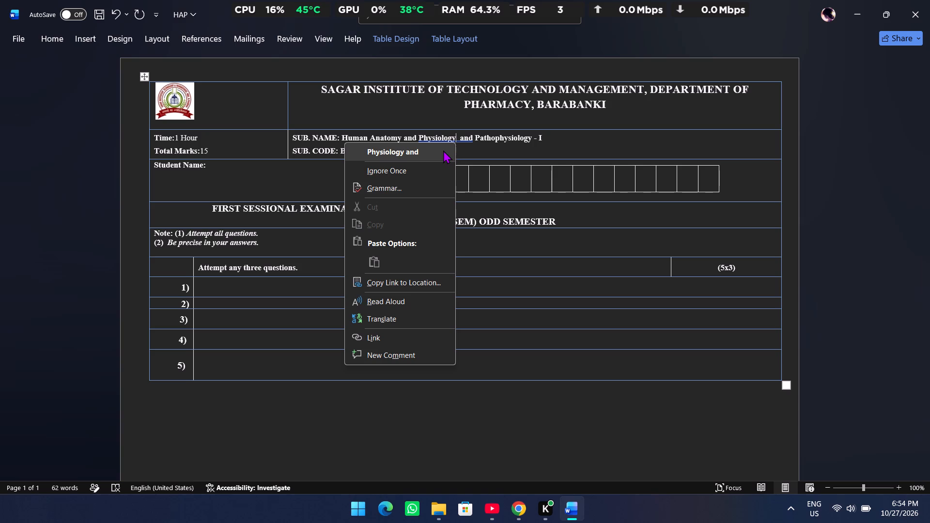
click(443, 150)
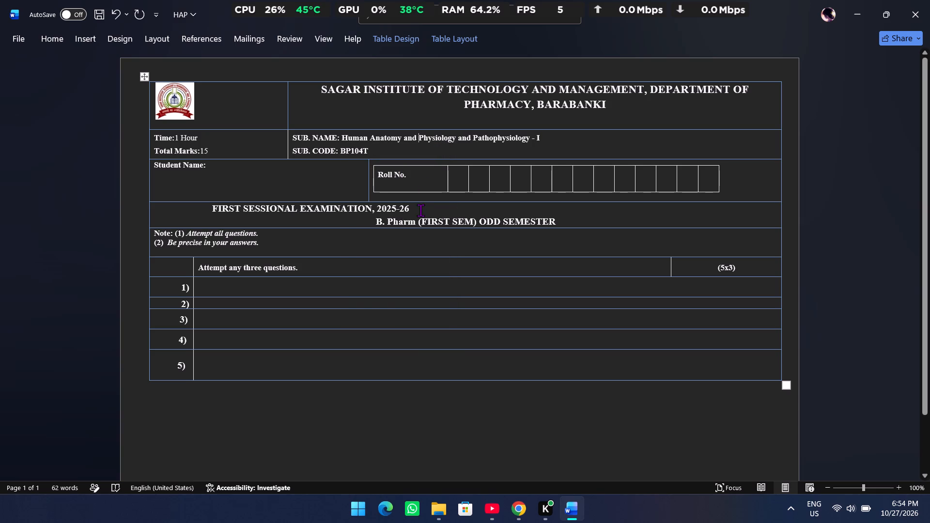
Set the Total Marks in the paper's header to 20.
click(217, 147)
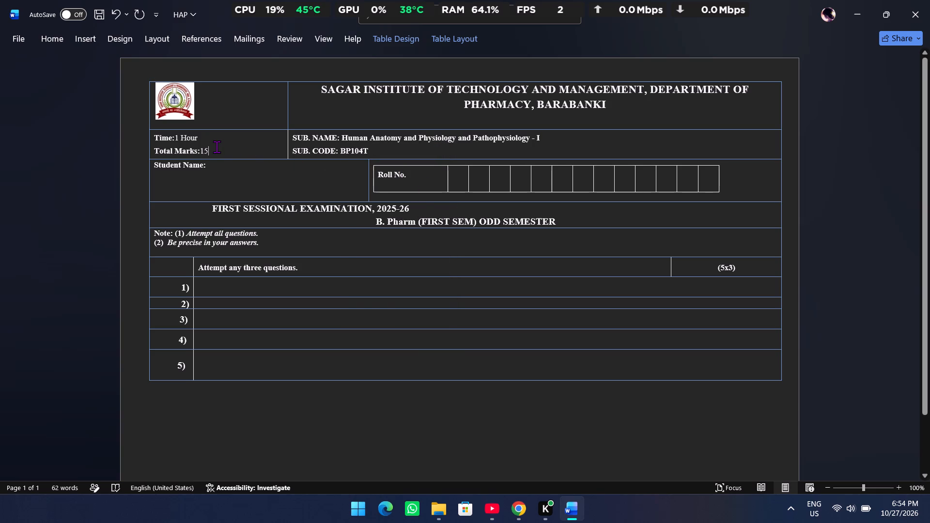
key(BackSpace)
key(BackSpace)
text(20)
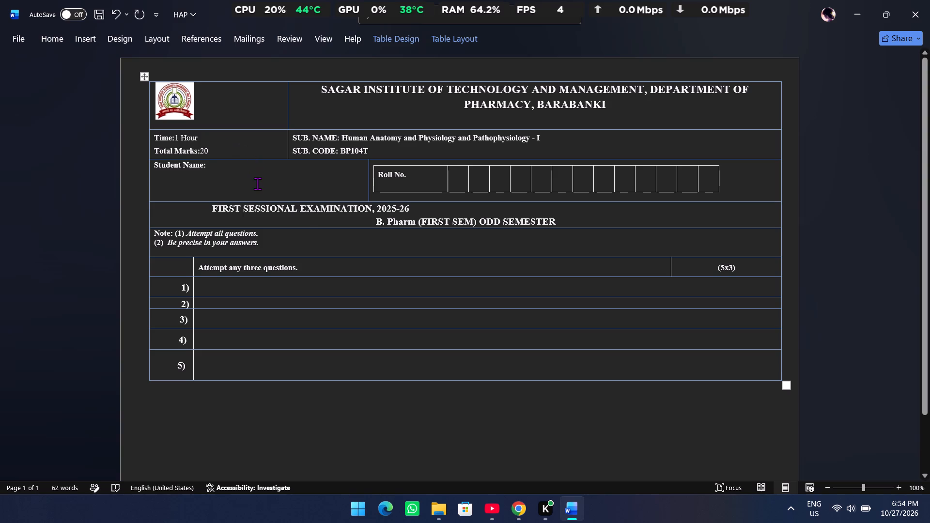
Replace the "Attempt any three questions." heading in the question table with "Section - A".
click(345, 271)
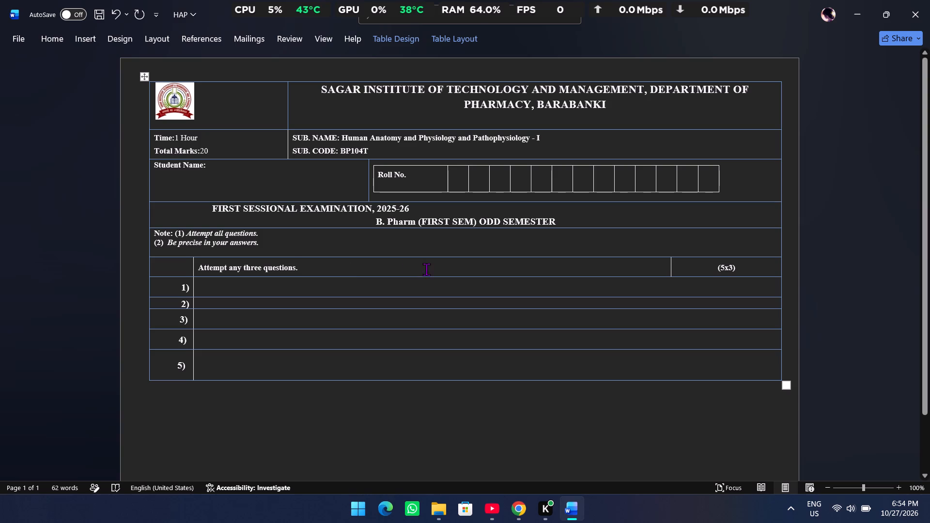
key(BackSpace)
key(BackSpace)
key(BackSpace)
key(BackSpace)
key(BackSpace)
key(BackSpace)
key(BackSpace)
key(BackSpace)
key(BackSpace)
key(BackSpace)
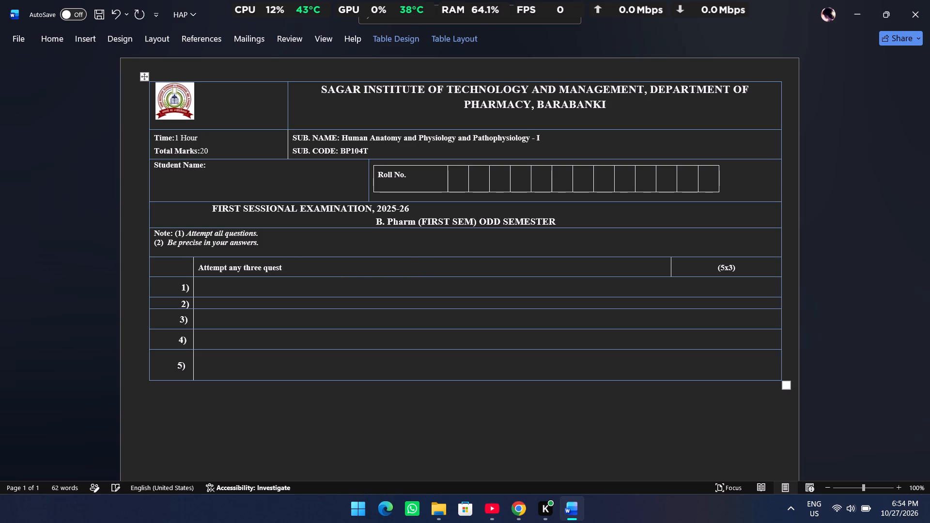
key(BackSpace)
key(BackSpace)
key(BackSpace)
key(BackSpace)
key(BackSpace)
key(BackSpace)
key(BackSpace)
key(BackSpace)
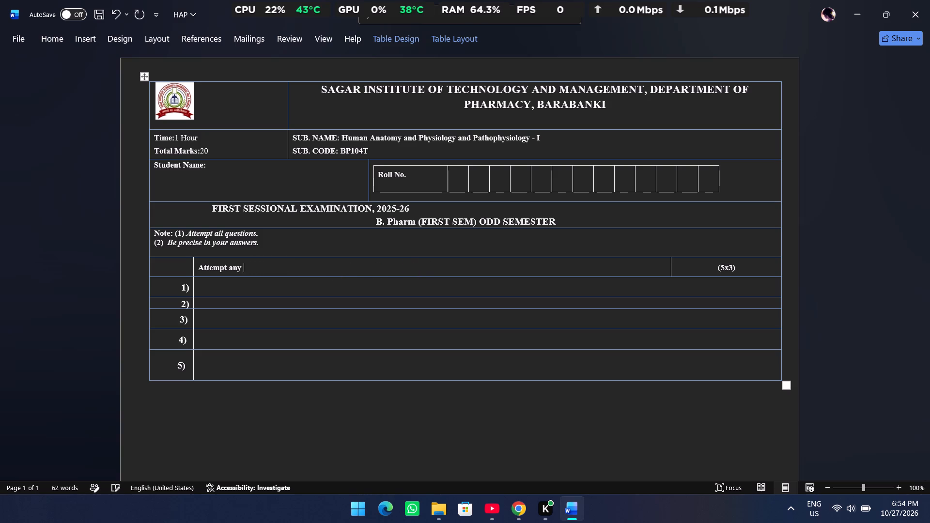
key(BackSpace)
key(BackSpace)
key(BackSpace)
key(BackSpace)
key(BackSpace)
key(BackSpace)
key(BackSpace)
key(BackSpace)
key(BackSpace)
key(BackSpace)
key(BackSpace)
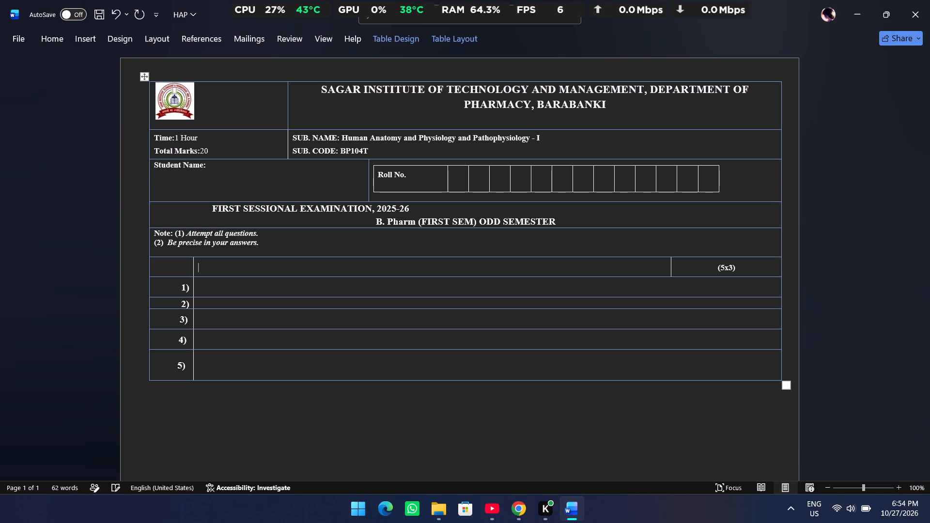
key(BackSpace)
text(Section)
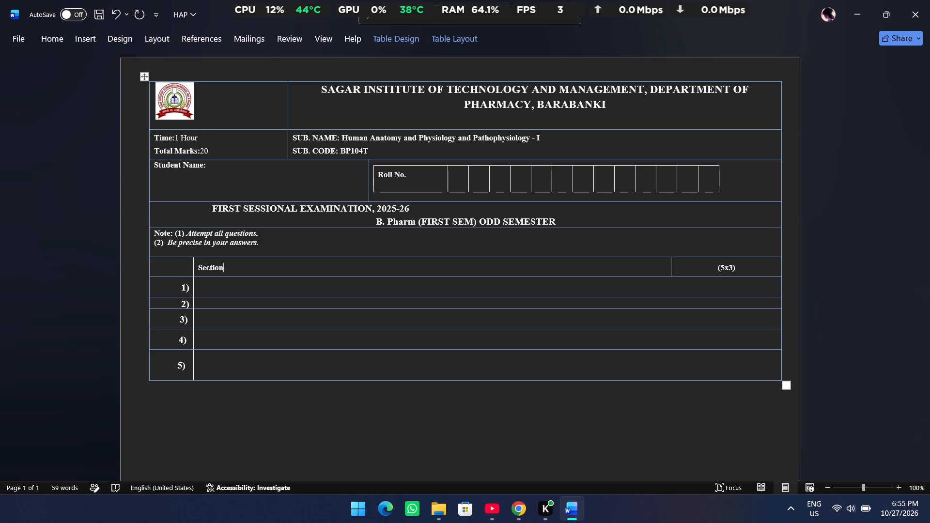
key(space)
text(-)
key(space)
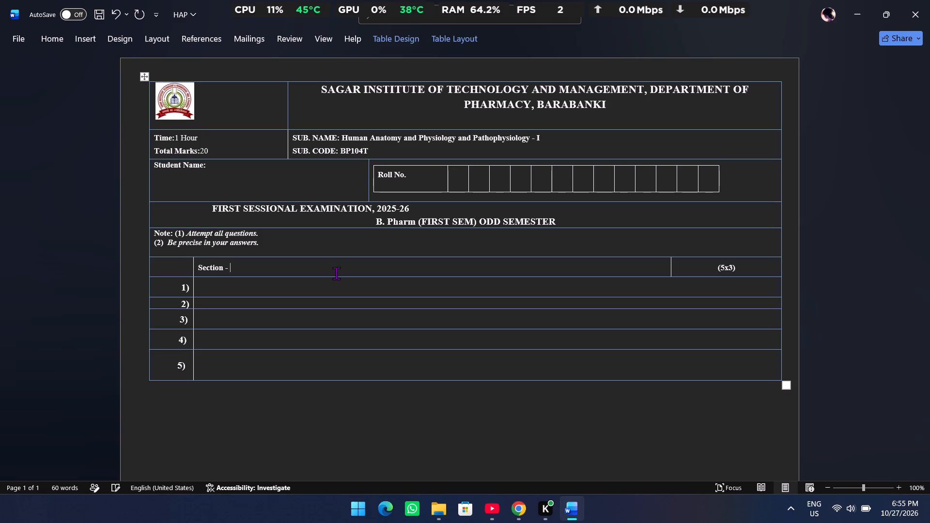
text(A)
Center the "Section - A" heading within its table cell.
key(ctrl+shift+Left)
key(ctrl+shift+Left)
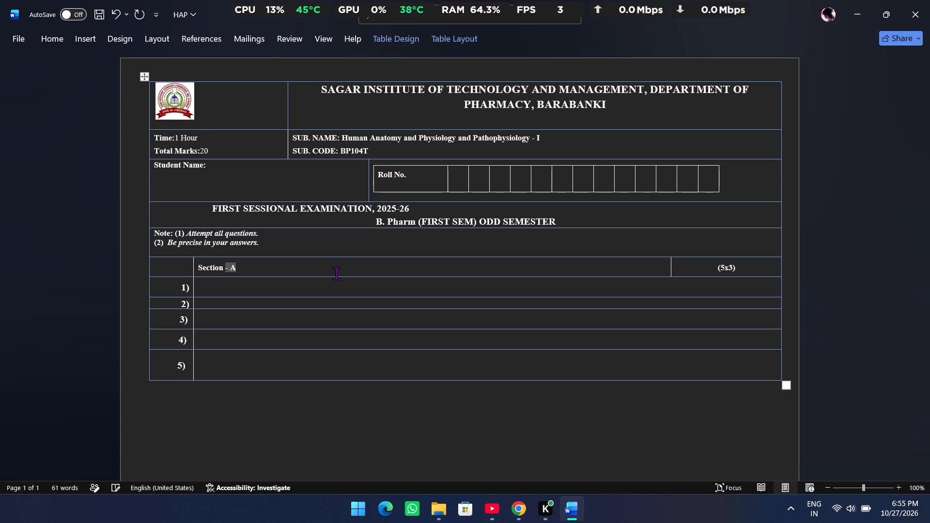
key(ctrl+shift+Left)
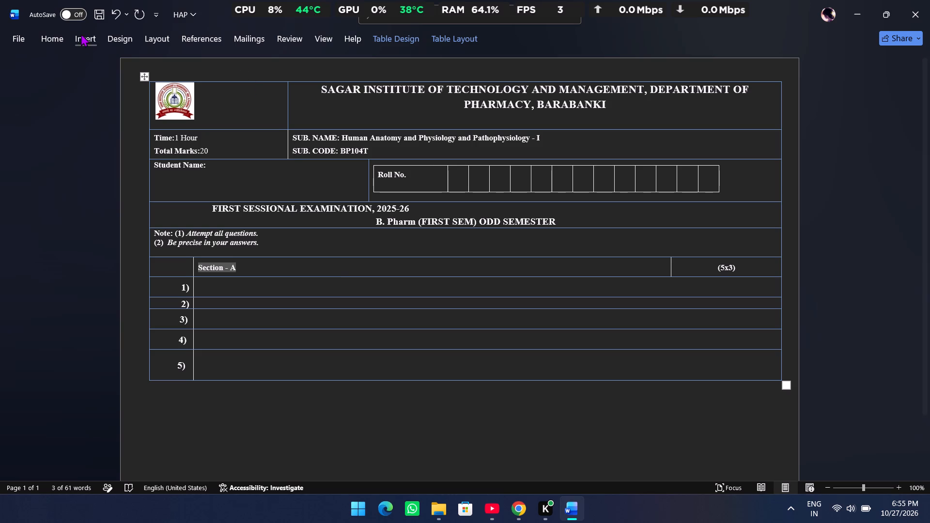
click(49, 33)
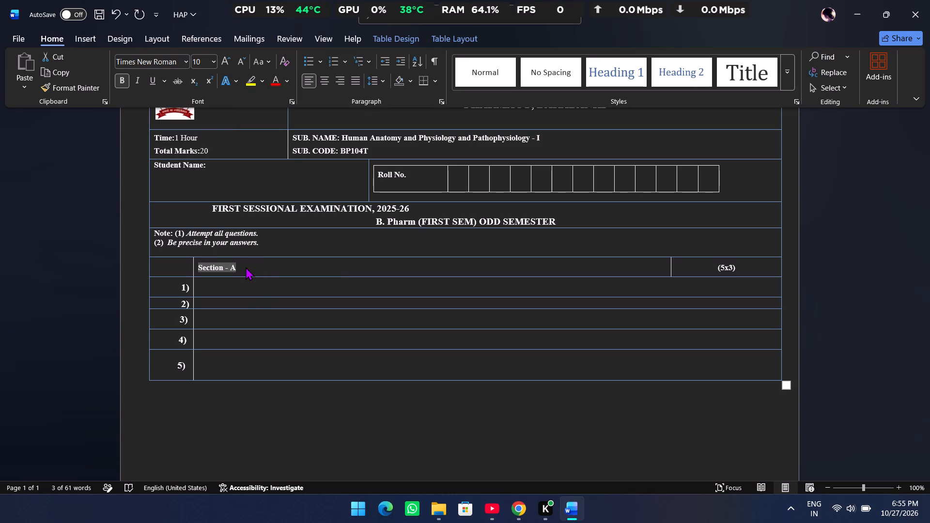
drag(246, 267, 258, 276)
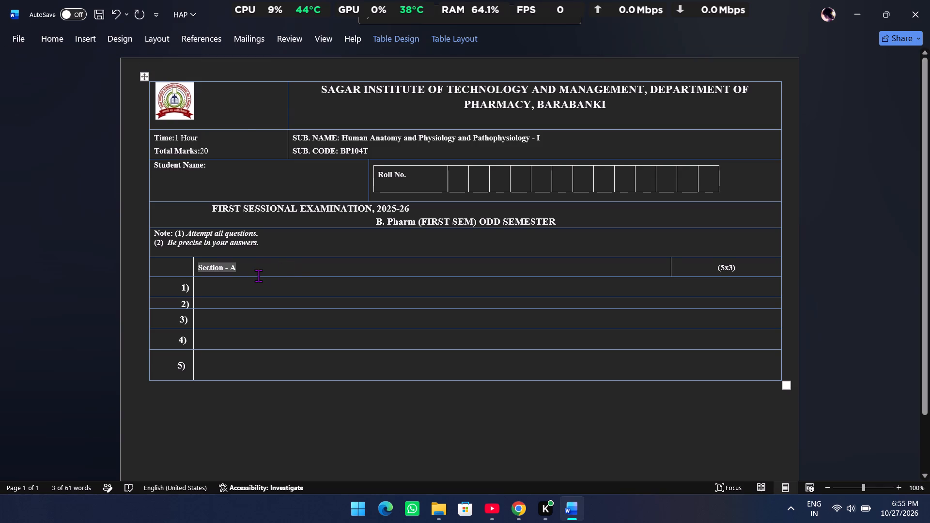
click(60, 36)
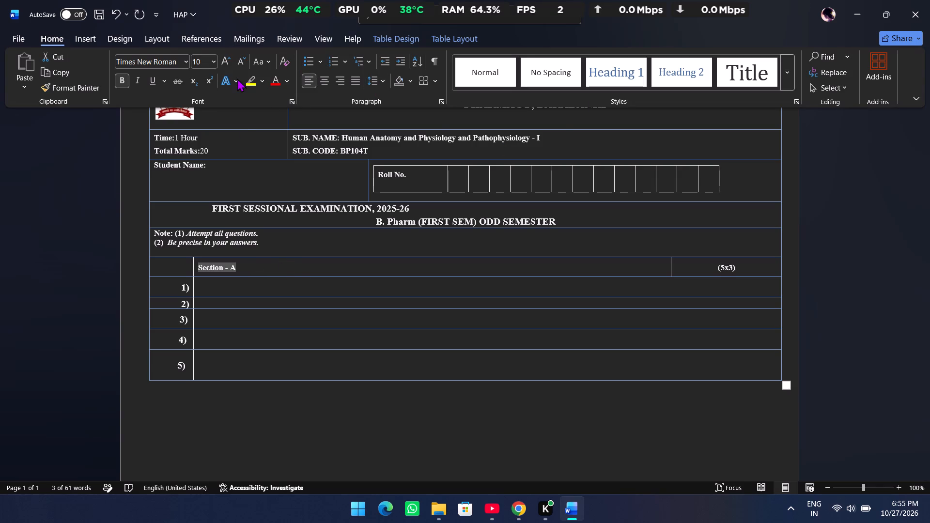
click(322, 81)
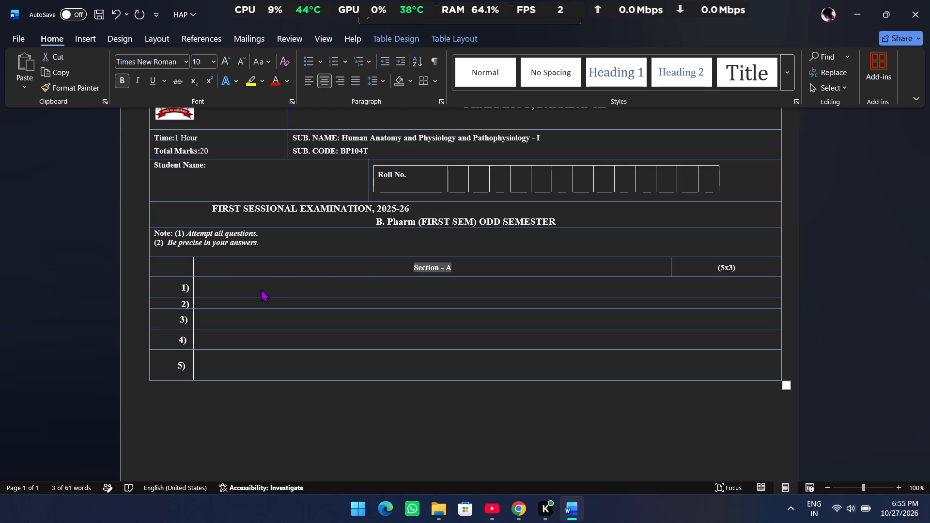
click(261, 288)
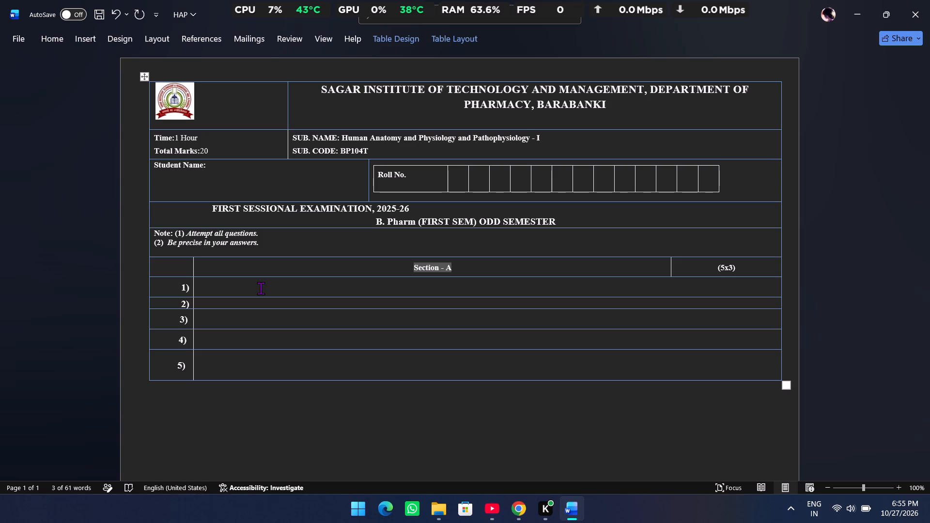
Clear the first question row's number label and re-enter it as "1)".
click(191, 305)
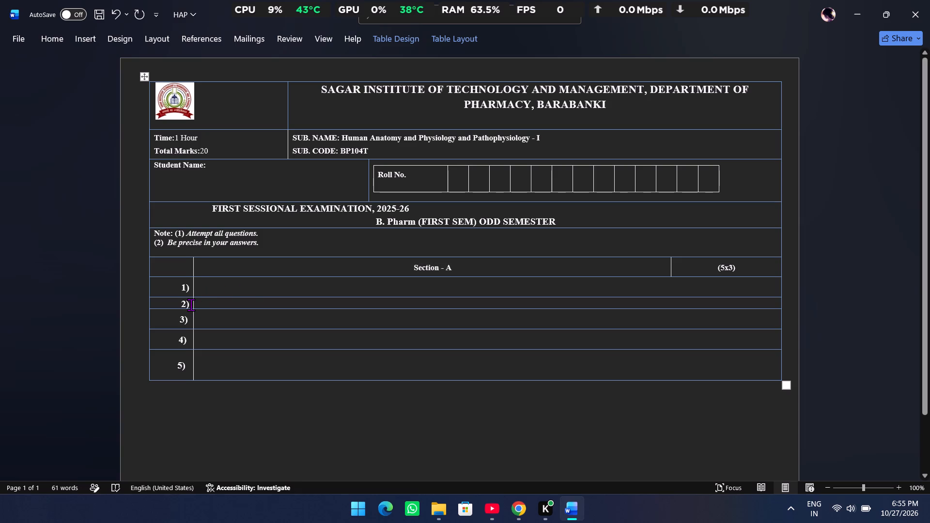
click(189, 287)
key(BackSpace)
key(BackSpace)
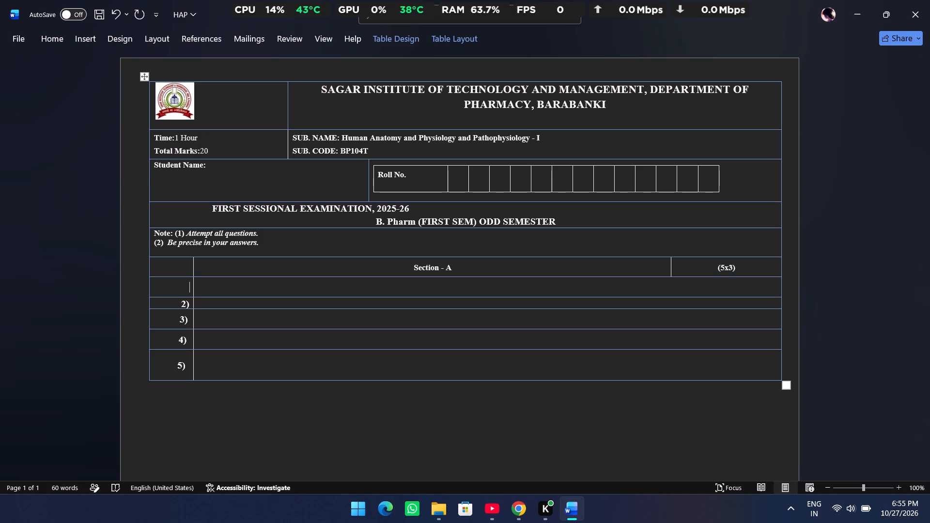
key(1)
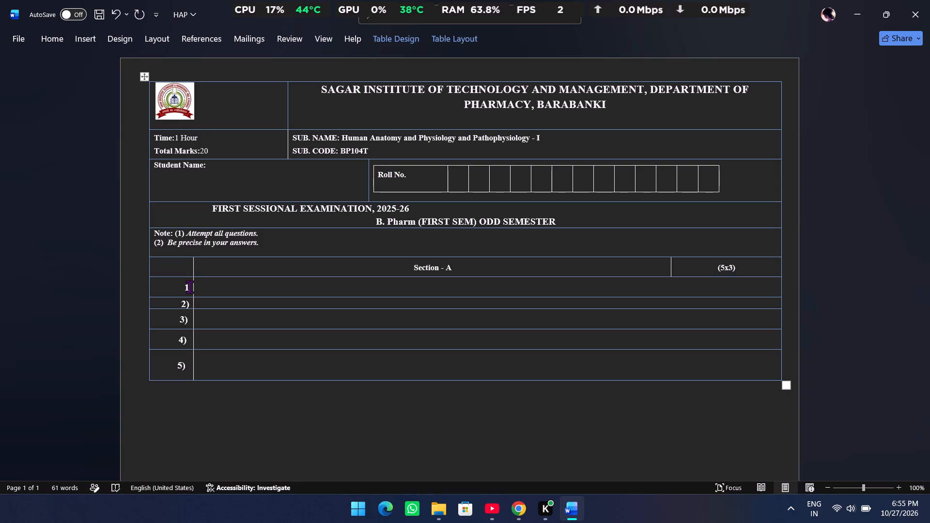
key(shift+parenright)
Enter the instruction "Attempt all question :-" in the empty cell beside number 1).
key(Right)
text(Atte)
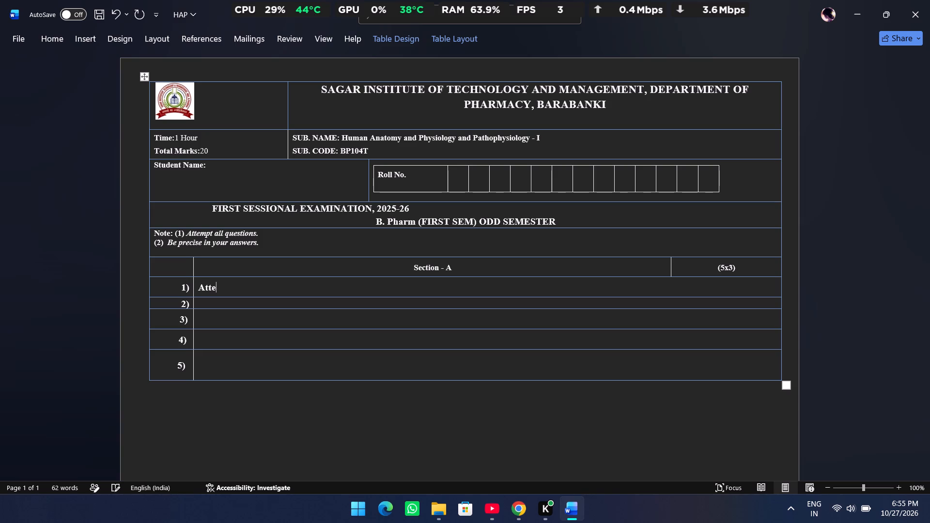
text(mpt)
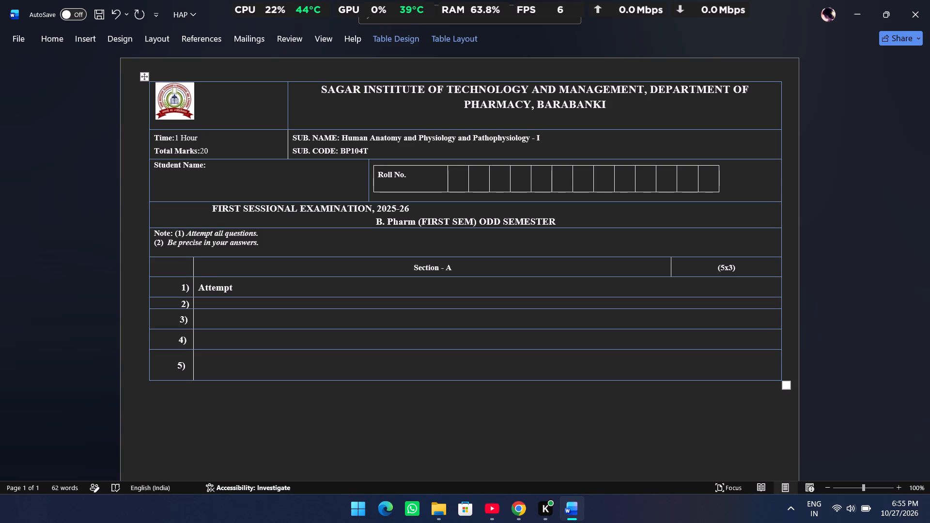
click(60, 36)
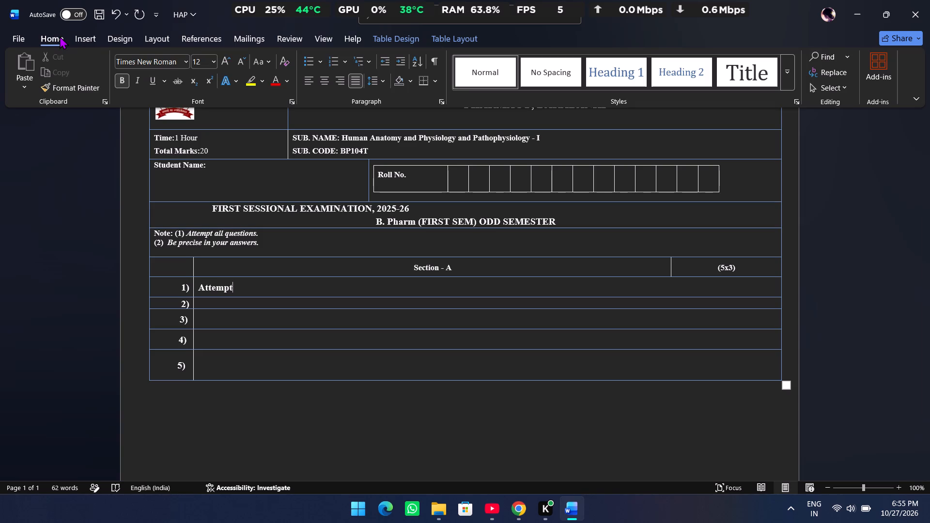
click(241, 291)
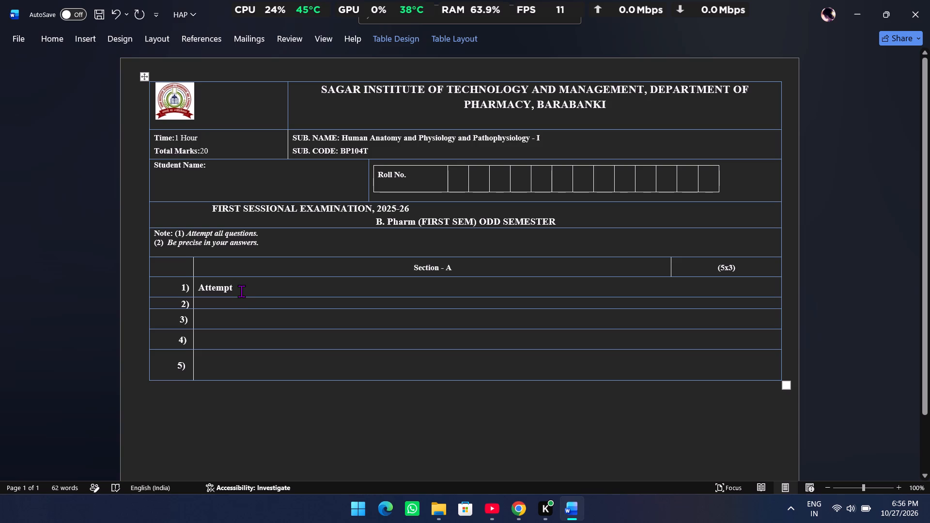
key(space)
text(all)
key(space)
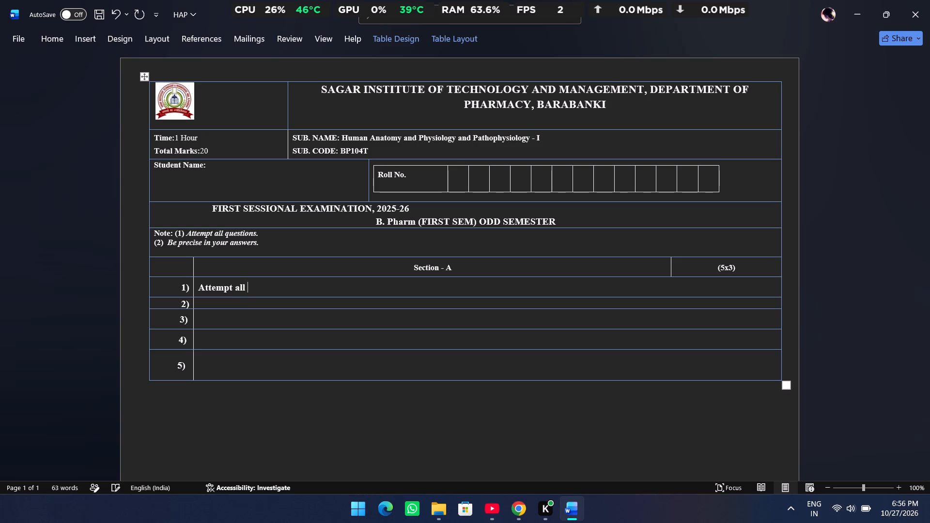
text(question)
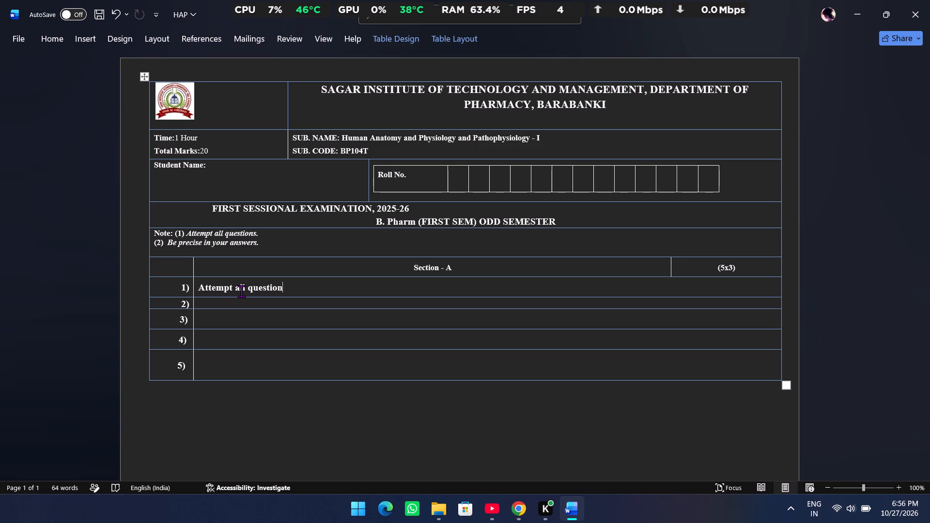
key(space)
text(:-)
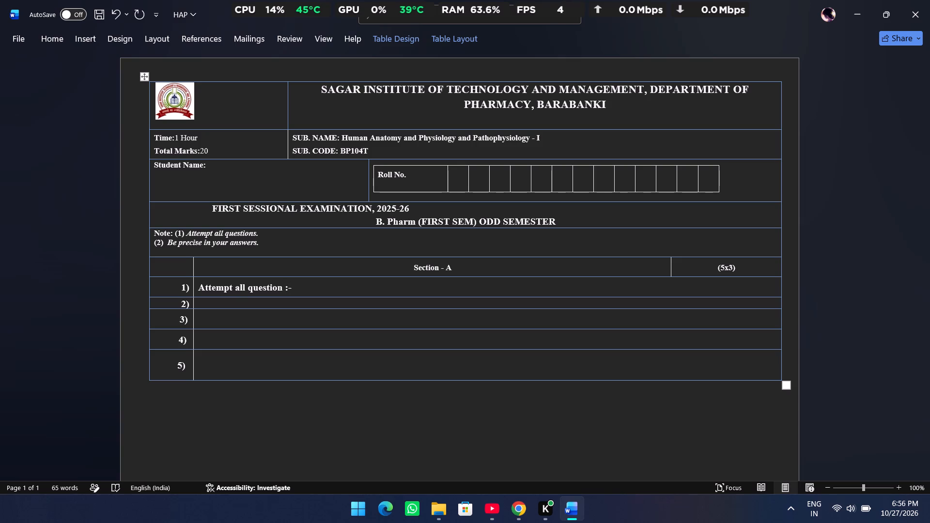
click(191, 304)
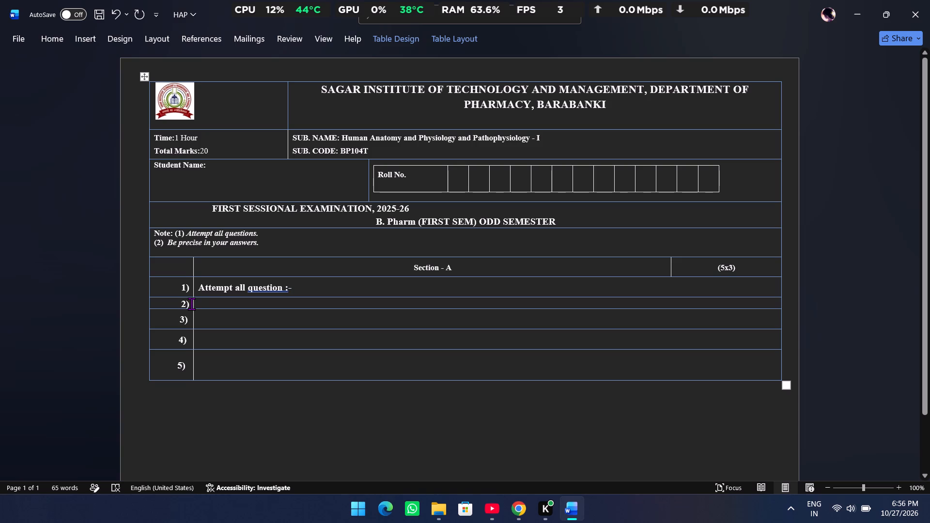
Fix the punctuation spacing in the question 1 instruction by accepting the grammar suggestions "question:" and "question: -".
right_click(275, 291)
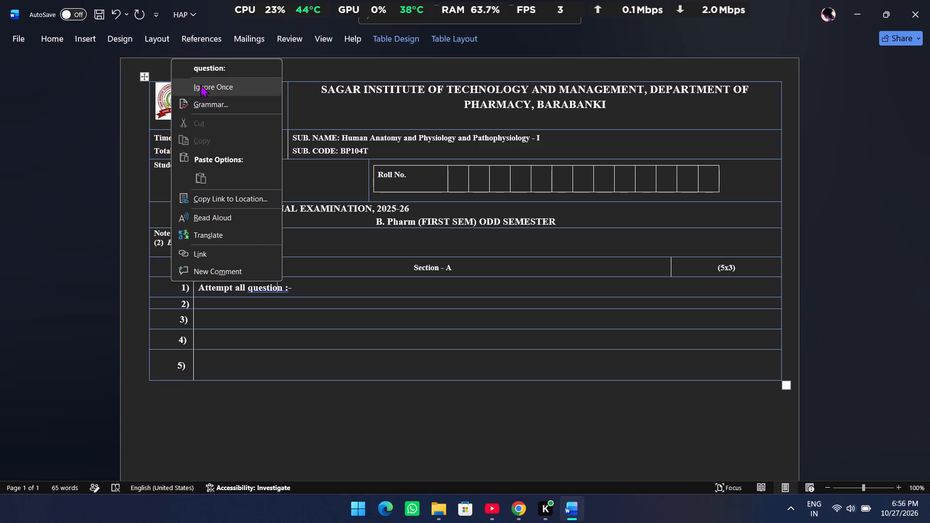
click(207, 67)
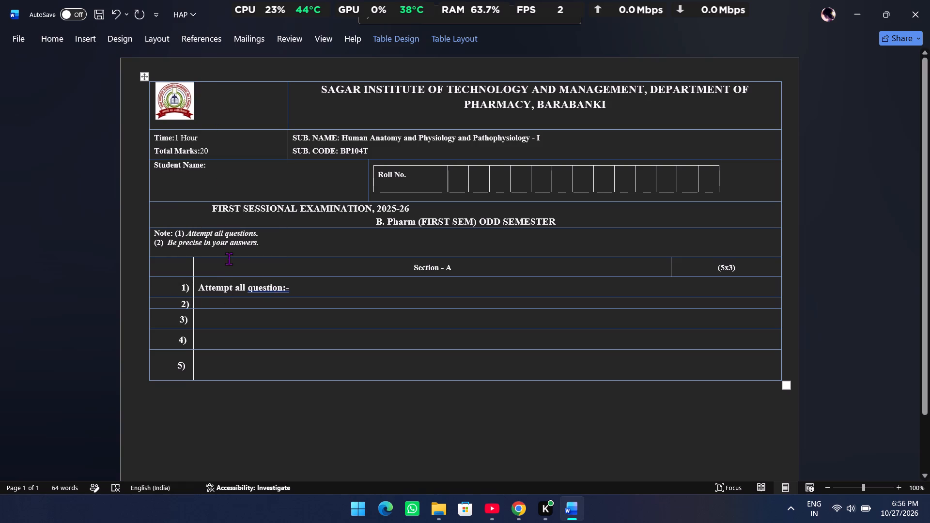
right_click(279, 287)
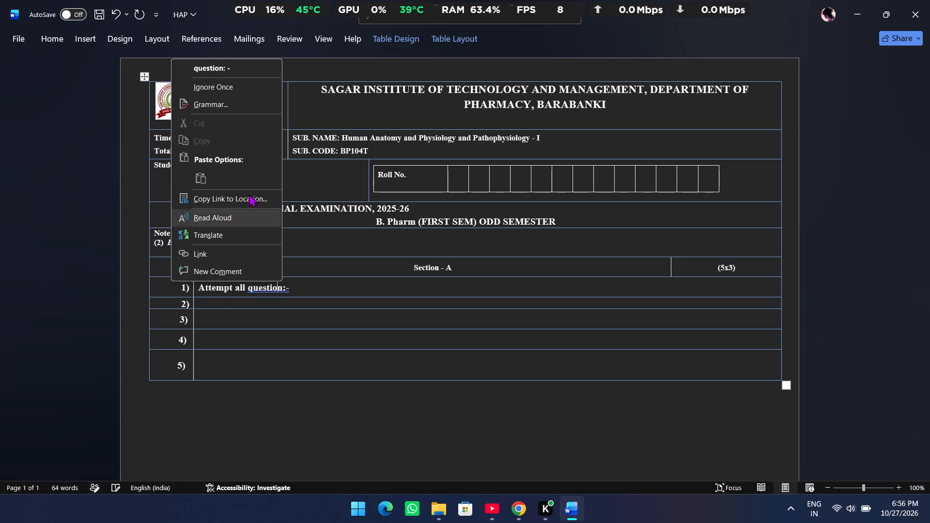
click(226, 67)
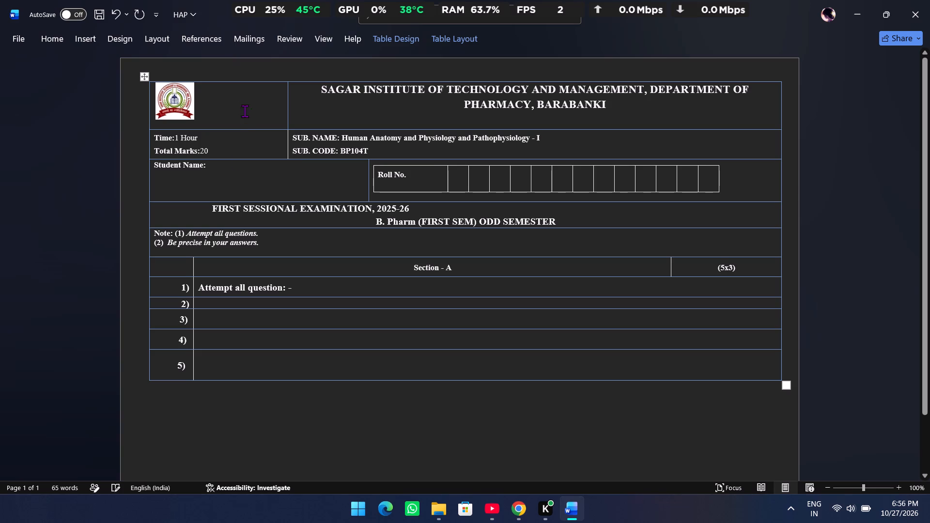
Delete the number label "2)" from the second question row.
click(192, 304)
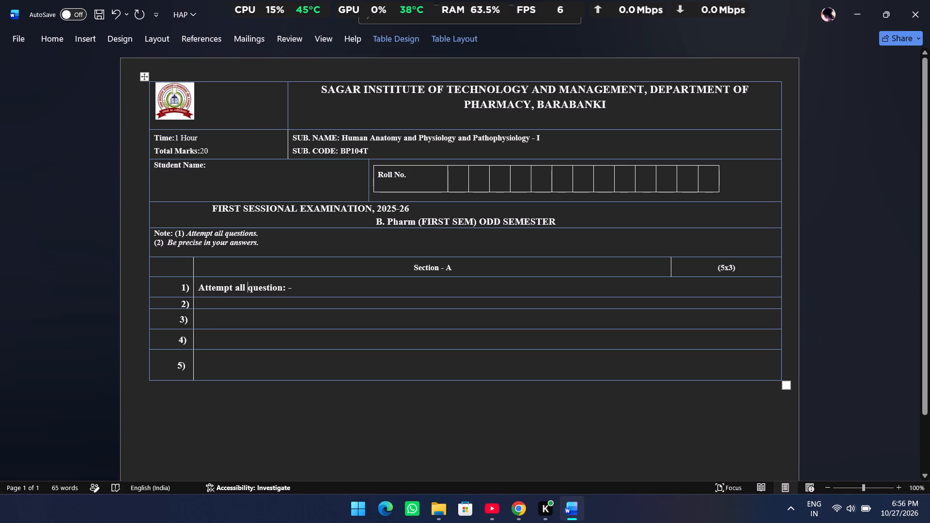
click(190, 304)
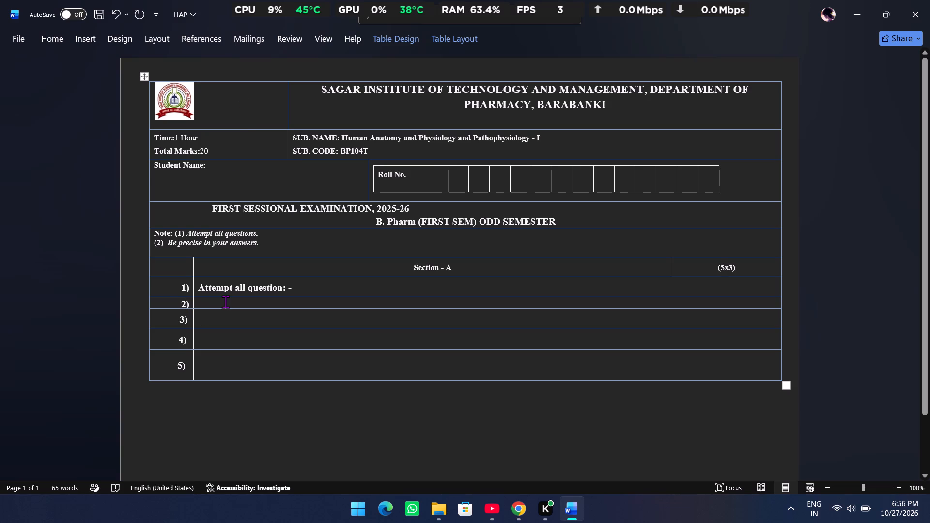
key(BackSpace)
key(BackSpace)
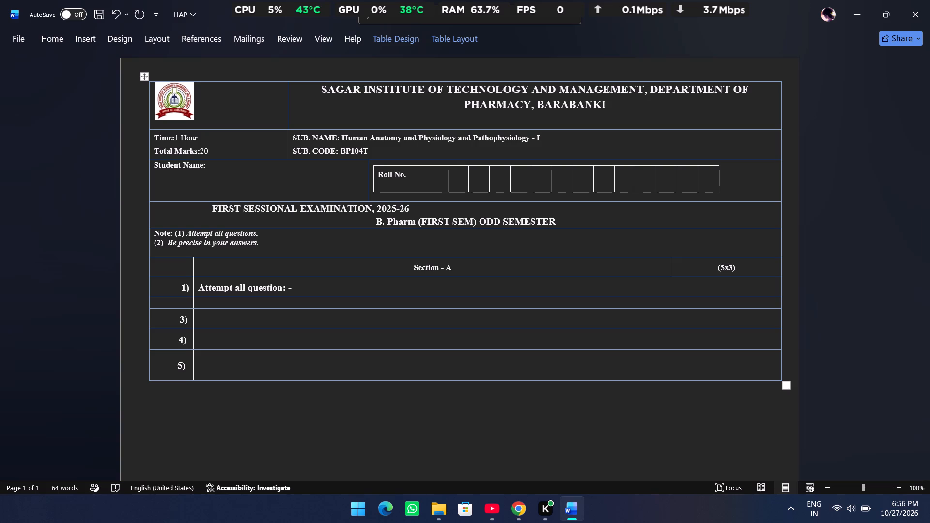
Label the emptied row below question 1) as "(A)".
key(shift+parenleft)
key(shift+a)
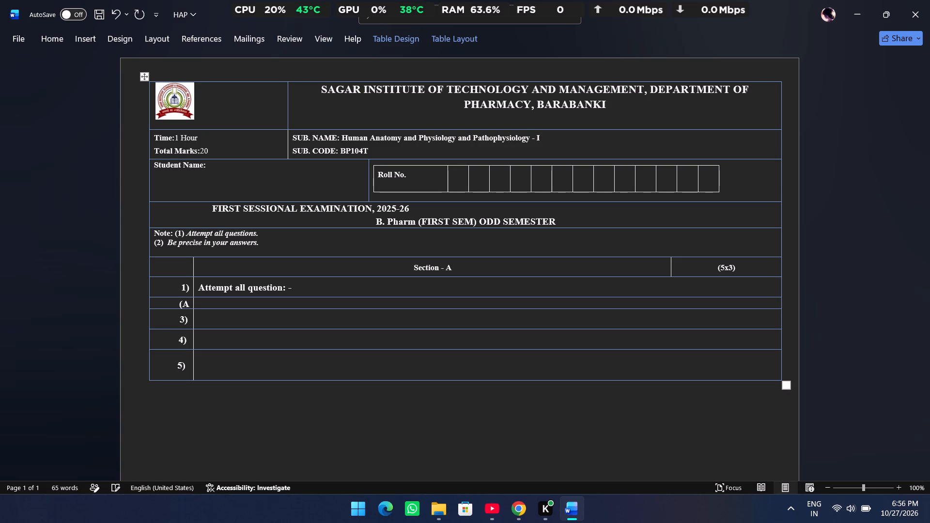
key(shift+parenright)
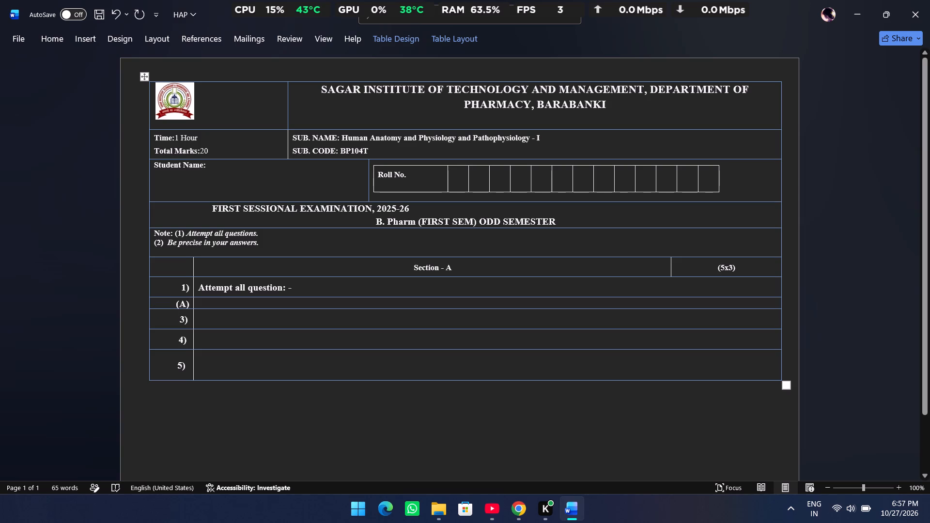
Increase the height of row (A) to about 1.15 inches by moving its lower border down.
drag(160, 309, 162, 322)
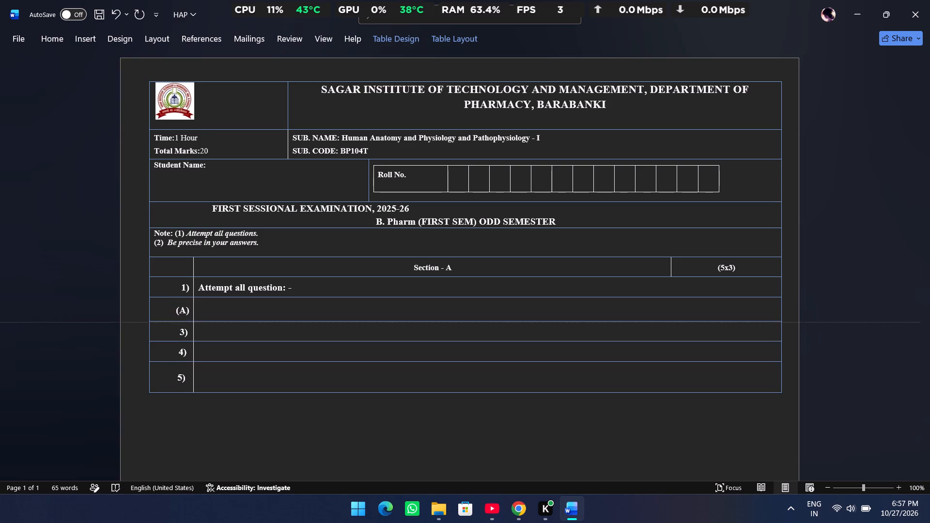
drag(162, 322, 166, 365)
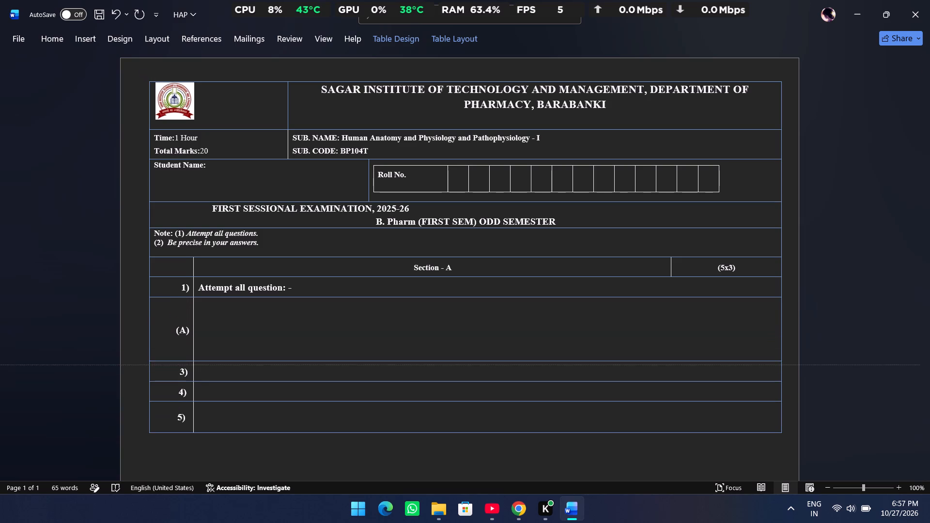
drag(166, 365, 166, 366)
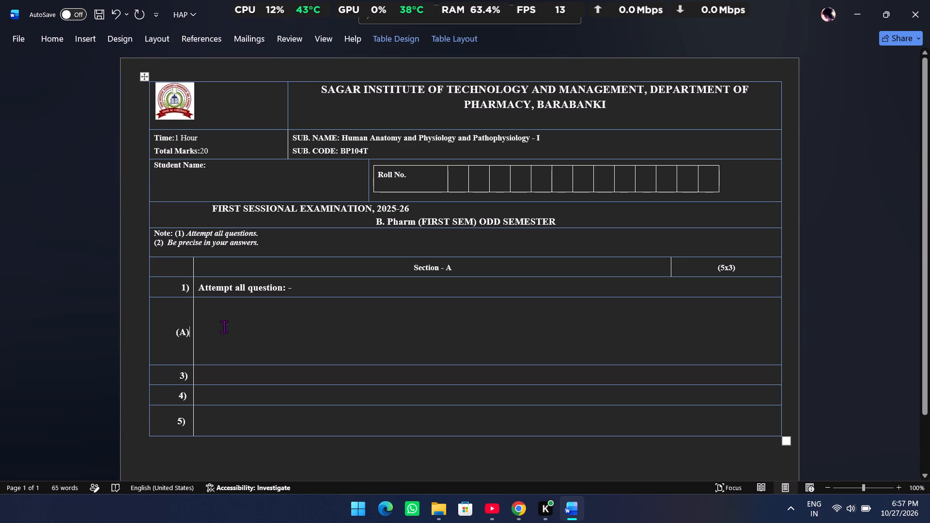
Align the "(A)" label to the top right of its cell.
click(410, 42)
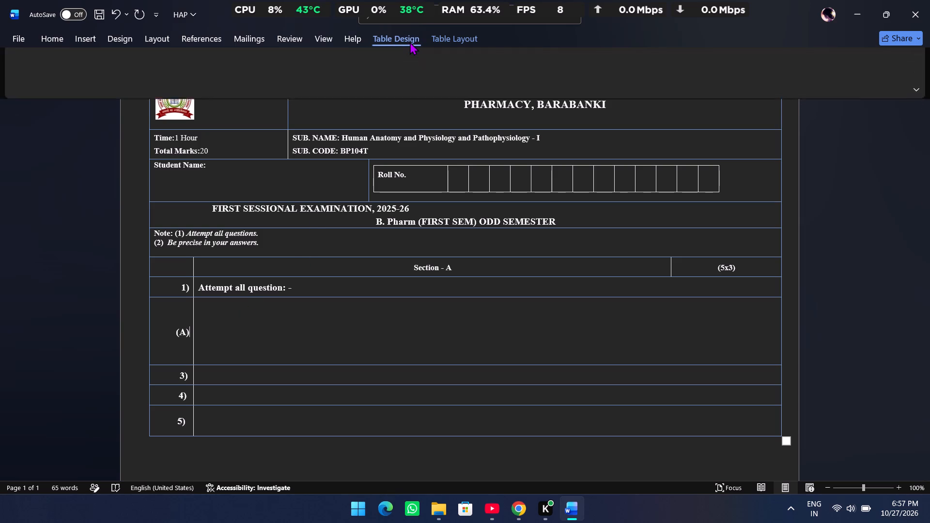
click(432, 38)
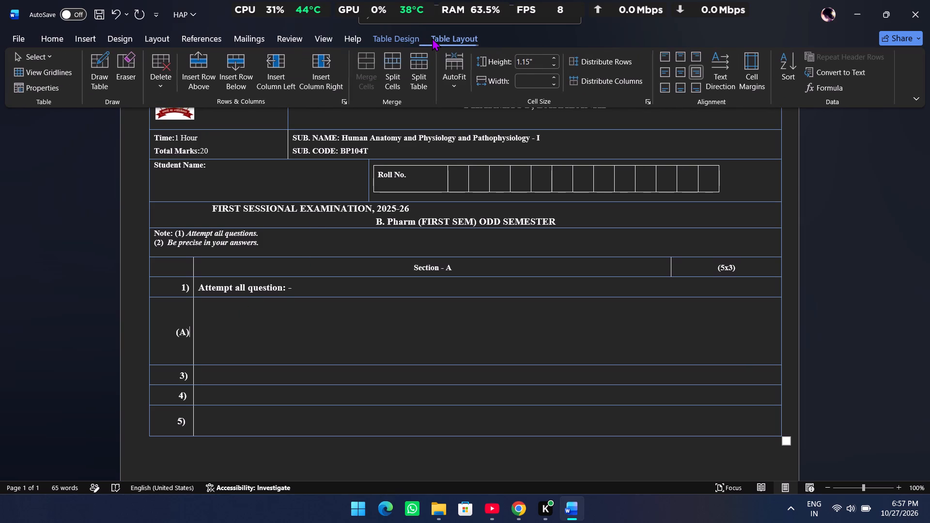
click(693, 53)
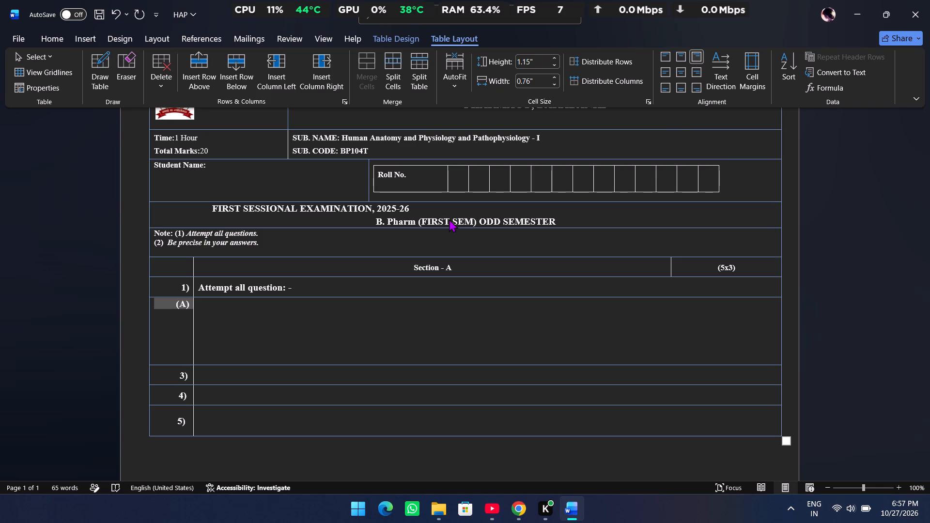
Align the empty question cell beside (A) to the top left.
click(209, 303)
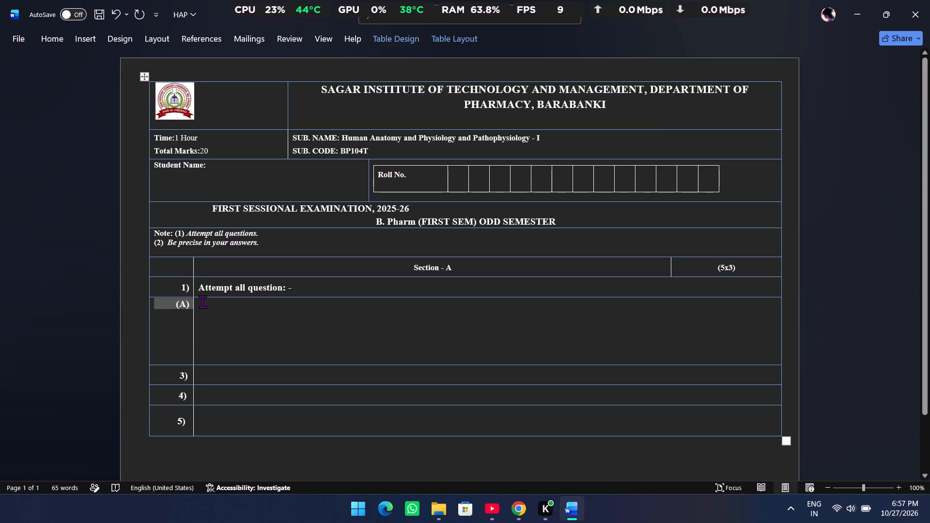
click(202, 302)
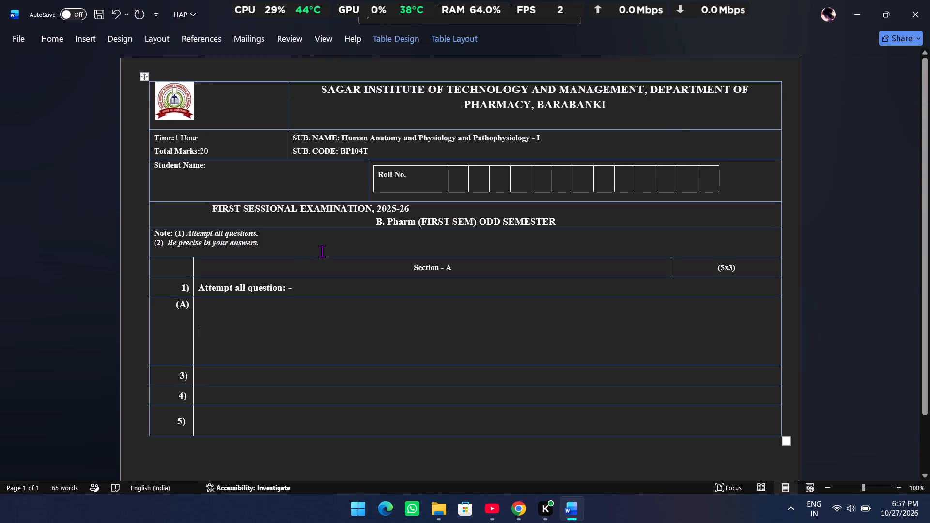
click(458, 33)
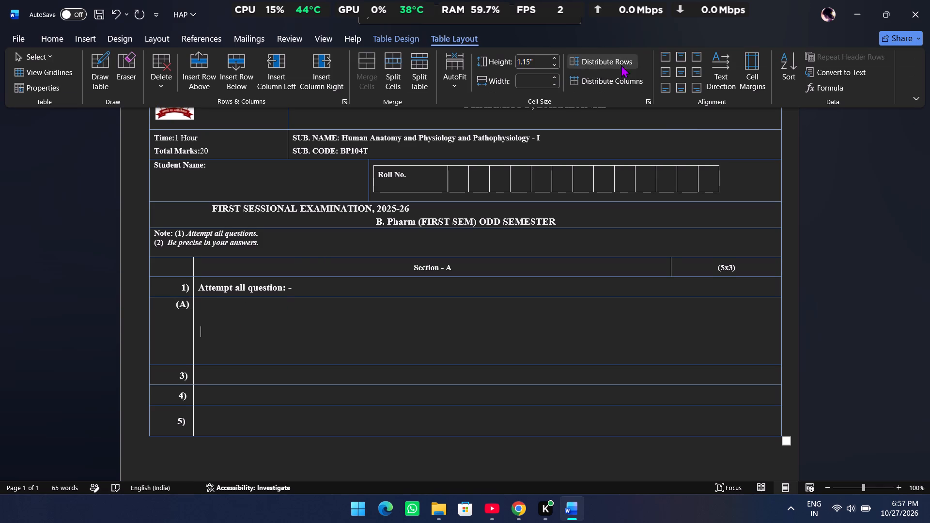
click(662, 56)
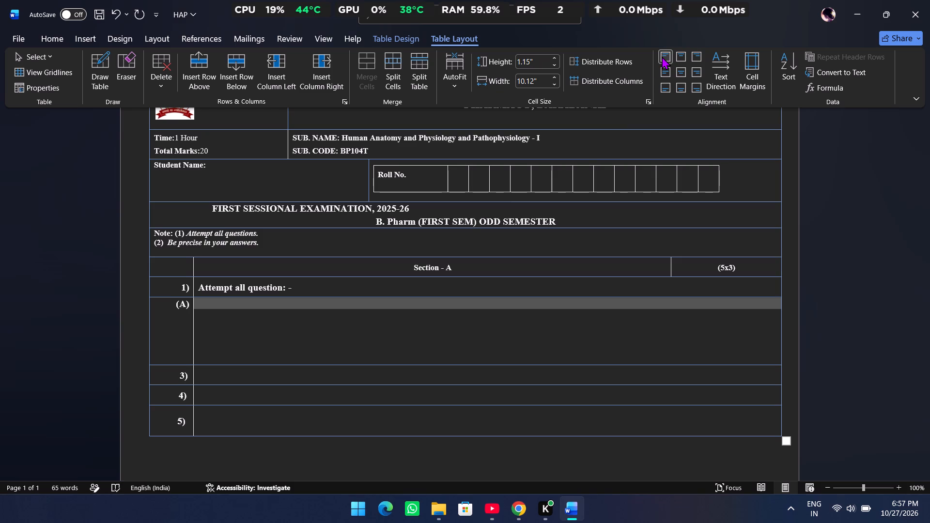
Enter "The microscopic examination of tissue is :-" as question (A), using the spelling suggestion "microscopic" for the mistyped word.
click(236, 304)
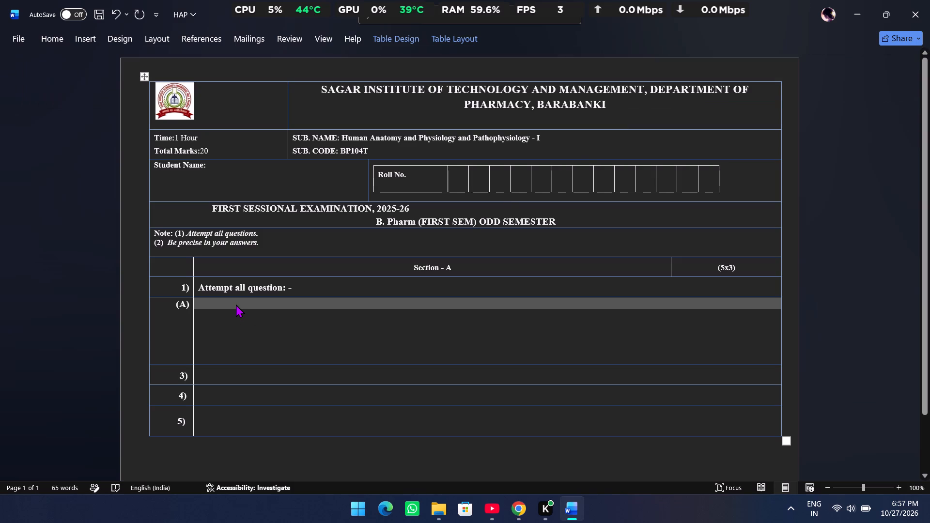
text(the)
key(space)
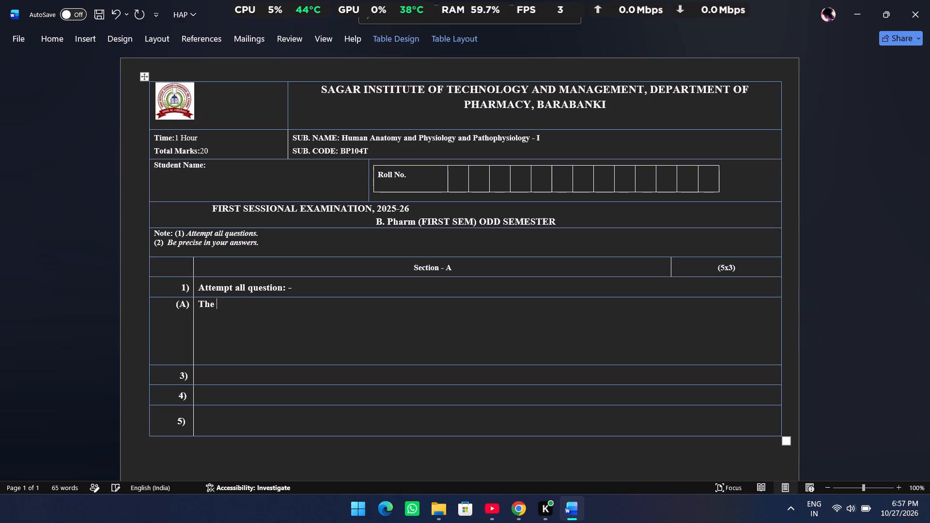
text(microspoci)
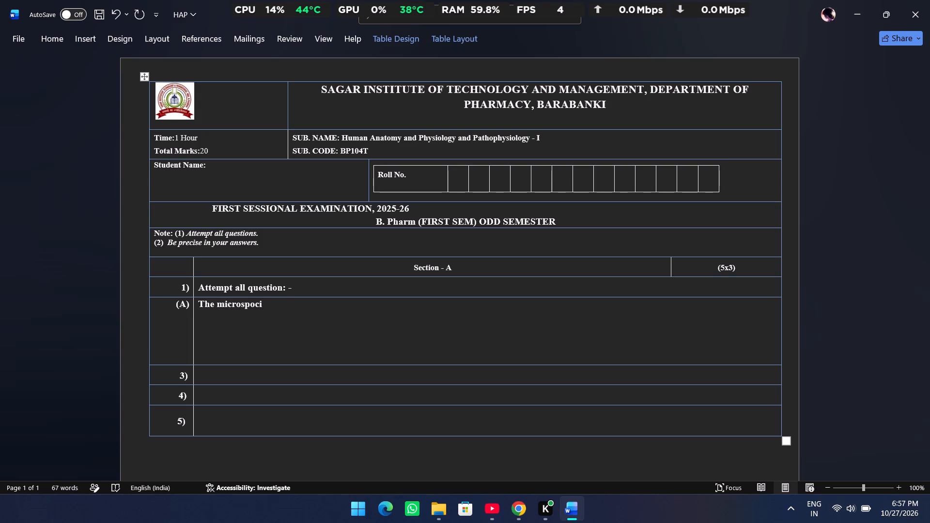
key(space)
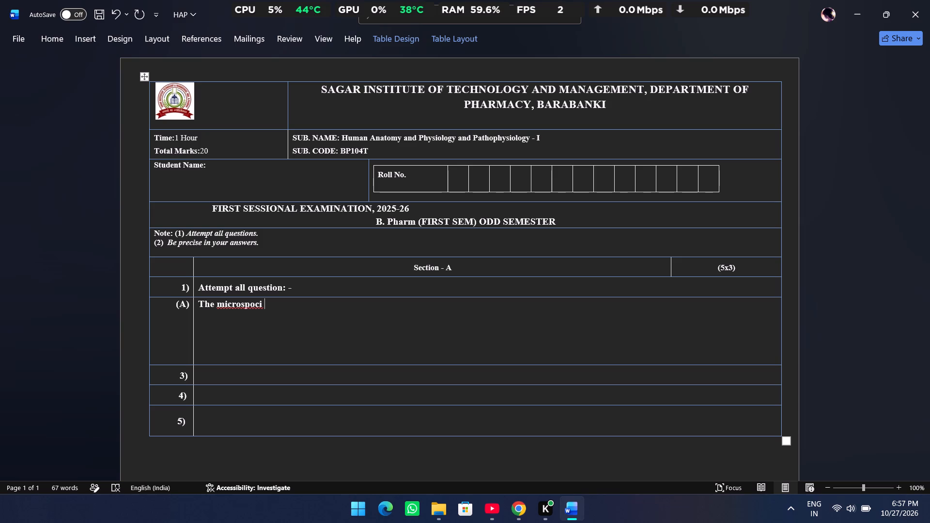
text(examination)
key(space)
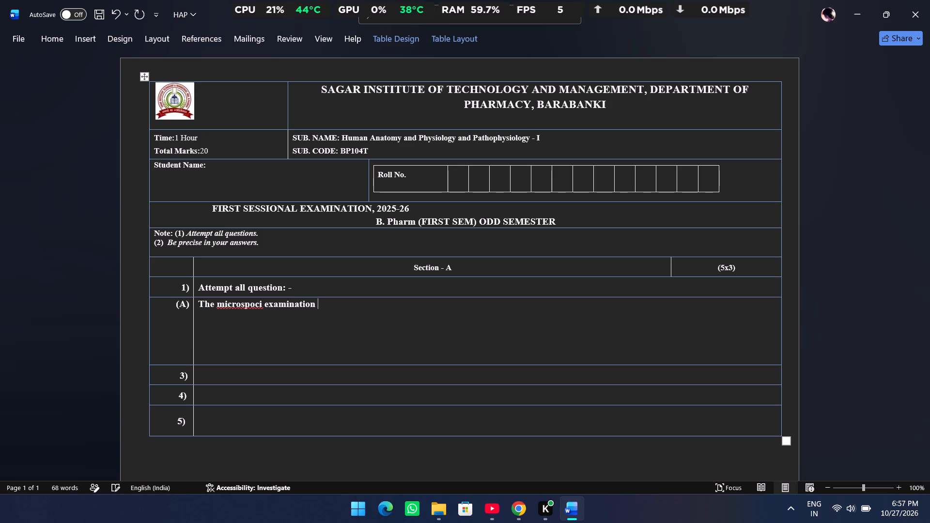
text(of)
key(space)
text(tissue)
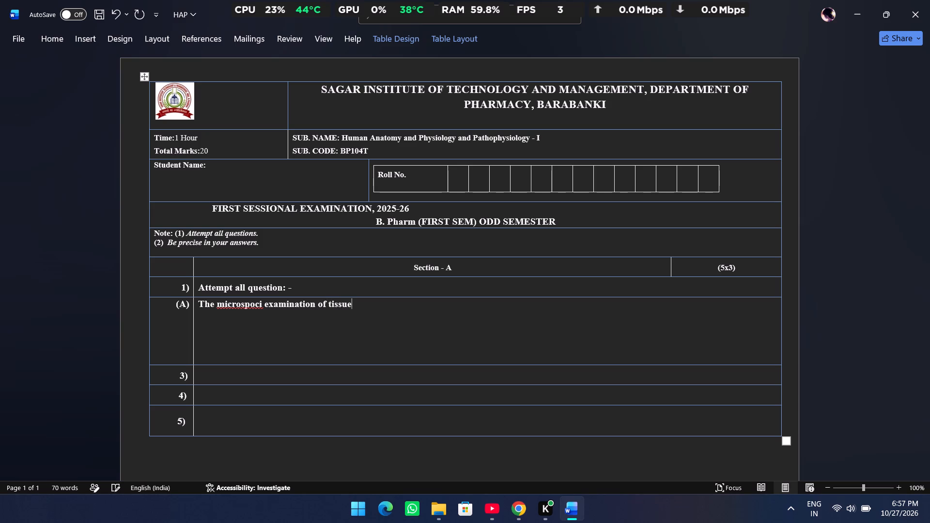
key(space)
text(is)
key(space)
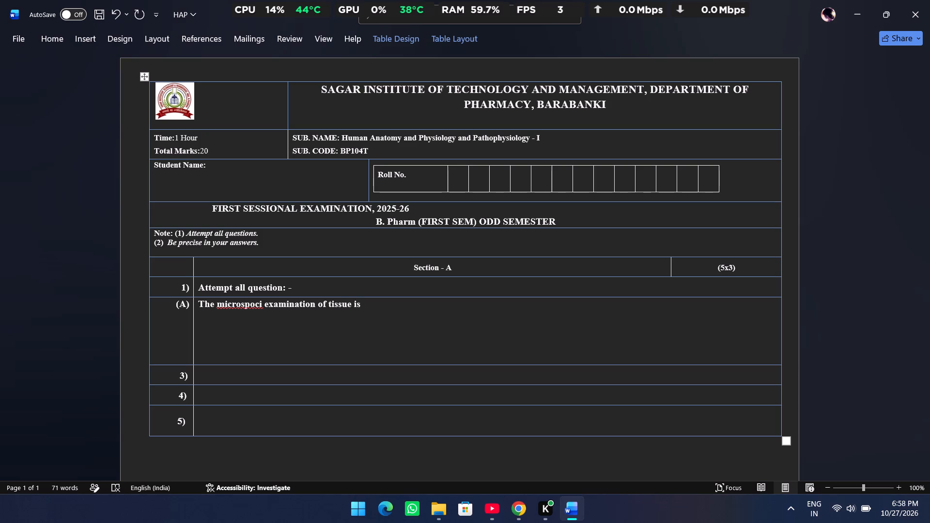
key(shift+colon)
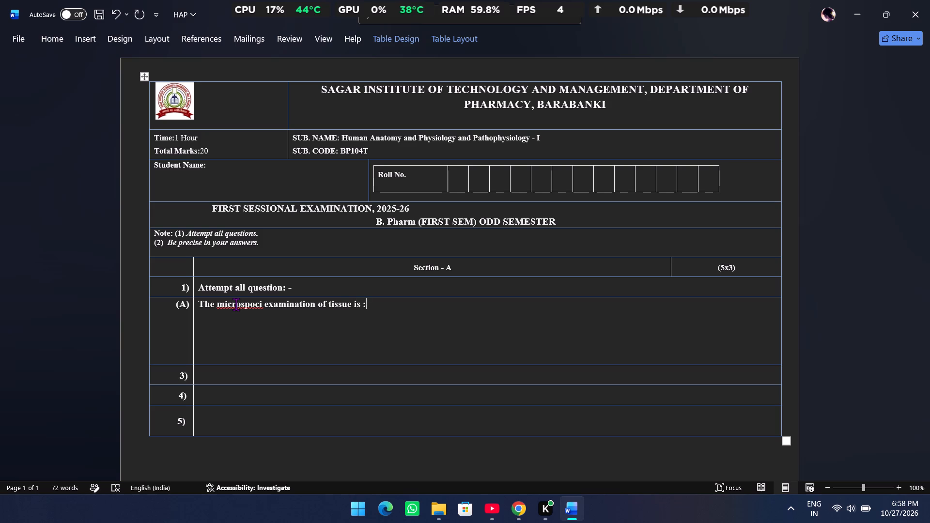
key(minus)
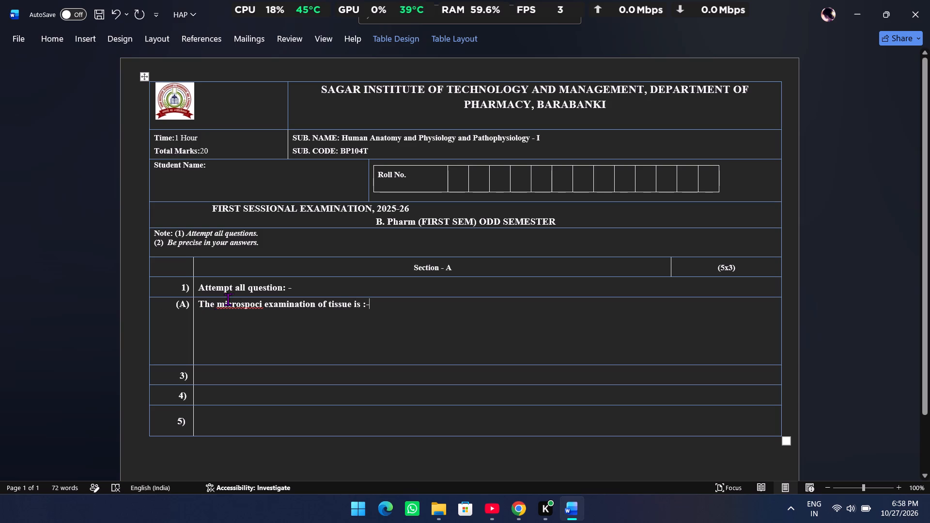
right_click(232, 299)
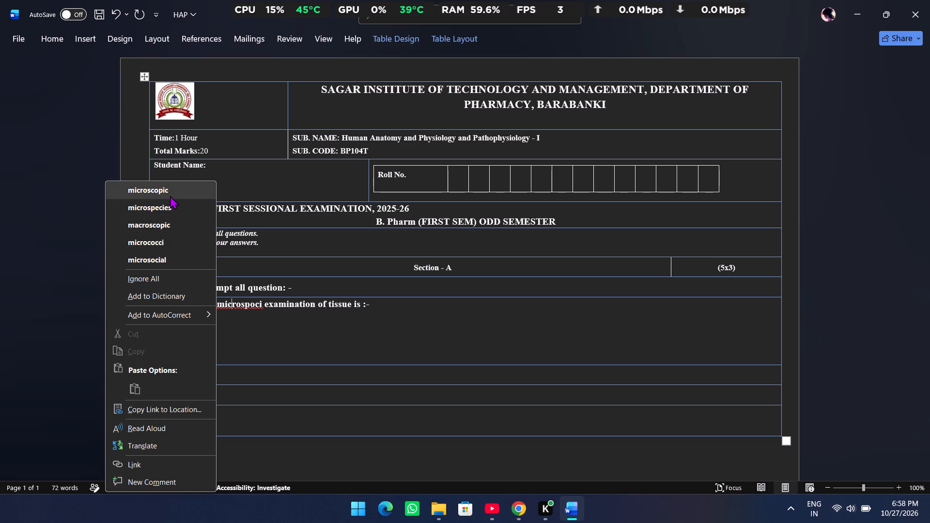
click(170, 196)
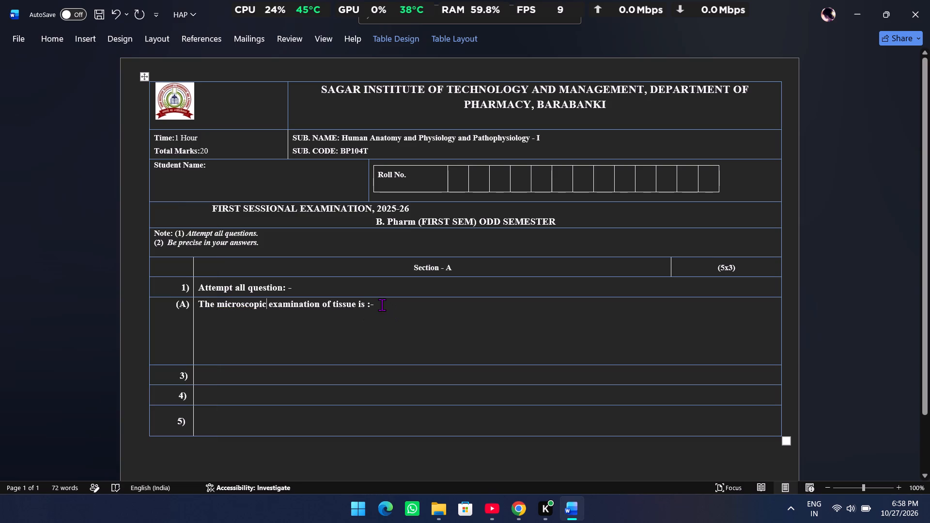
Start a new line below the question (A) text and enter the first answer option as "(1) Morpholgy".
click(382, 305)
key(shift+Return)
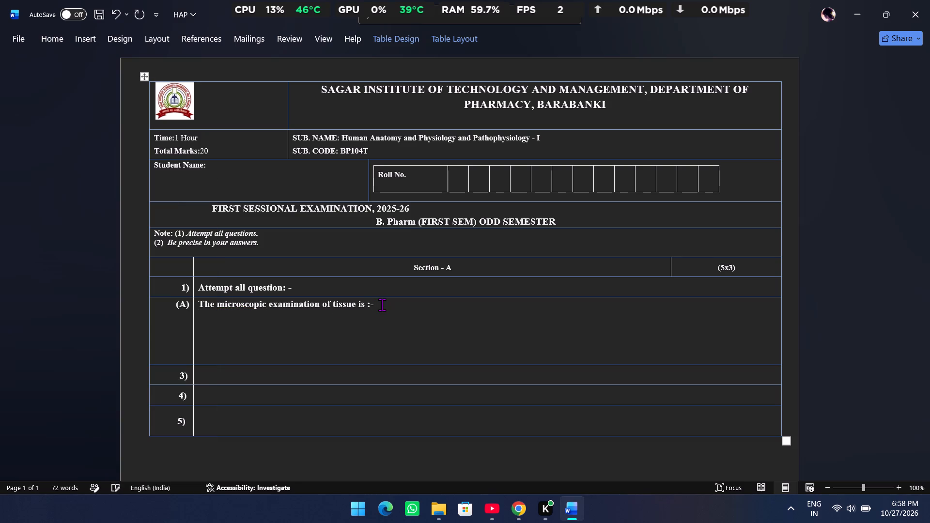
key(BackSpace)
key(Return)
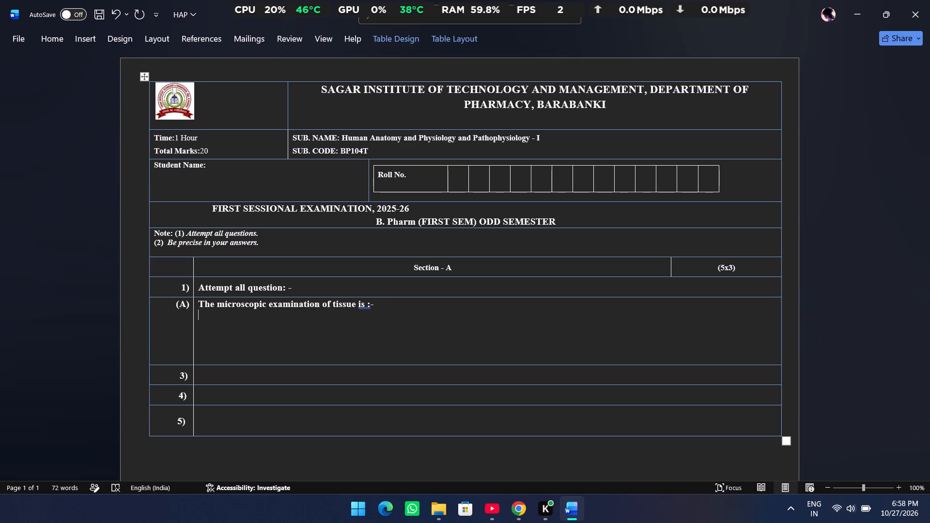
key(shift+a)
key(BackSpace)
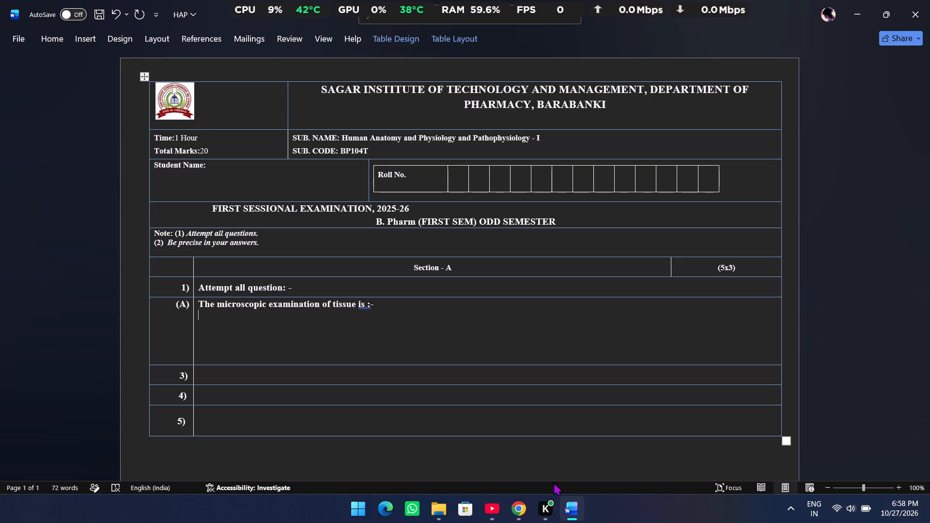
key(a)
key(BackSpace)
text((A)
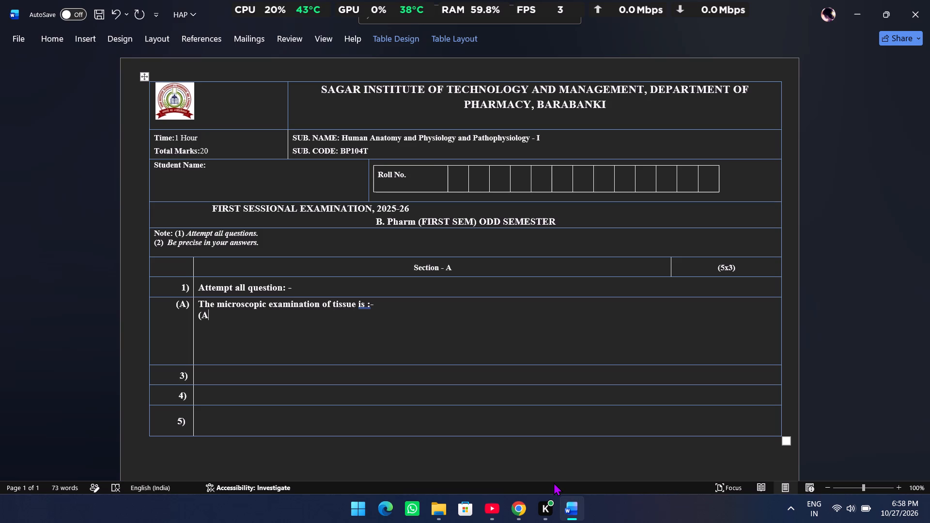
key(BackSpace)
key(1)
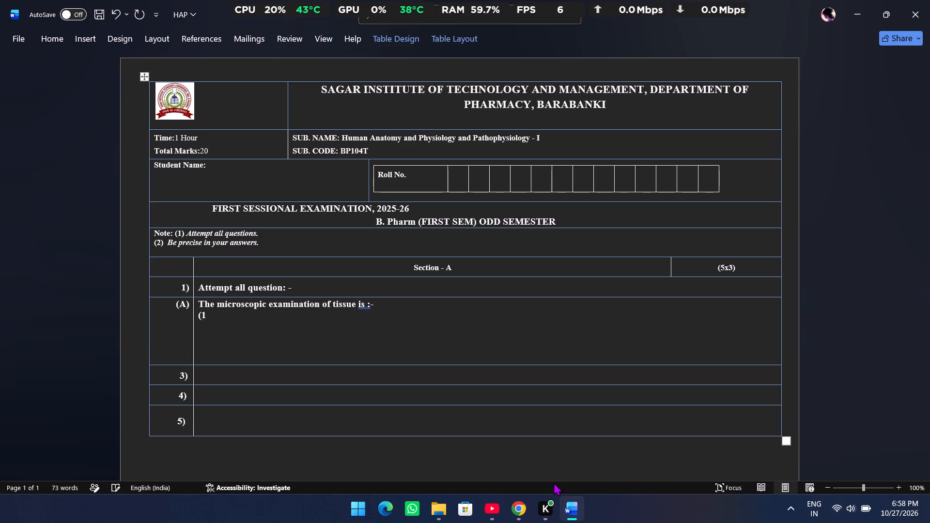
key(shift+parenright)
key(space)
key(space)
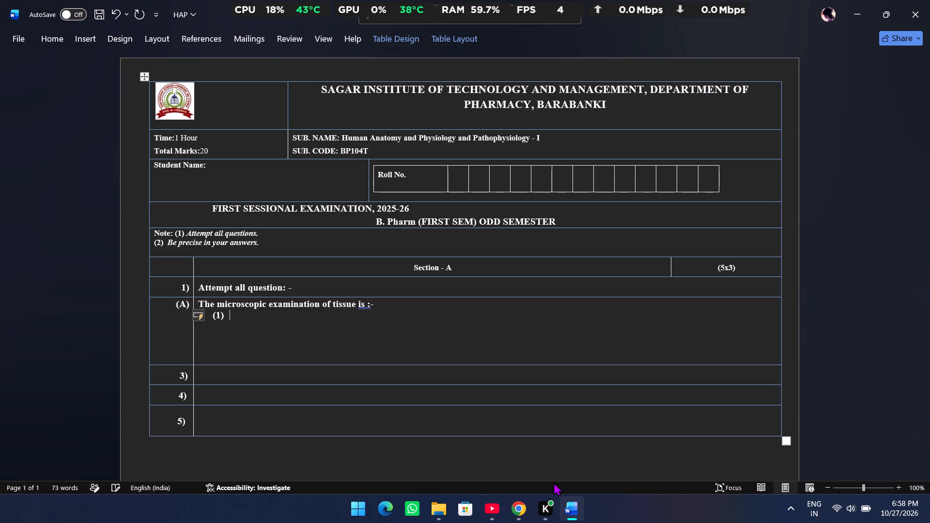
text(Morpholgy)
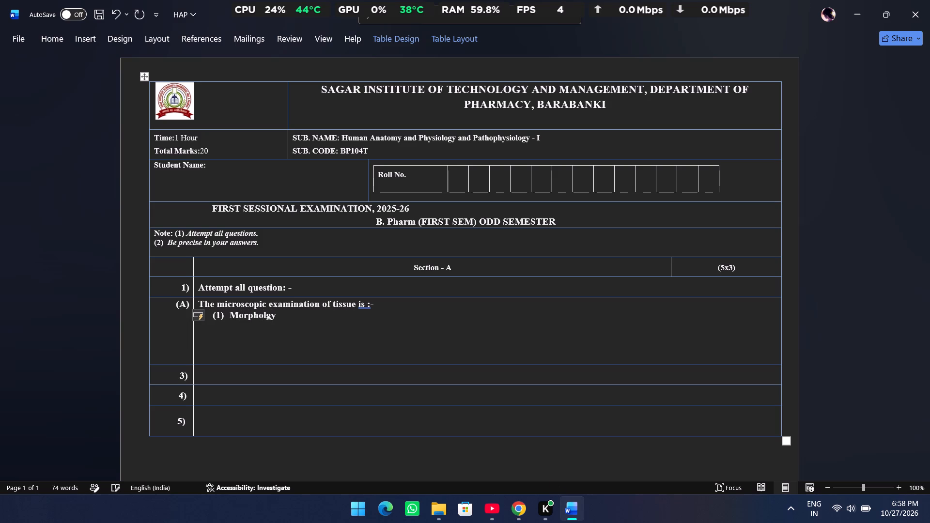
Insert a wide gap after "Morpholgy" on the option line of question (A).
key(Tab)
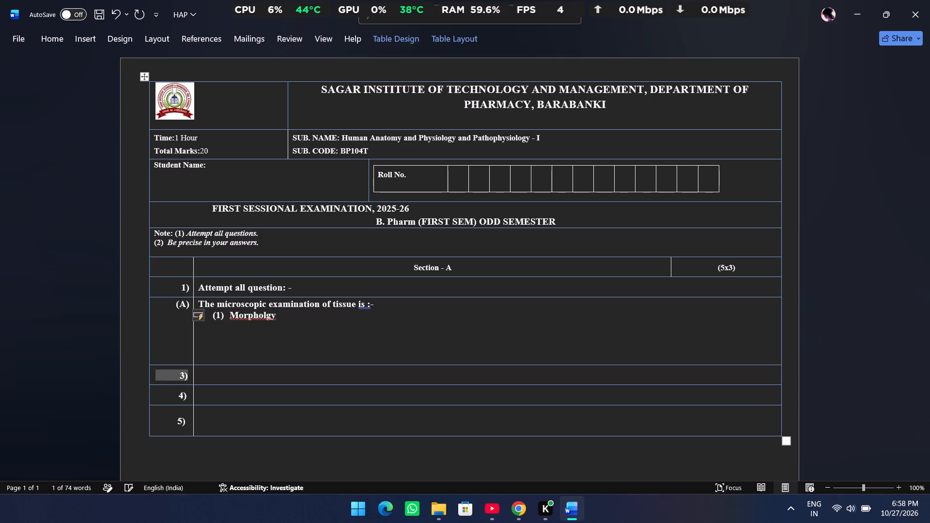
click(276, 307)
click(283, 316)
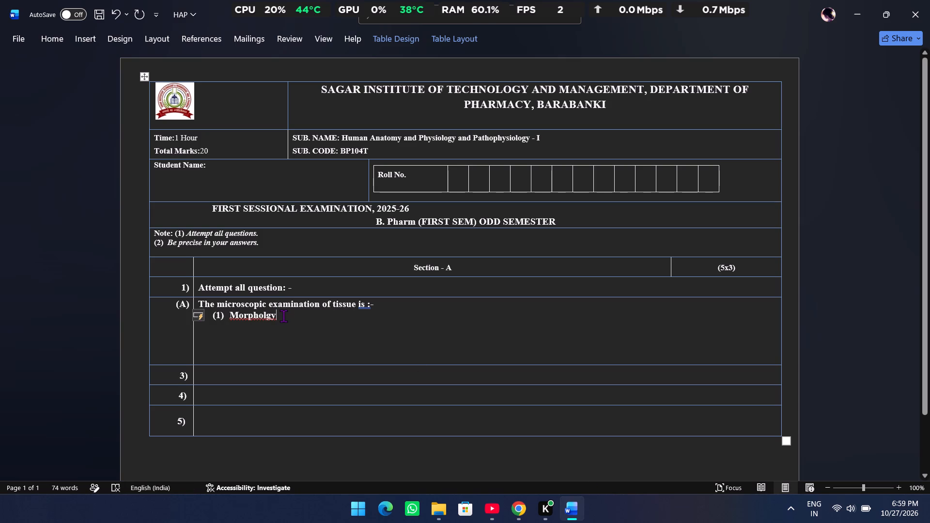
key(space)
key(space)
key(space)
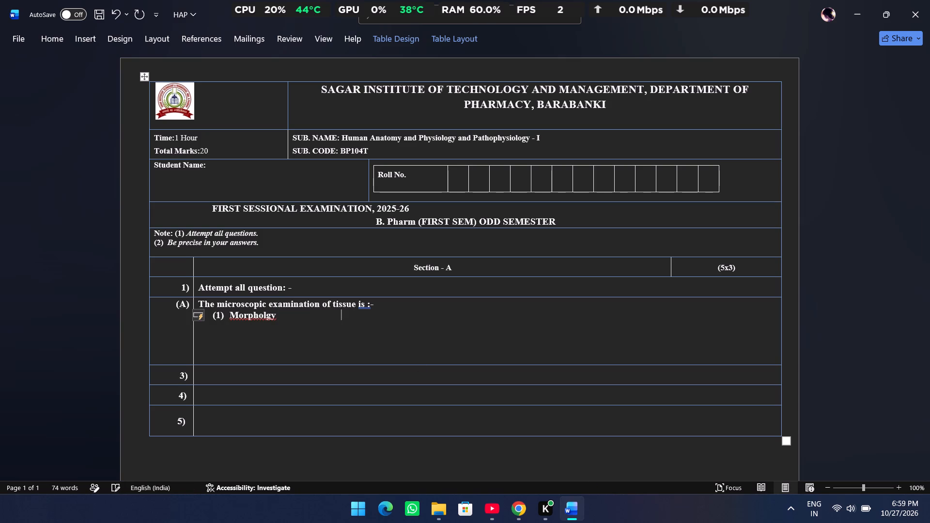
key(space)
key(space)
key(space)
key(space)
key(space)
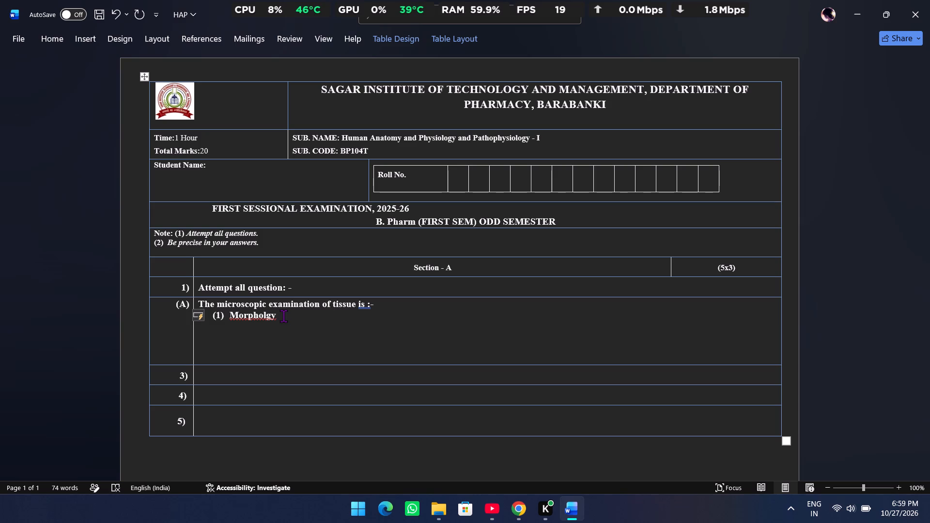
Enter "(2) Histology" after the gap, on the same line as option (1).
key(shift+parenleft)
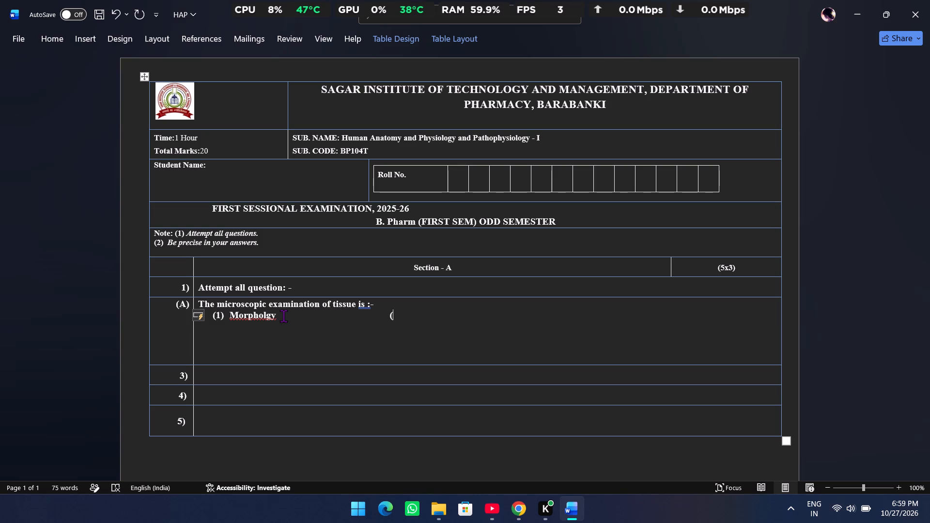
key(shift+at)
key(BackSpace)
key(2)
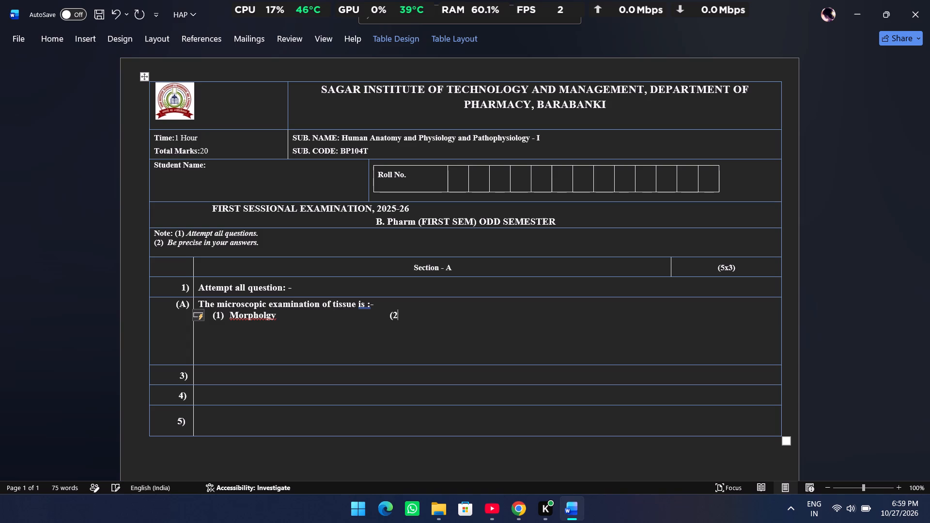
key(shift+parenleft)
key(BackSpace)
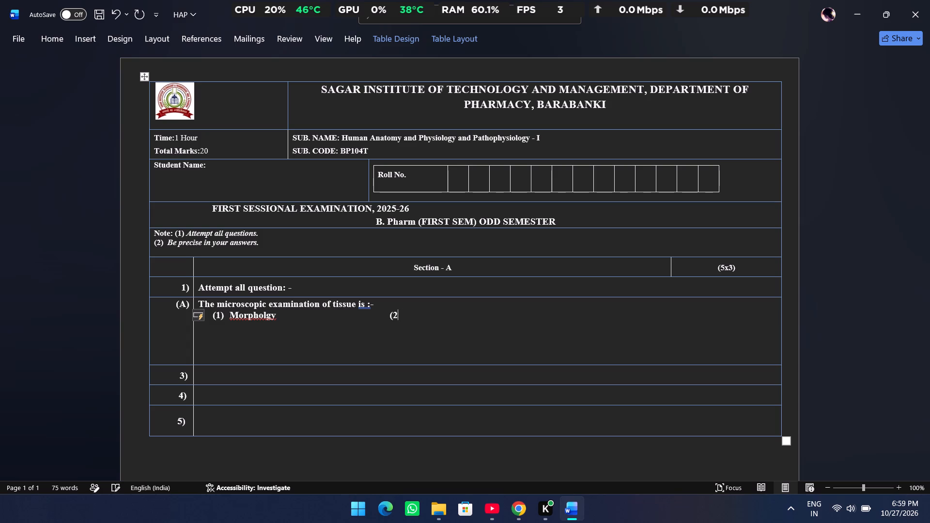
key(minus)
key(BackSpace)
text())
key(space)
text(Hi)
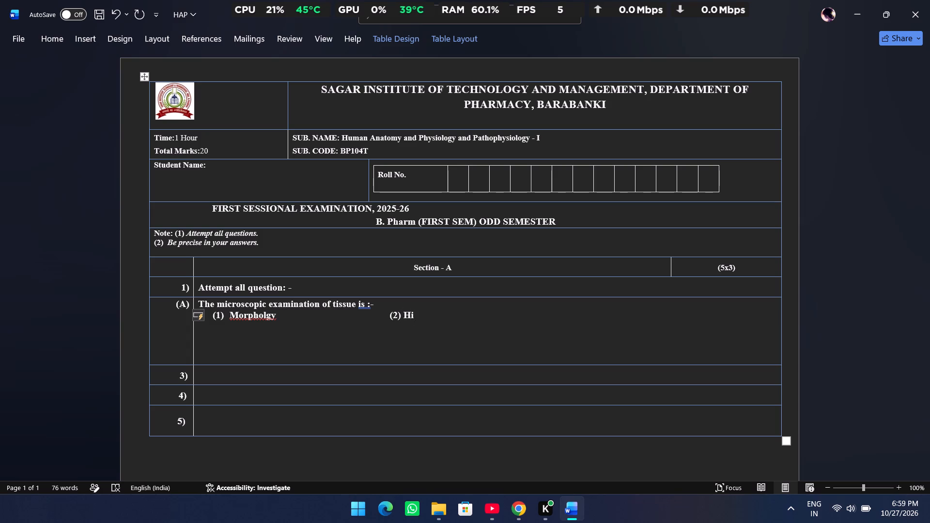
key(BackSpace)
key(BackSpace)
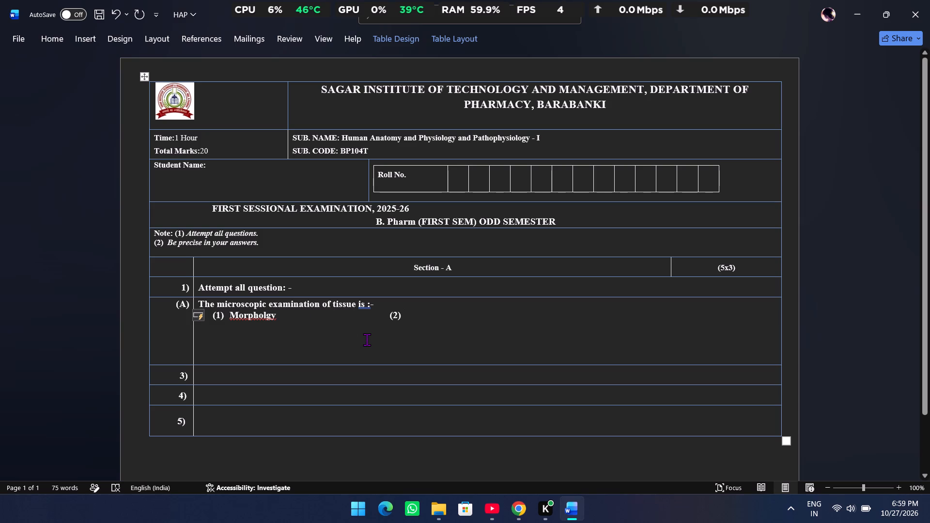
key(h)
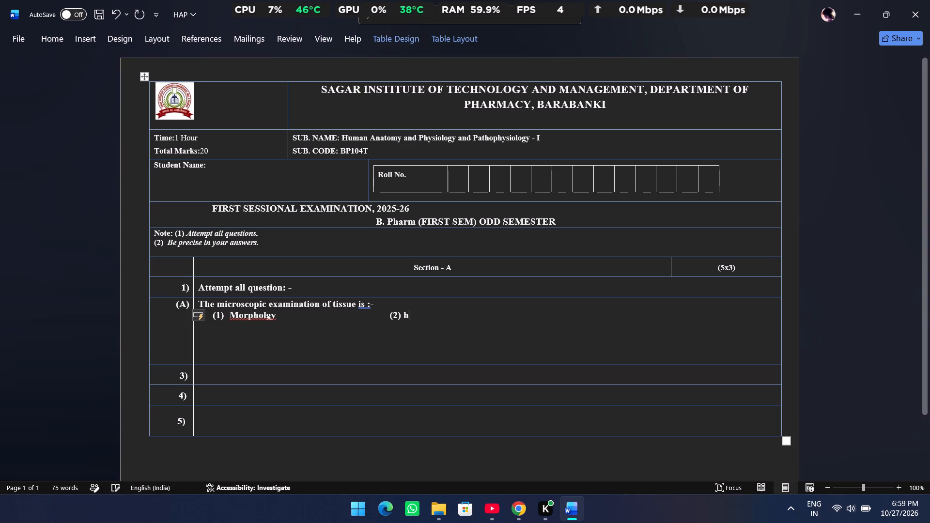
key(BackSpace)
text(His)
text(tology)
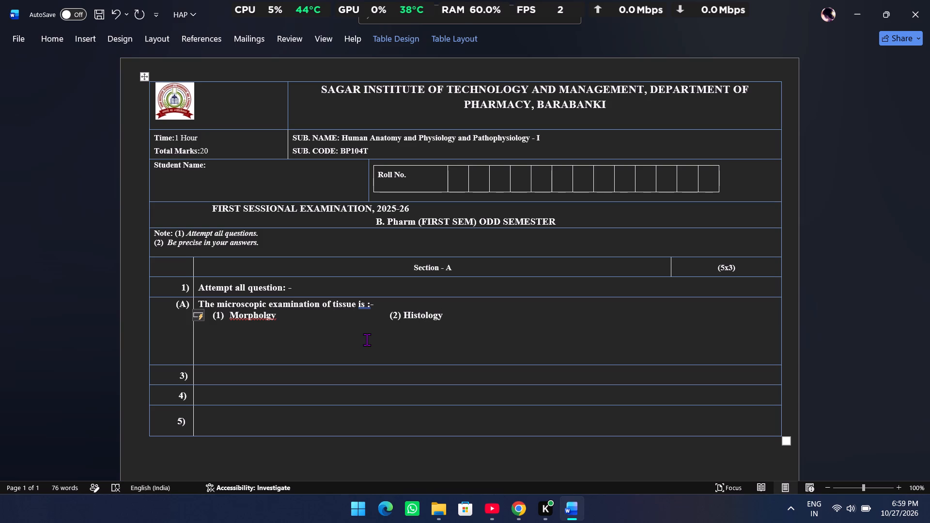
Start a new line below the first two options, removing its automatic number and extra indent so it aligns under "(1)".
key(shift+Return)
key(BackSpace)
key(Return)
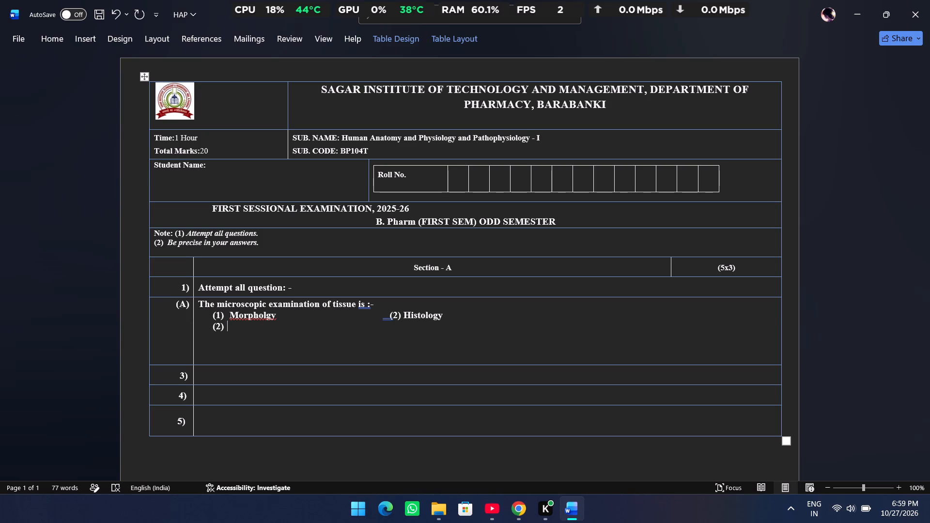
key(Left)
key(Left)
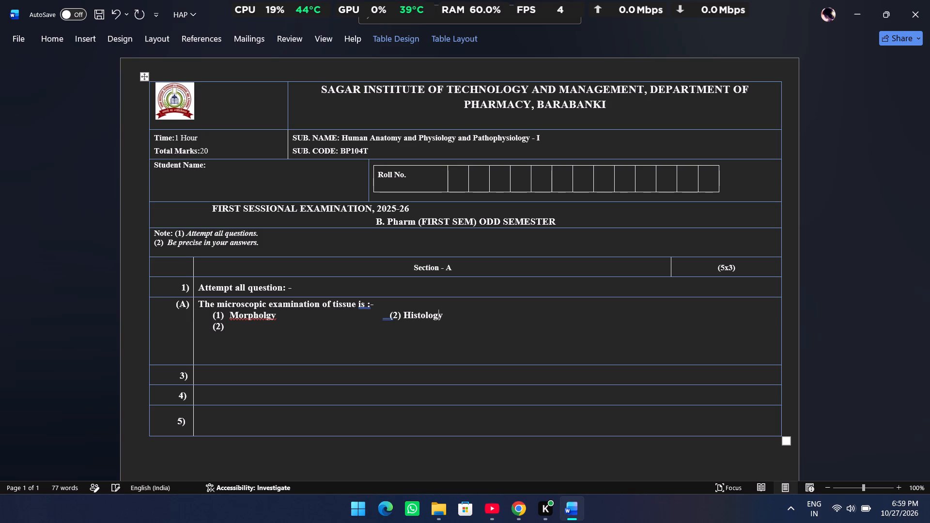
key(Right)
key(Down)
click(220, 326)
double_click(220, 326)
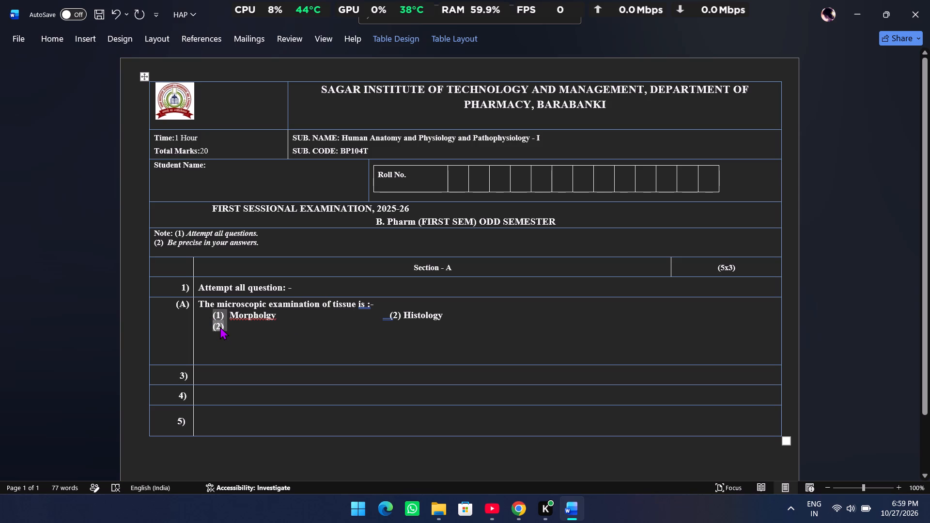
click(227, 326)
key(BackSpace)
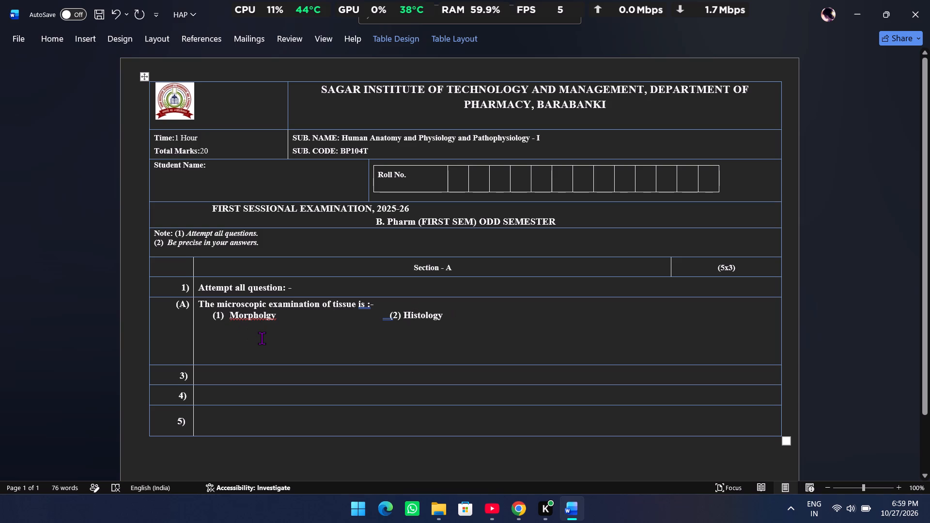
key(shift+parenleft)
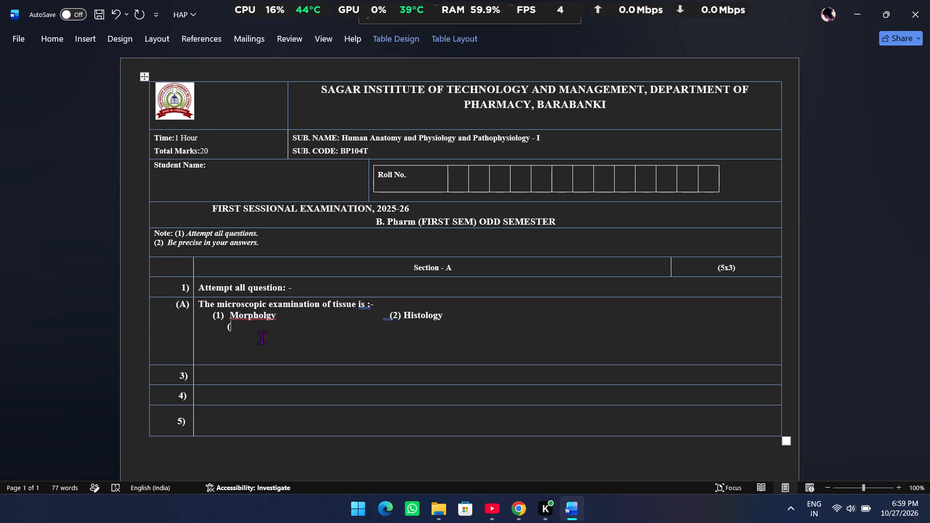
key(BackSpace)
key(BackSpace)
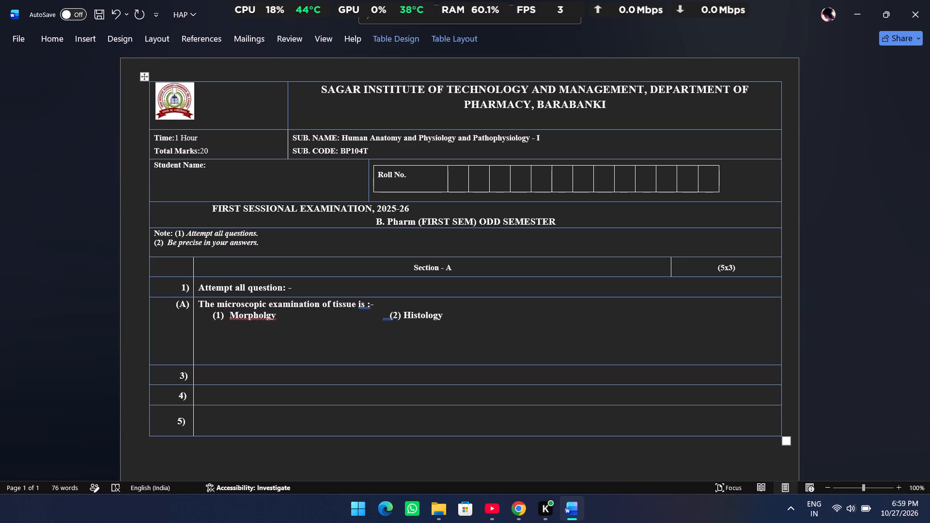
Enter "(3) Etiology" as the third answer option of question (A), on the line below option (1).
key(shift+parenleft)
key(3)
key(shift+parenright)
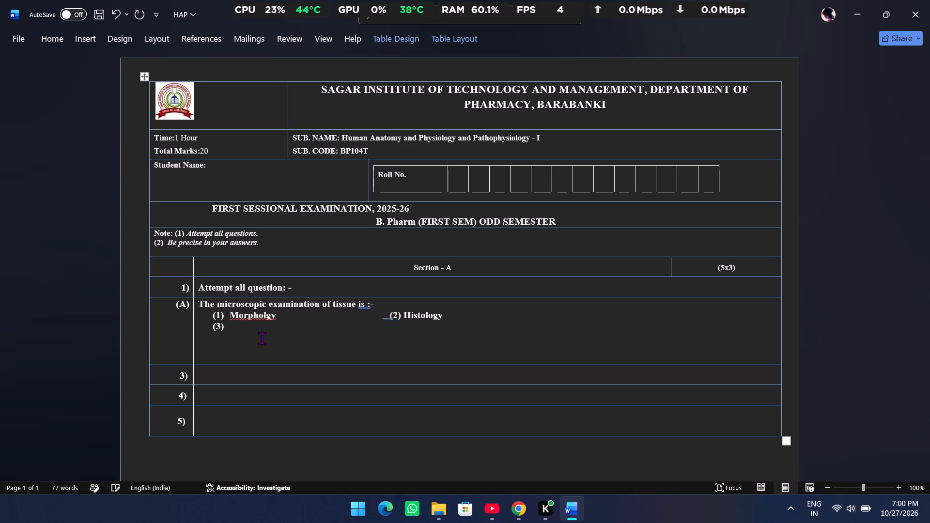
key(space)
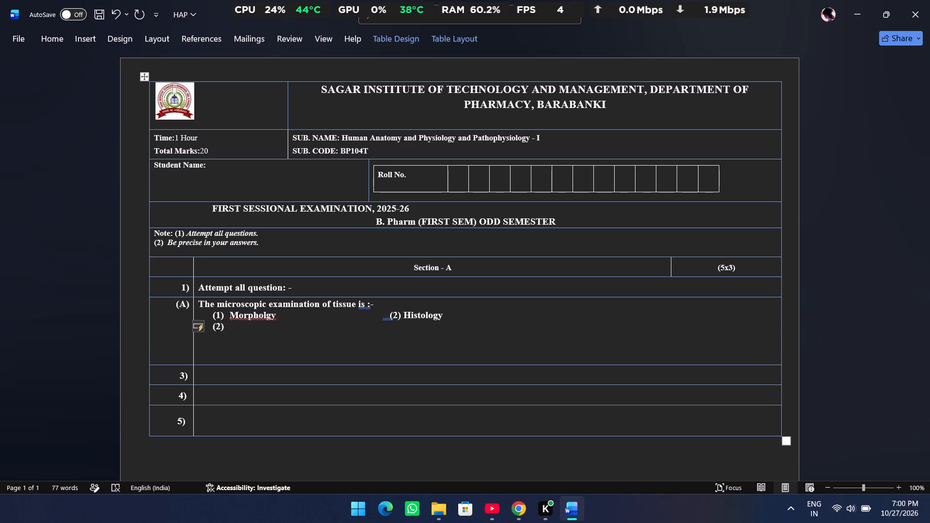
key(shift+e)
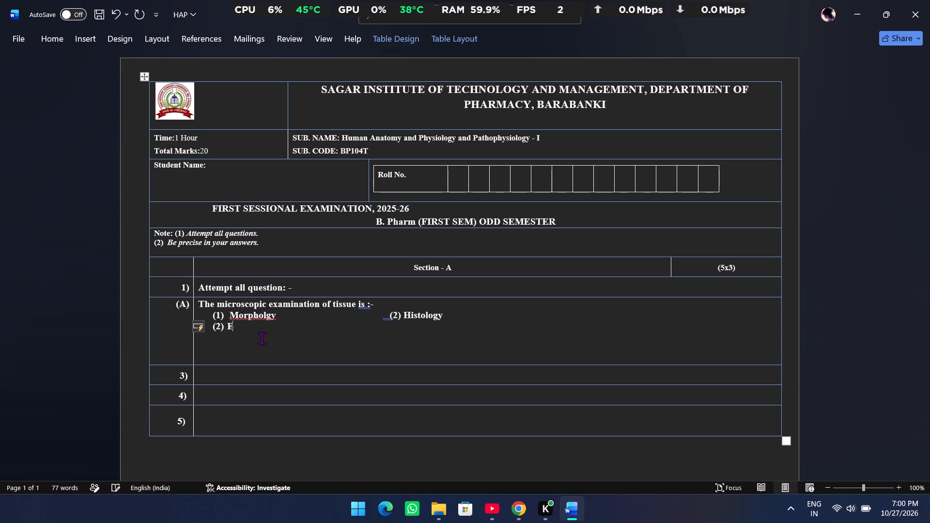
key(t)
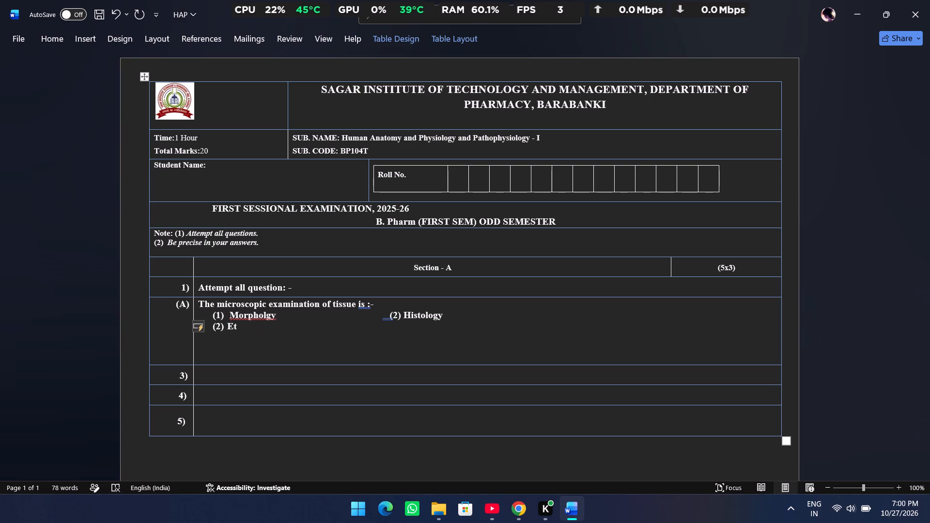
text(iology)
Insert a wide gap after "Etiology", reaching the point directly below option "(2) Histology".
key(space)
key(space)
key(space)
key(space)
key(space)
key(space)
key(space)
key(space)
key(space)
key(space)
key(space)
key(space)
key(space)
key(space)
key(space)
key(space)
key(space)
key(space)
key(space)
key(space)
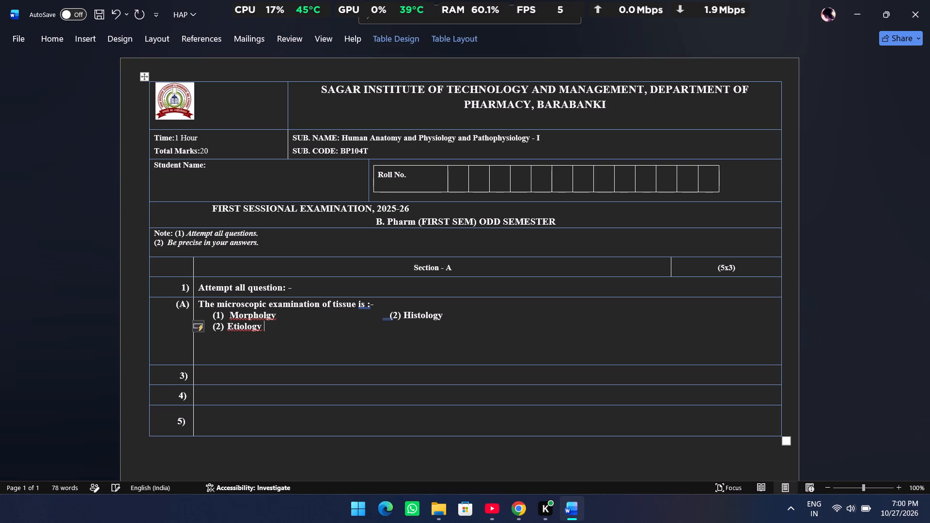
key(space)
key(space)
key(space)
key(space)
key(space)
key(space)
key(space)
key(space)
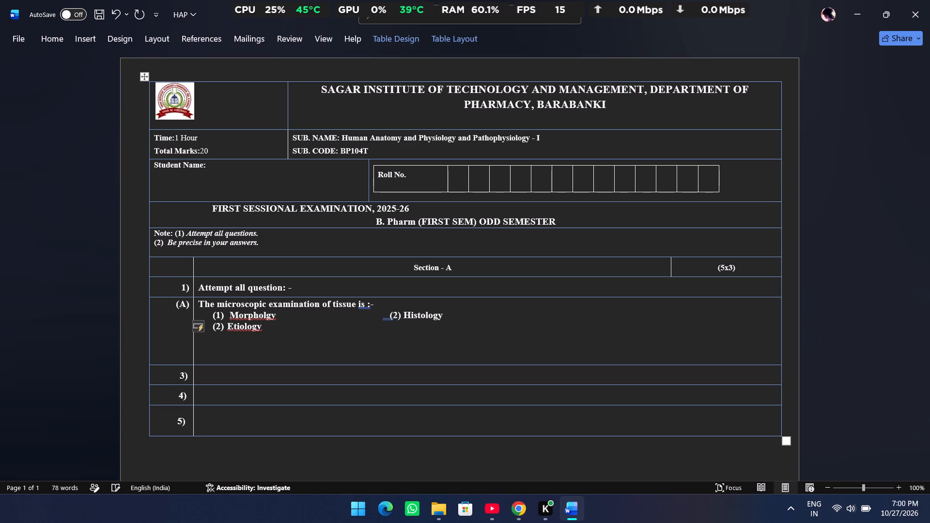
key(space)
key(space)
key(space)
key(space)
key(space)
key(space)
key(space)
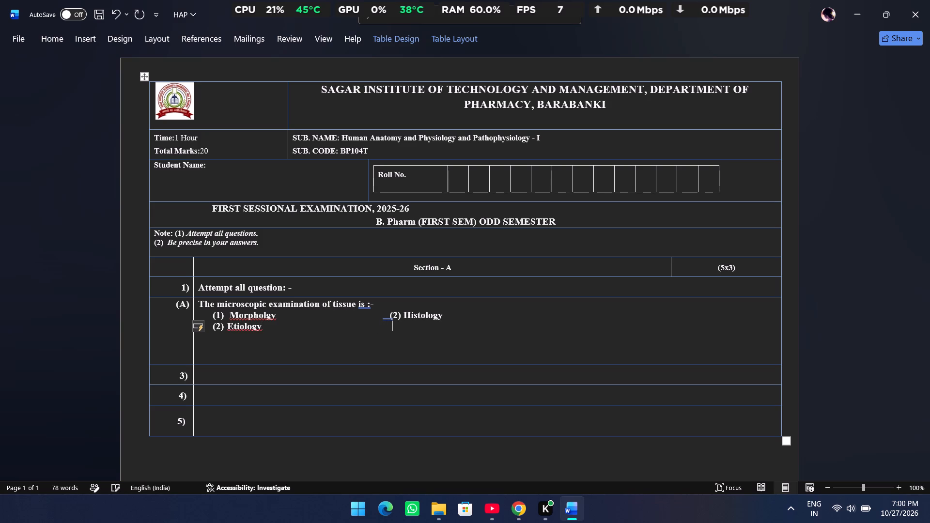
key(BackSpace)
Enter "(4) Hypertrophy" after the gap as the fourth answer option of question (A).
key(shift+parenleft)
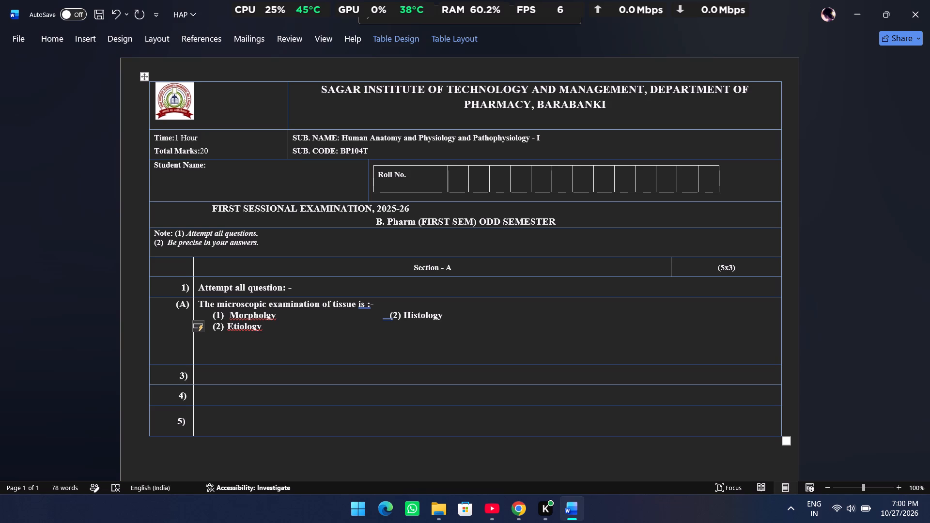
key(4)
key(shift+parenright)
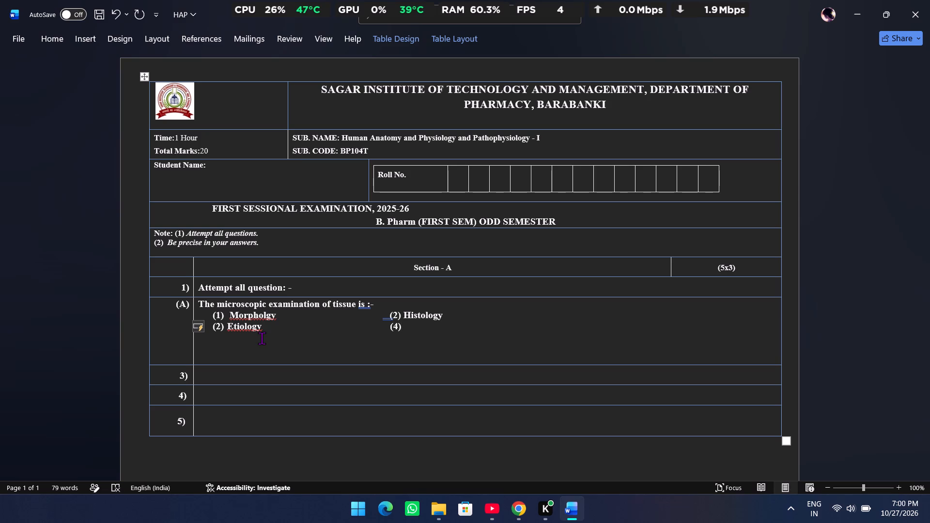
key(space)
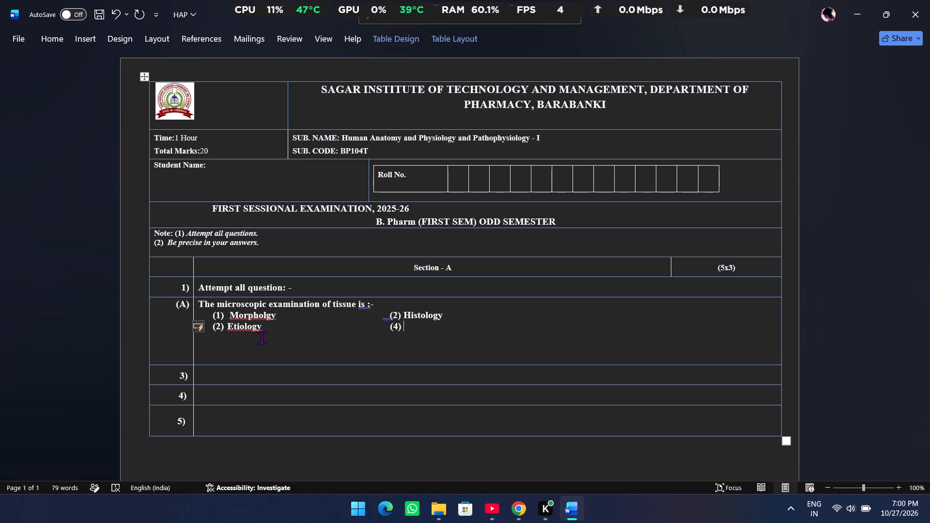
text(Hy)
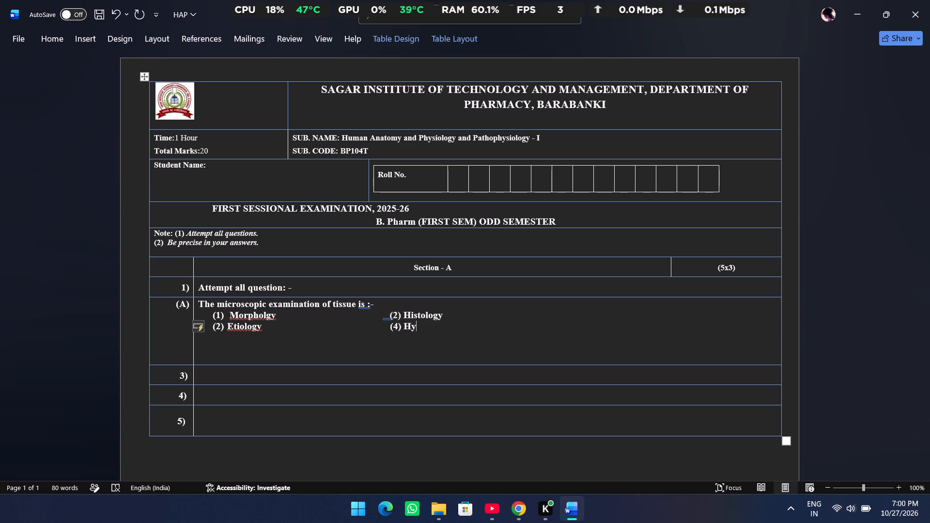
text(pe)
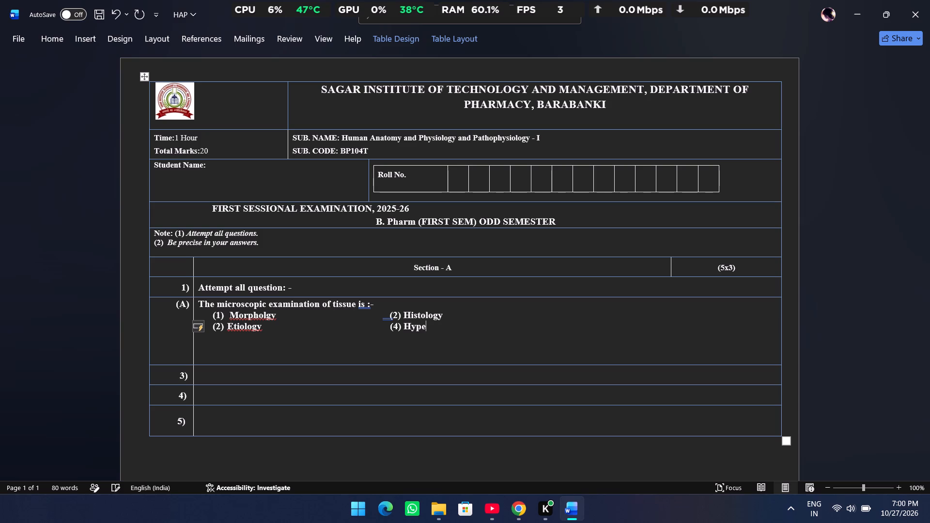
key(r)
text(trophu)
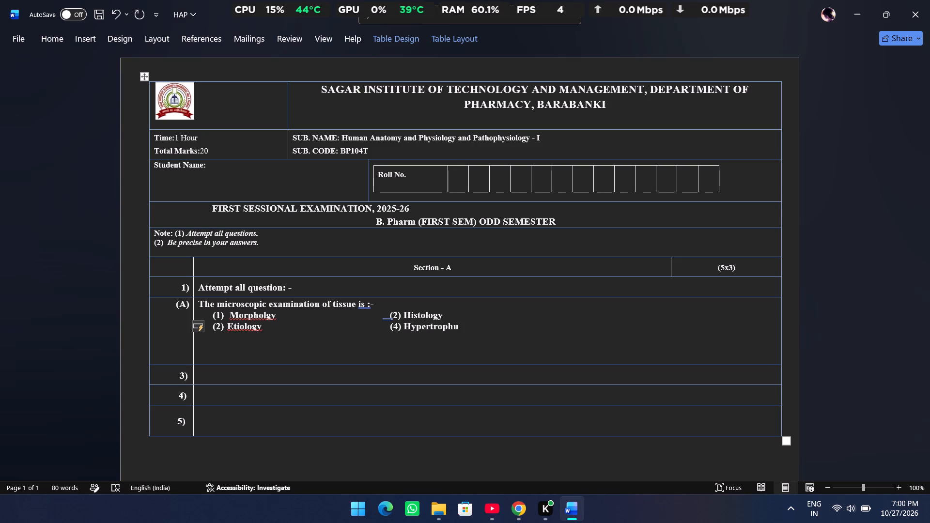
key(BackSpace)
key(y)
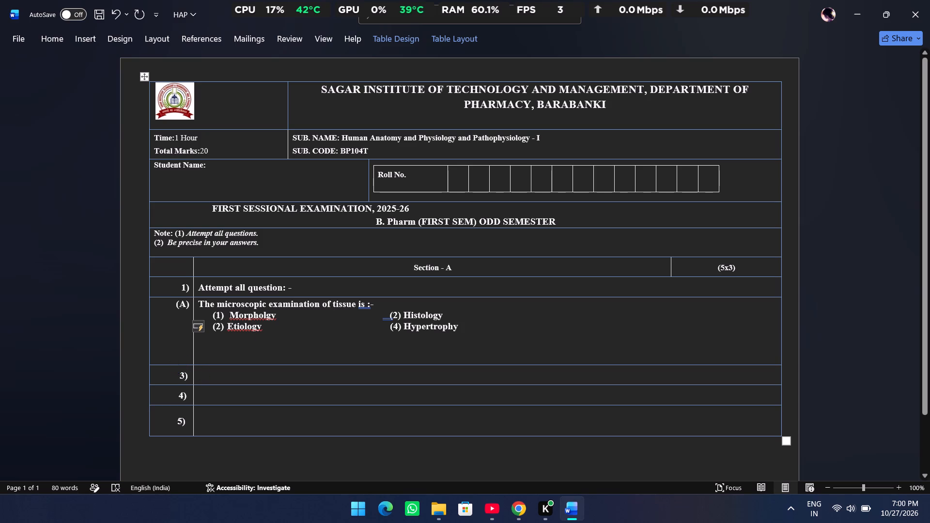
Reduce the height of the question (A) row so it fits closely around its two option lines.
drag(184, 365, 186, 336)
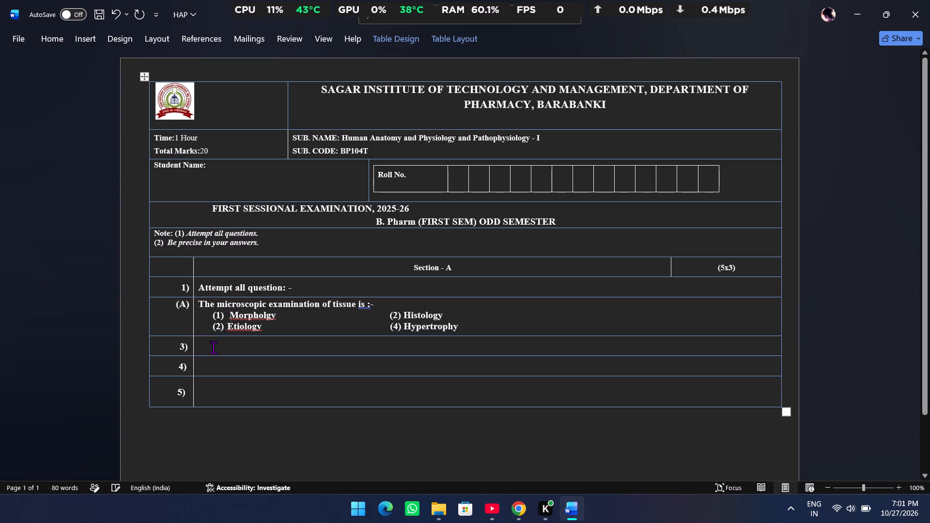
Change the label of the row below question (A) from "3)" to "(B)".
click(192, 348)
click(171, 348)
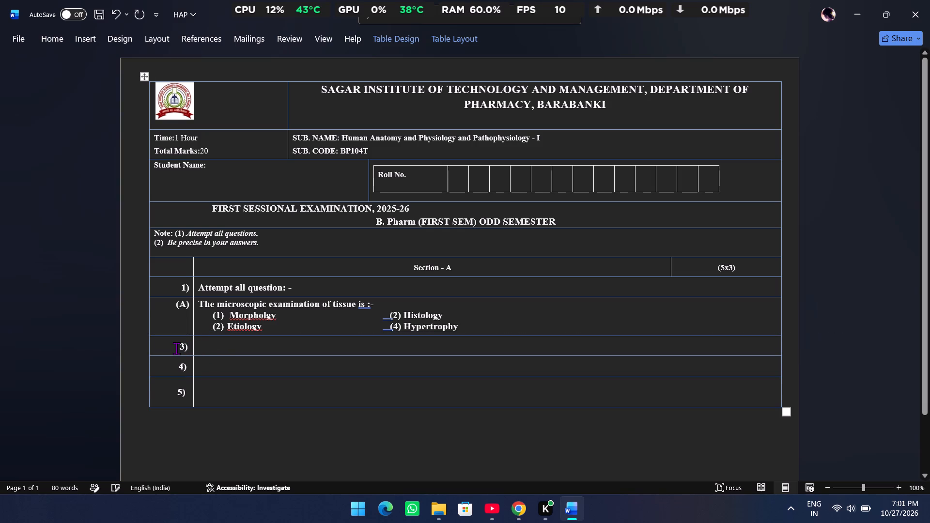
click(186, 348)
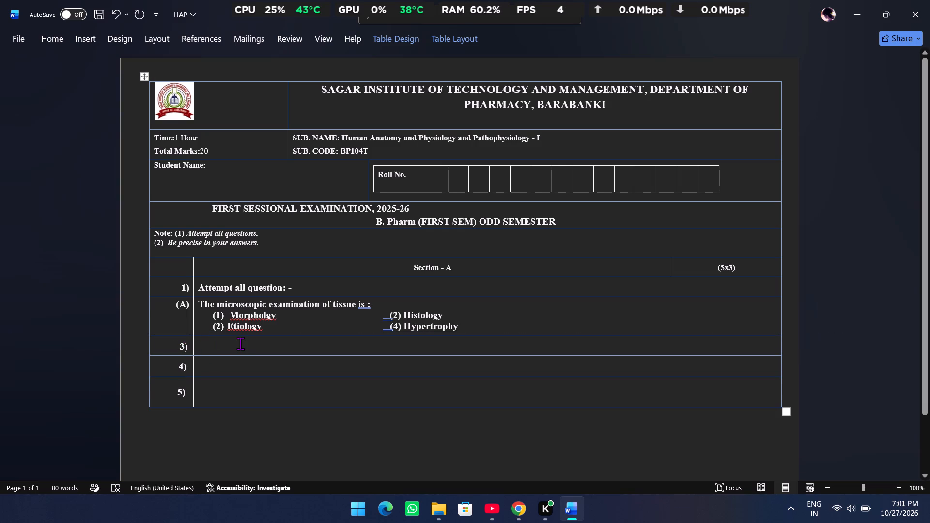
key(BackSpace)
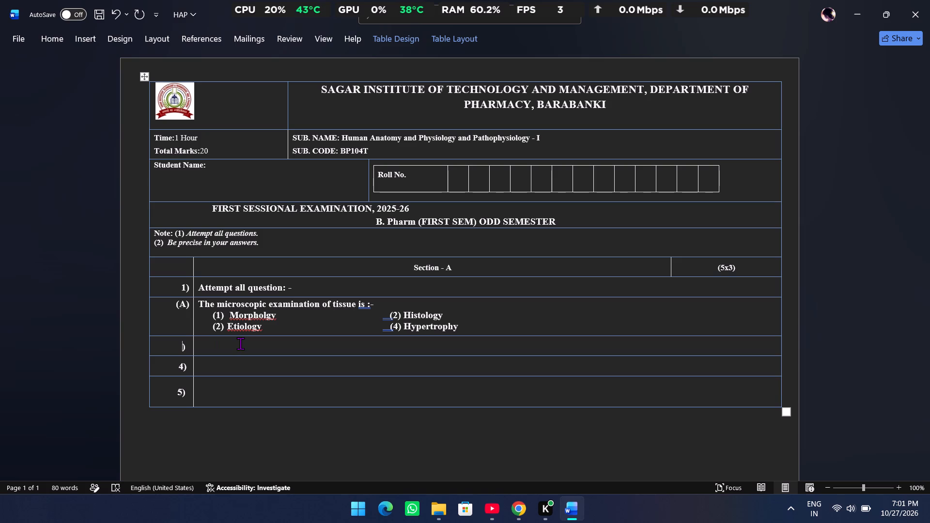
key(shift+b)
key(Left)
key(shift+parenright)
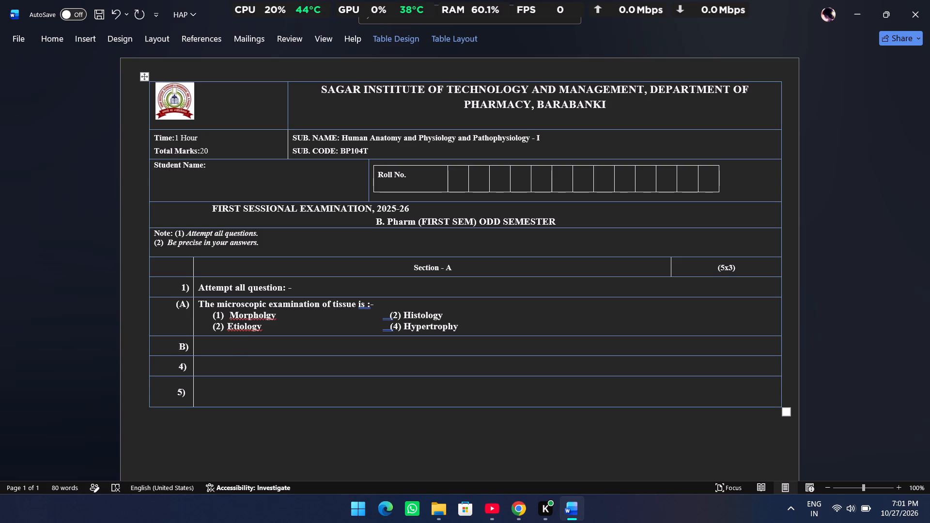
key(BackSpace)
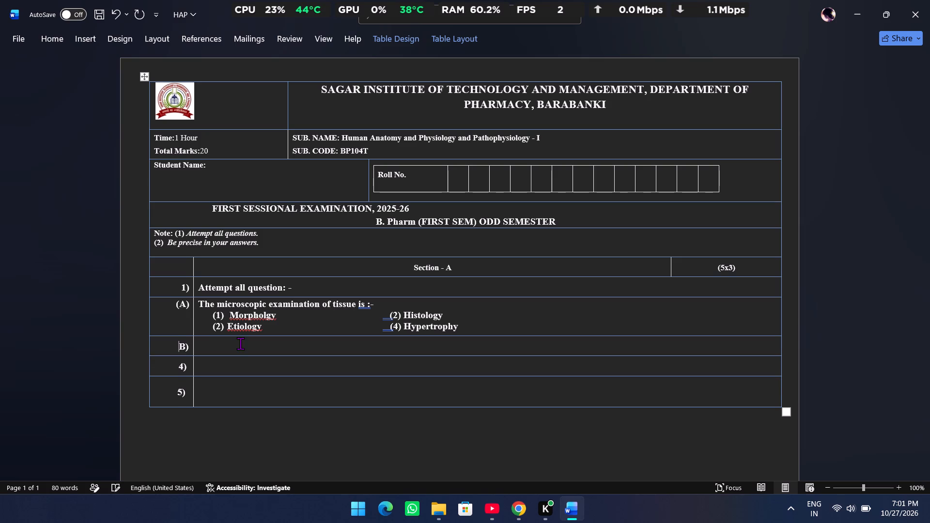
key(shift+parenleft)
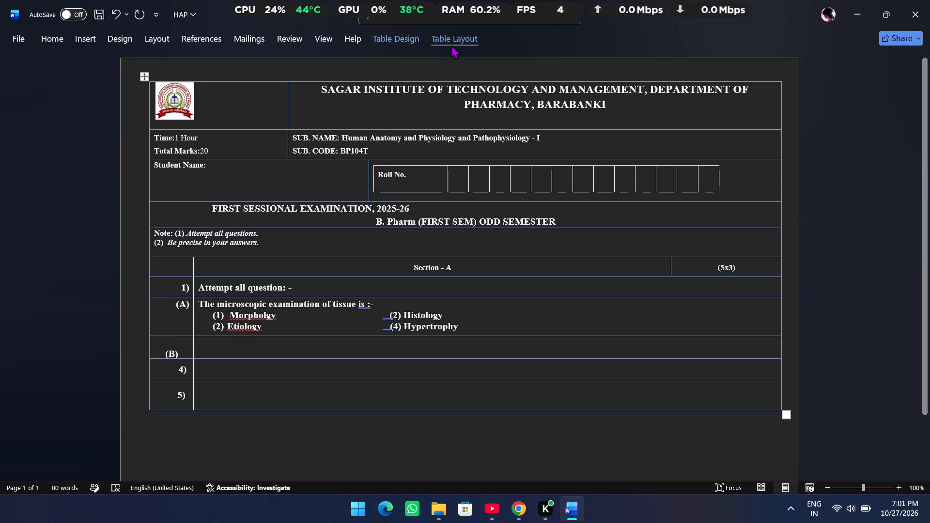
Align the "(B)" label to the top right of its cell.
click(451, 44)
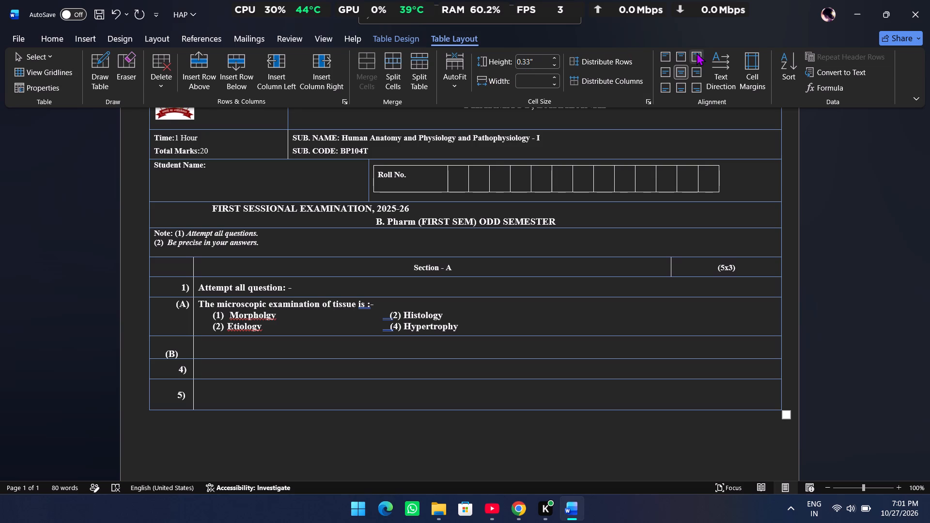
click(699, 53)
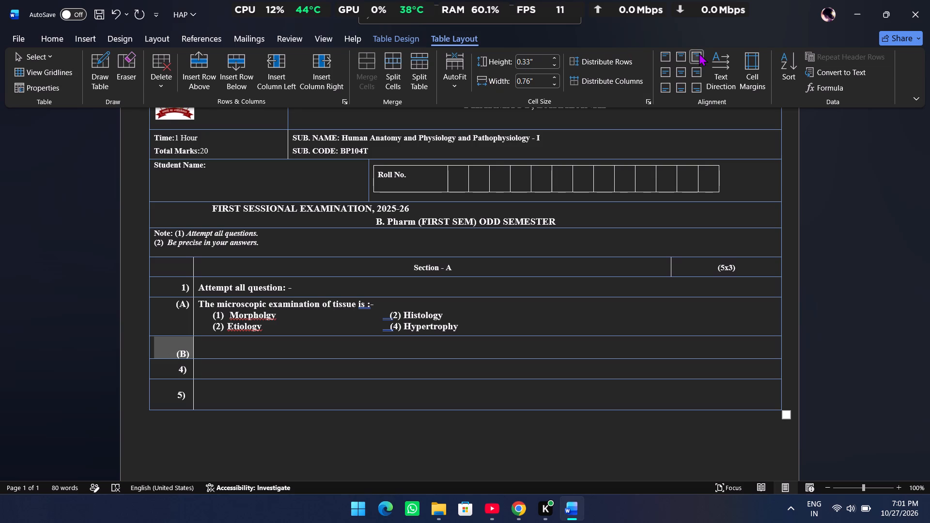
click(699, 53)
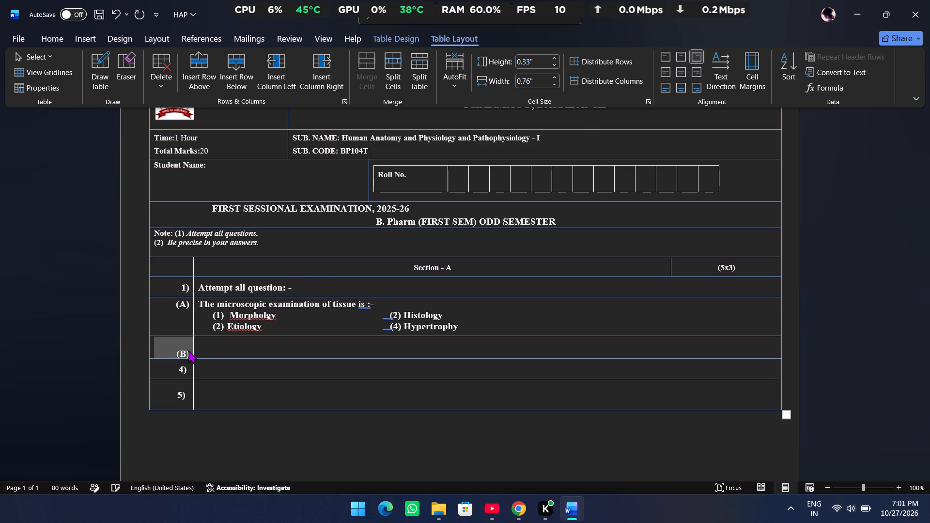
Clear the label cell of the row below question (A) and enter "(B)" in it afresh.
click(187, 349)
click(190, 353)
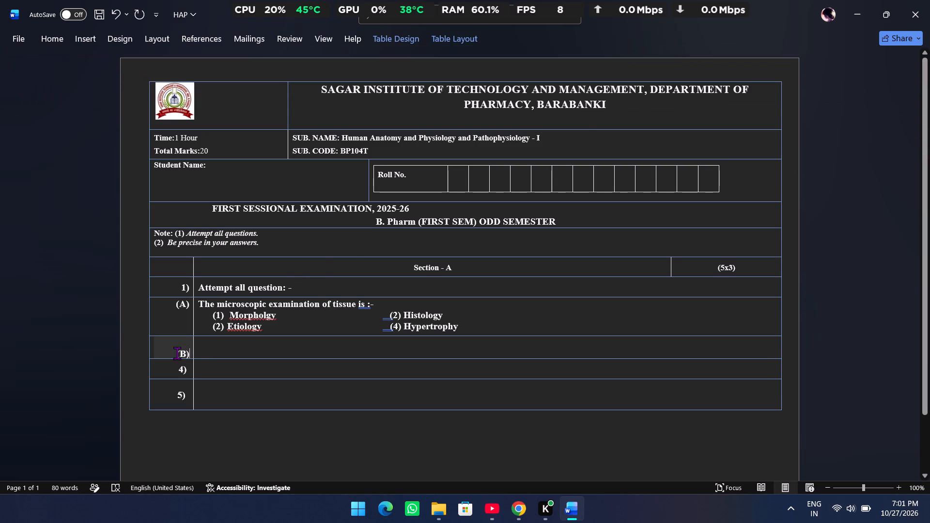
key(BackSpace)
key(BackSpace)
key(BackSpace)
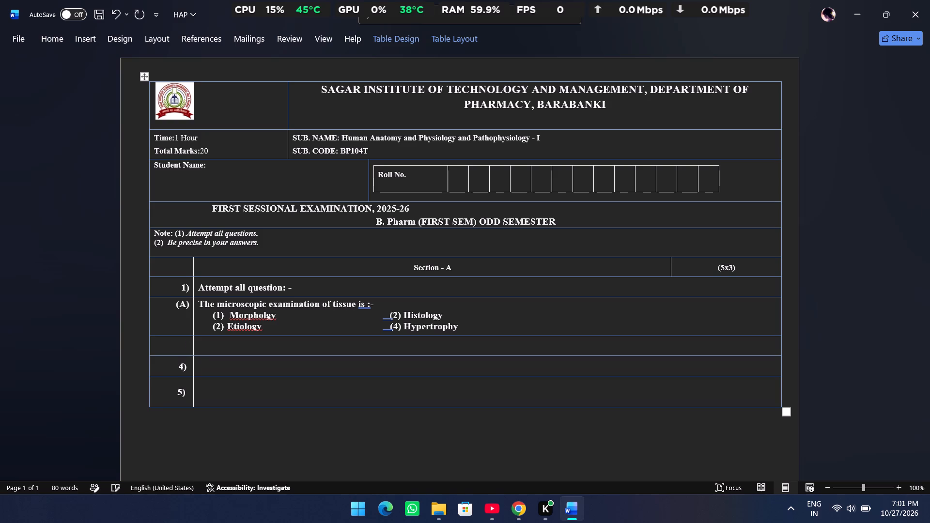
key(shift+parenleft)
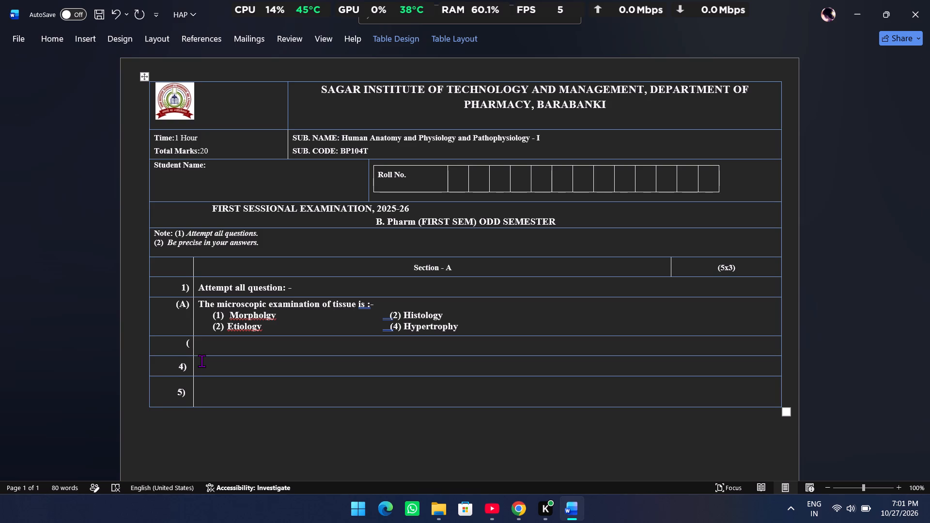
key(shift+b)
key(shift+parenright)
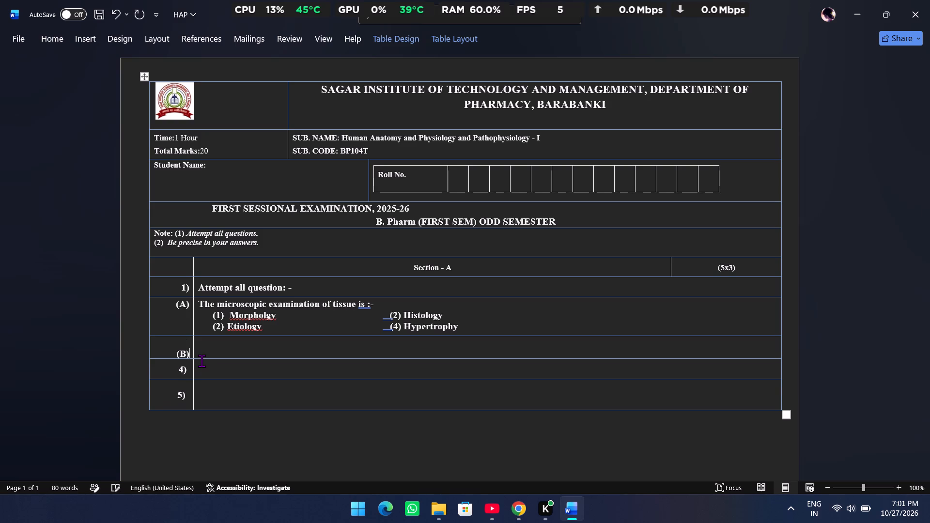
Align the "(B)" label to the top centre of its cell.
click(459, 44)
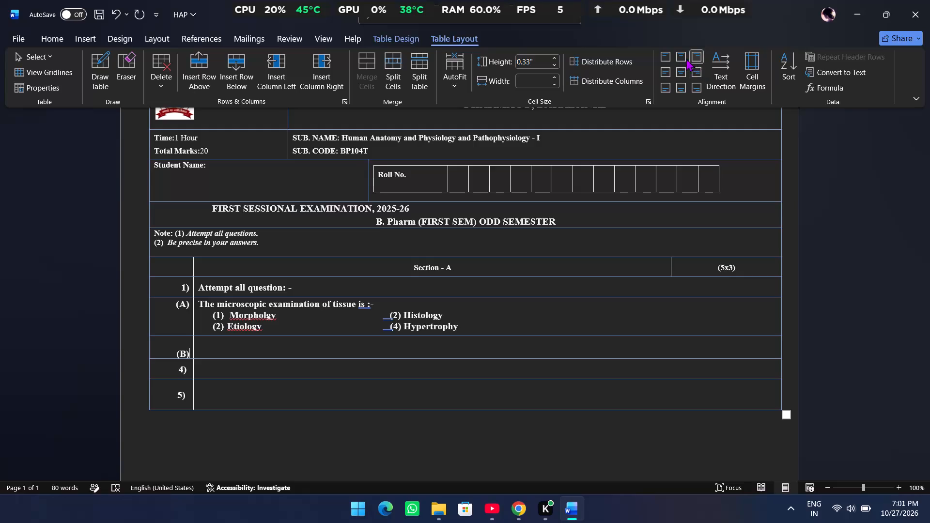
click(681, 55)
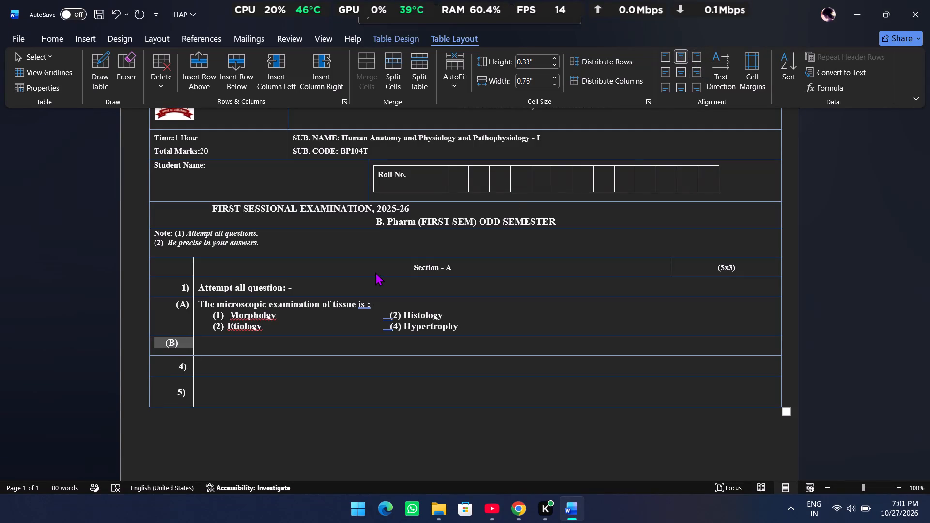
Increase the height of the "(B)" question row to about 1.11 inches.
click(205, 353)
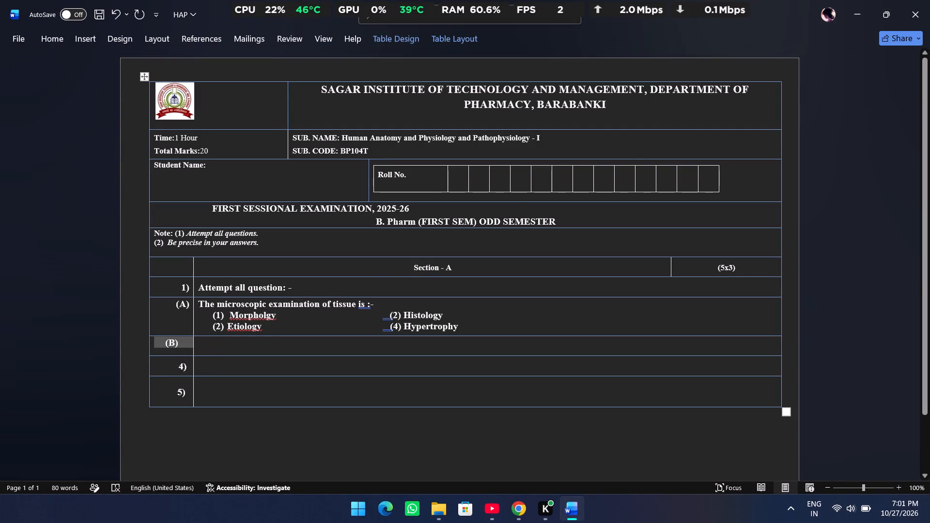
drag(183, 356, 186, 401)
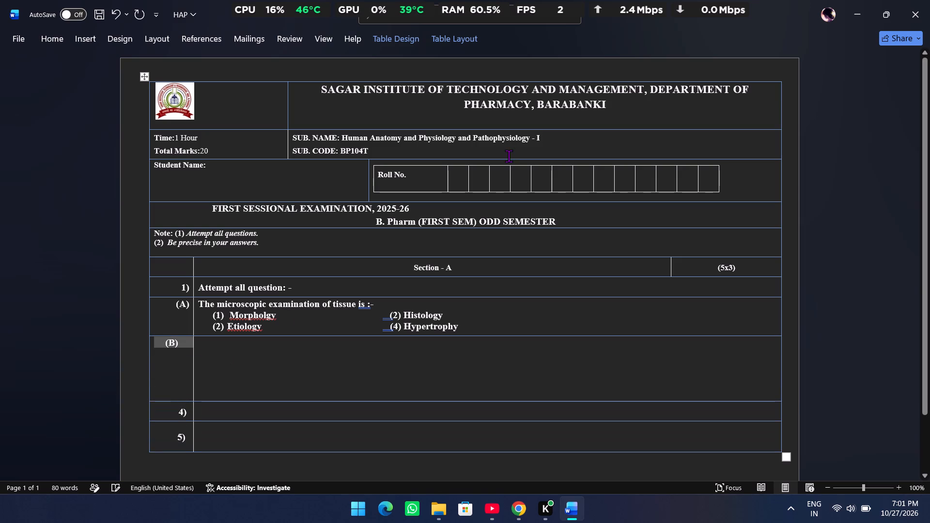
Align the "(B)" label to the top right of its cell.
click(449, 44)
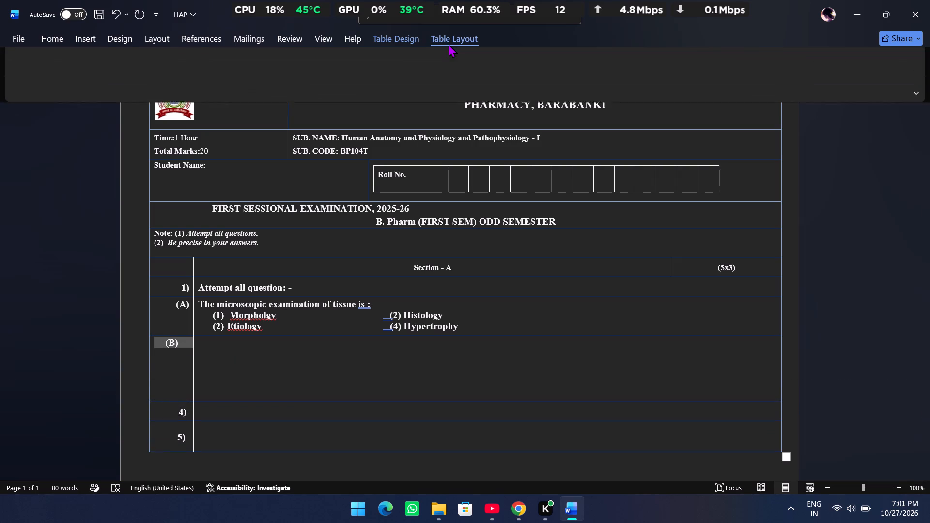
click(699, 54)
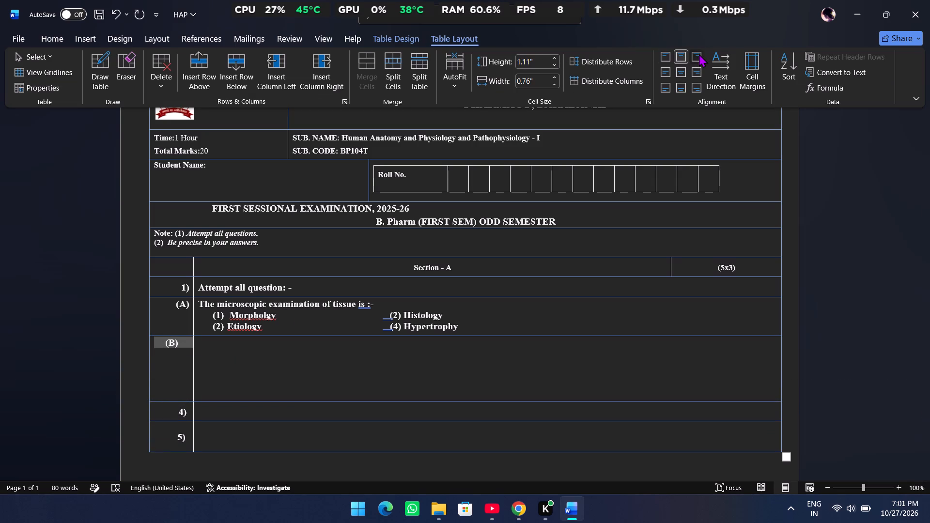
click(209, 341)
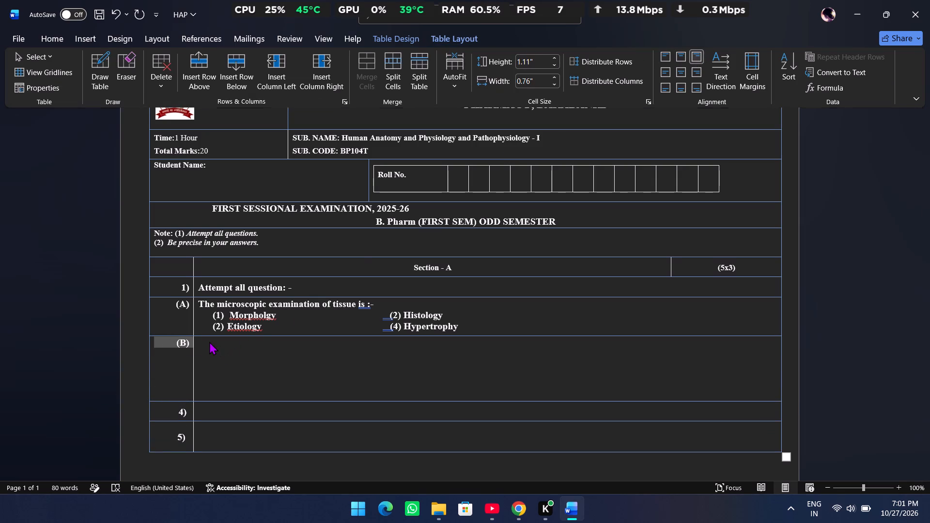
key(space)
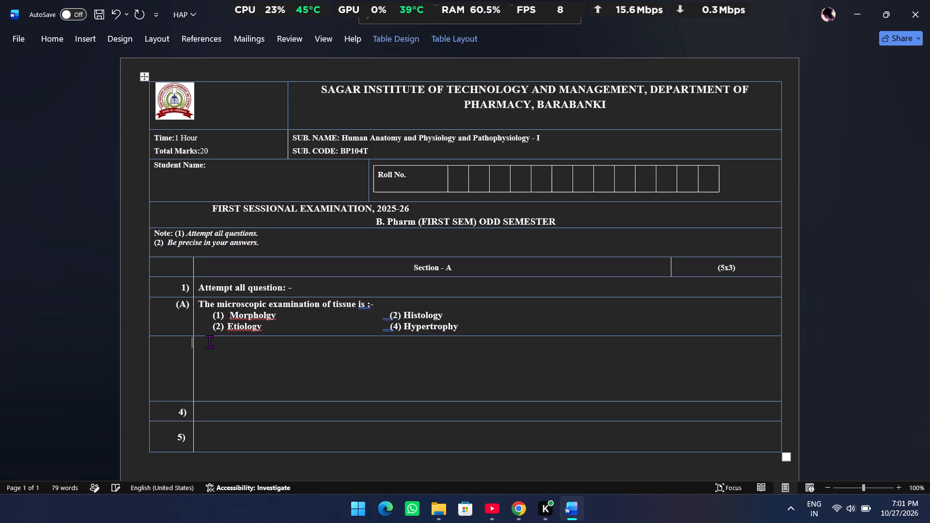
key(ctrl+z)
Align the empty question cell beside "(B)" to the top left.
key(Right)
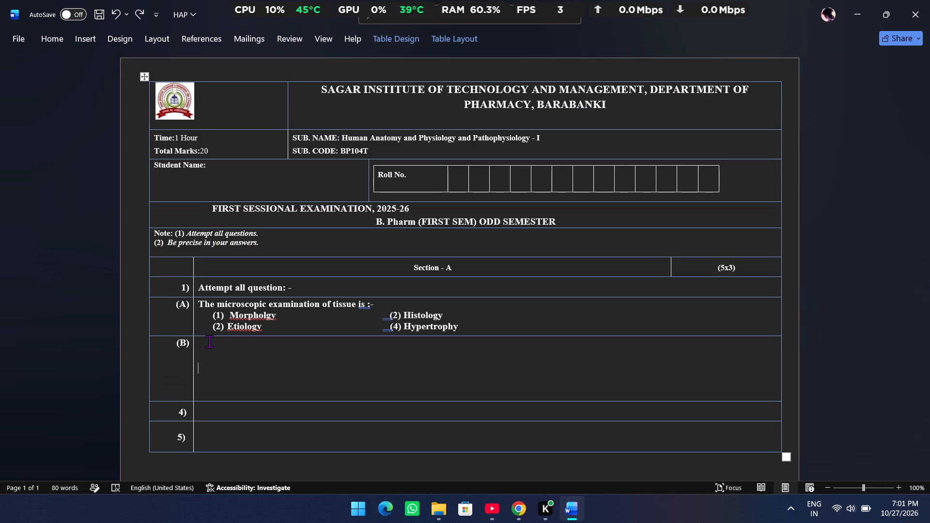
click(449, 44)
click(664, 57)
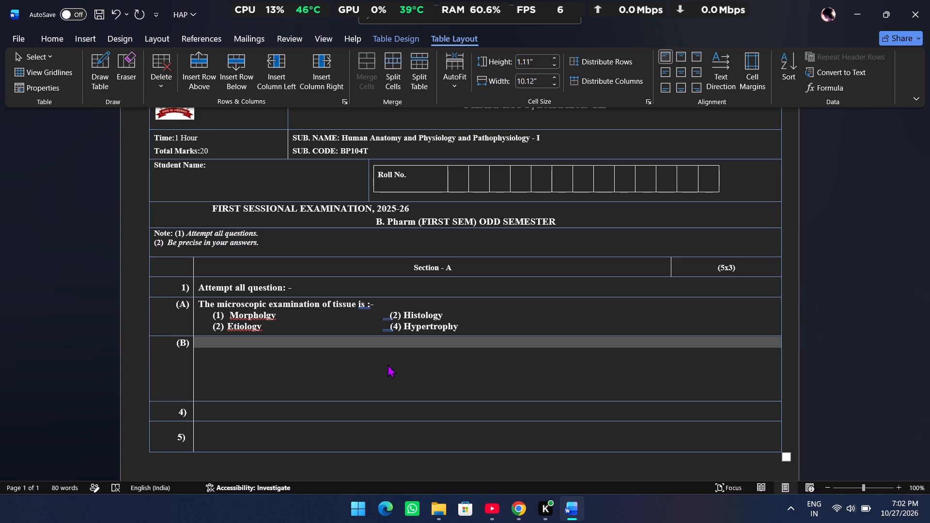
Enter the question text "Crossing over takes place in :-" in the cell beside "(B)".
text(Crossing)
key(space)
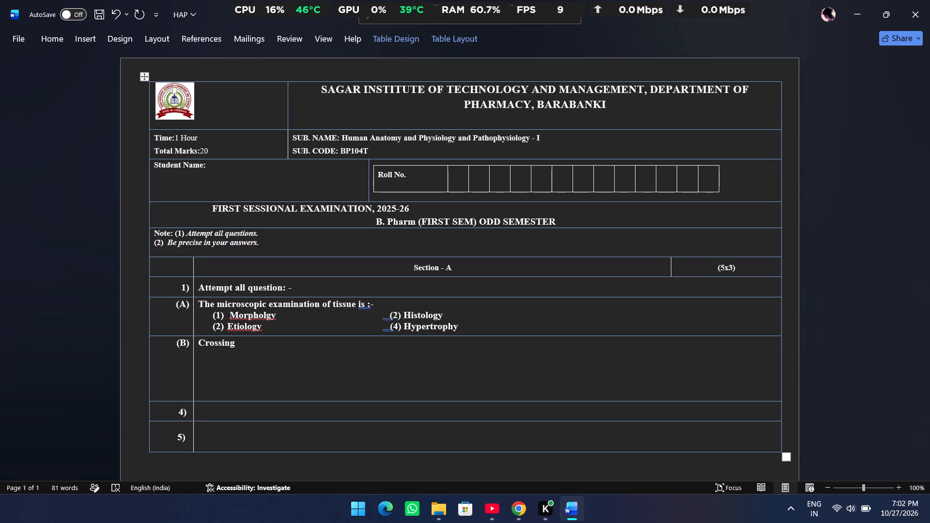
text(ovwe)
key(BackSpace)
key(BackSpace)
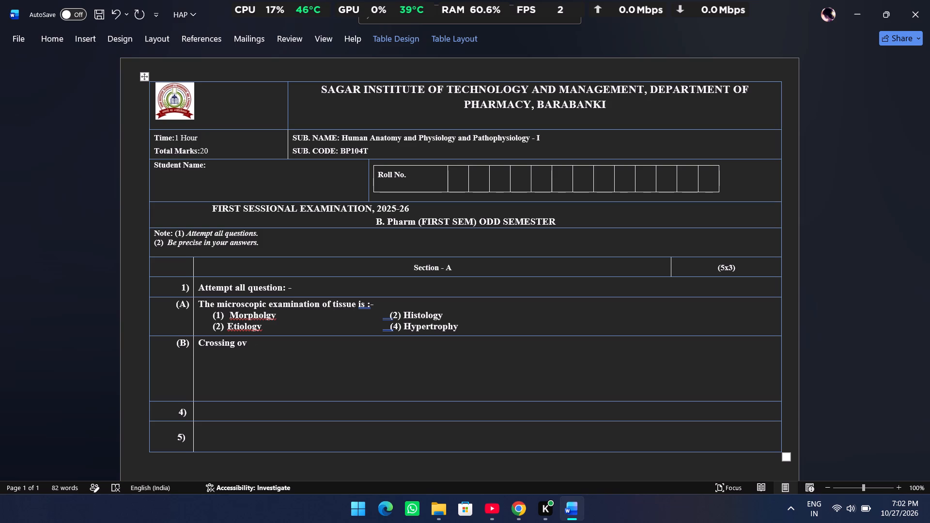
text(er)
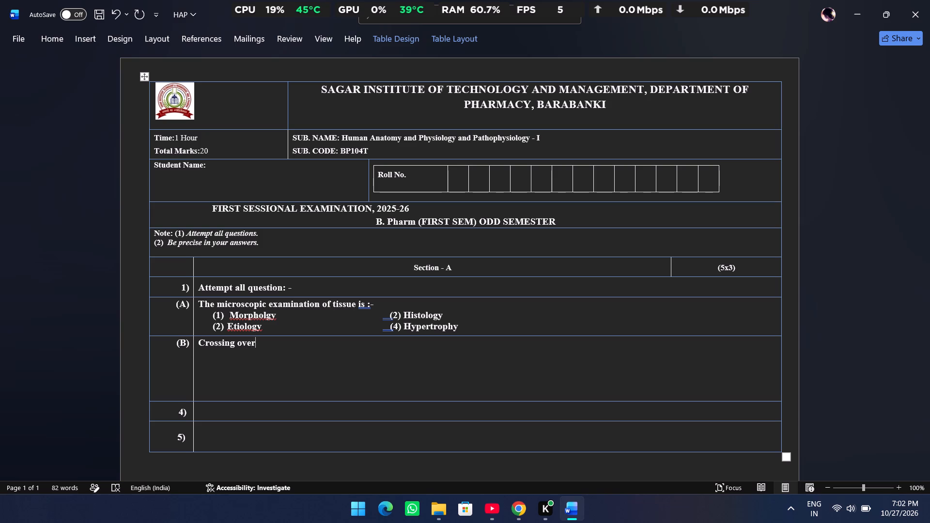
key(space)
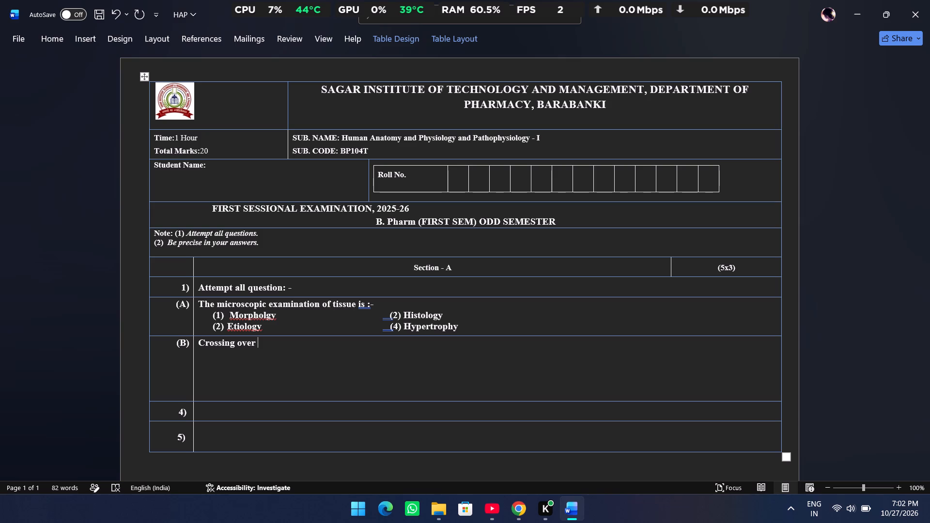
text(takes)
key(space)
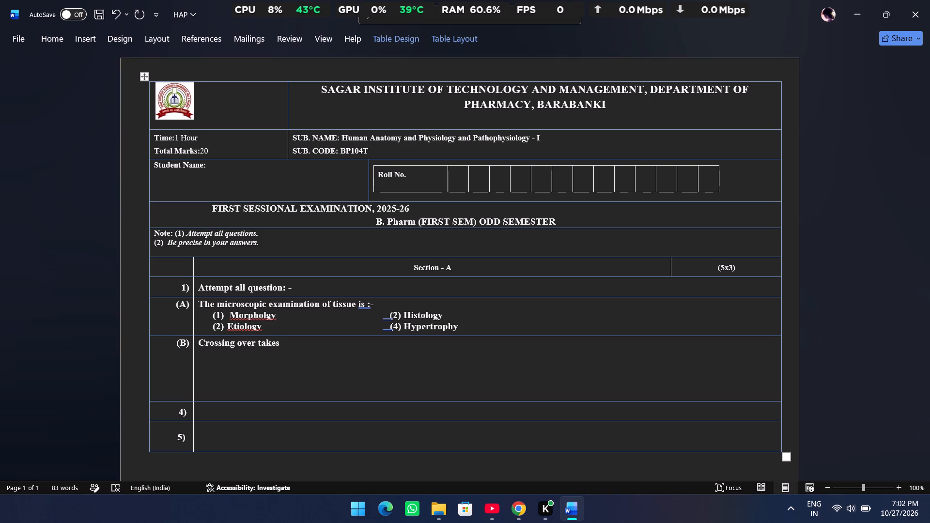
text(palce)
key(space)
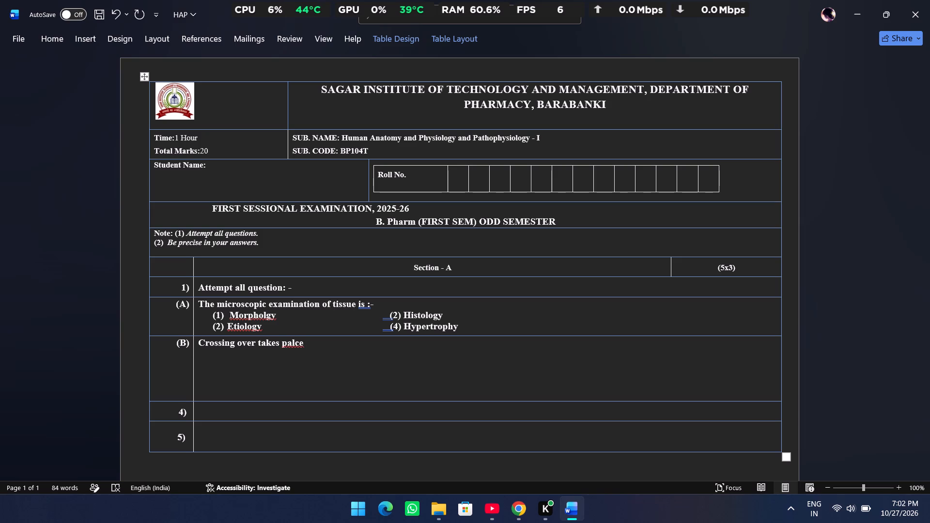
key(BackSpace)
key(BackSpace)
key(BackSpace)
key(BackSpace)
key(BackSpace)
text(lace in)
key(space)
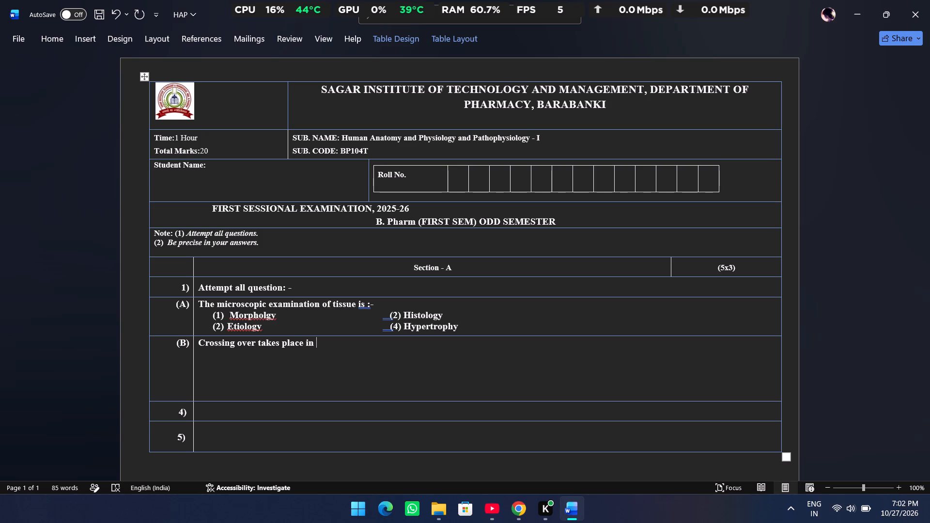
key(shift+plus)
key(BackSpace)
text(:-)
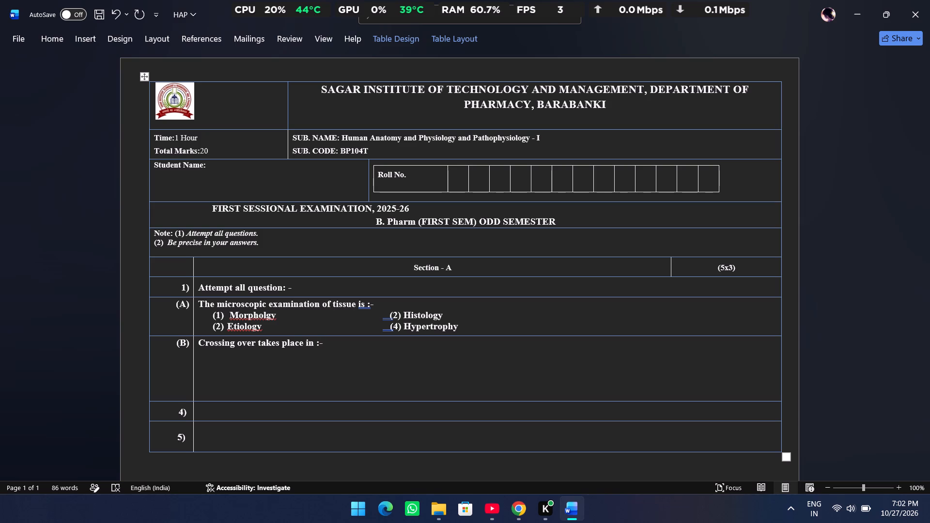
Add the indented answer option "(1) Prophase I" on a new line below question (B).
key(Return)
key(space)
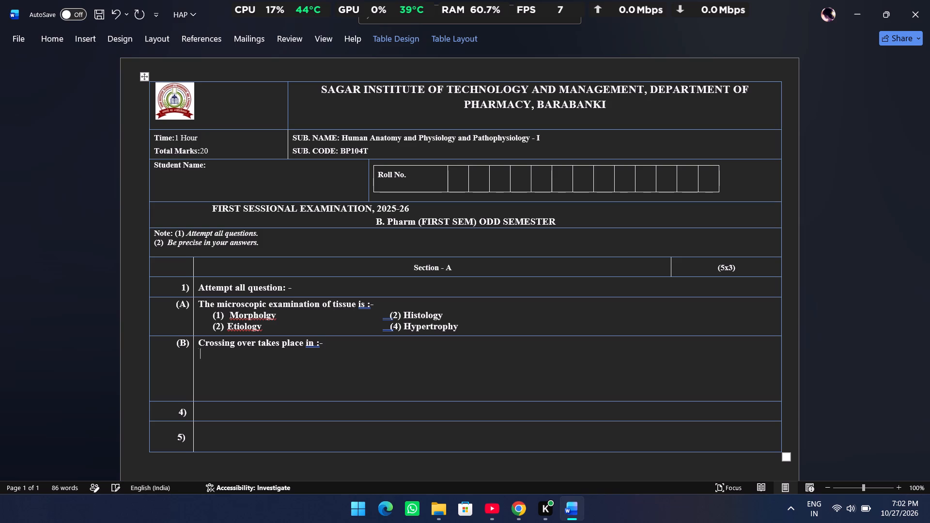
key(space)
key(space)
key(space)
key(space)
key(space)
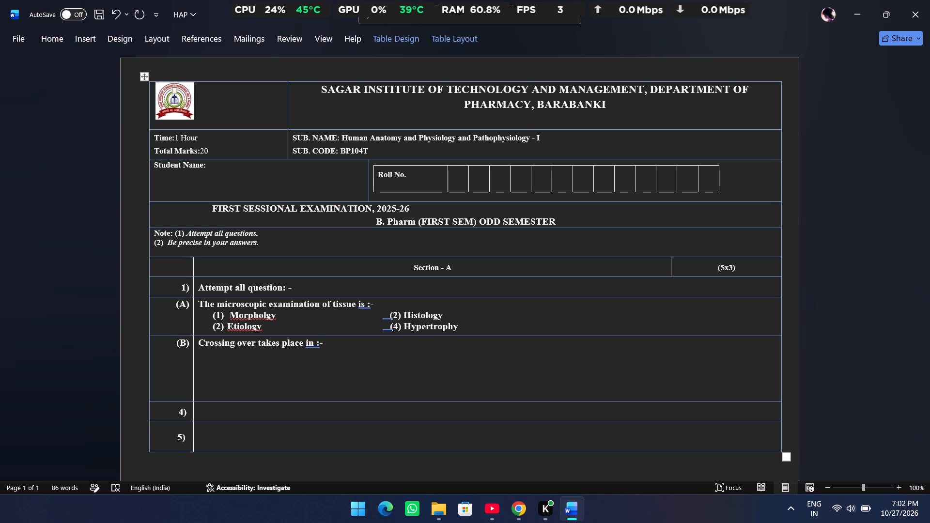
key(shift+parenleft)
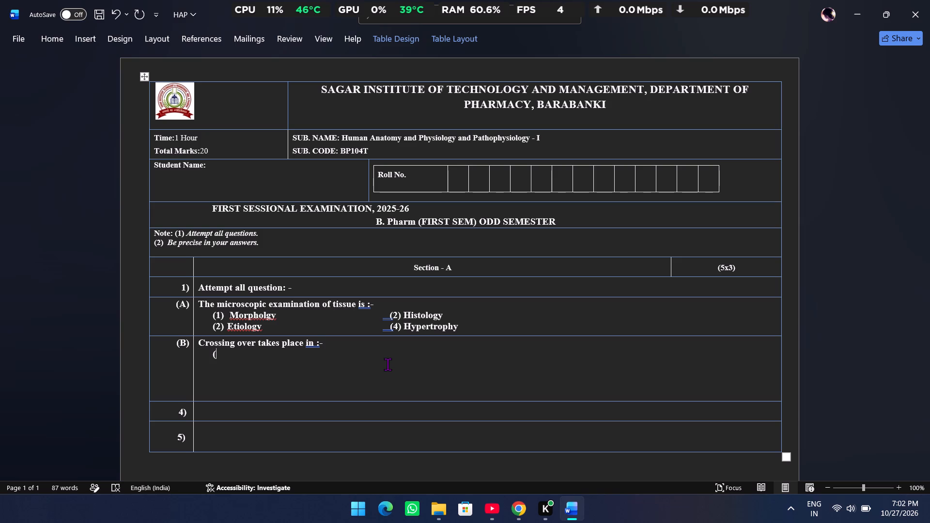
key(1)
key(shift+parenright)
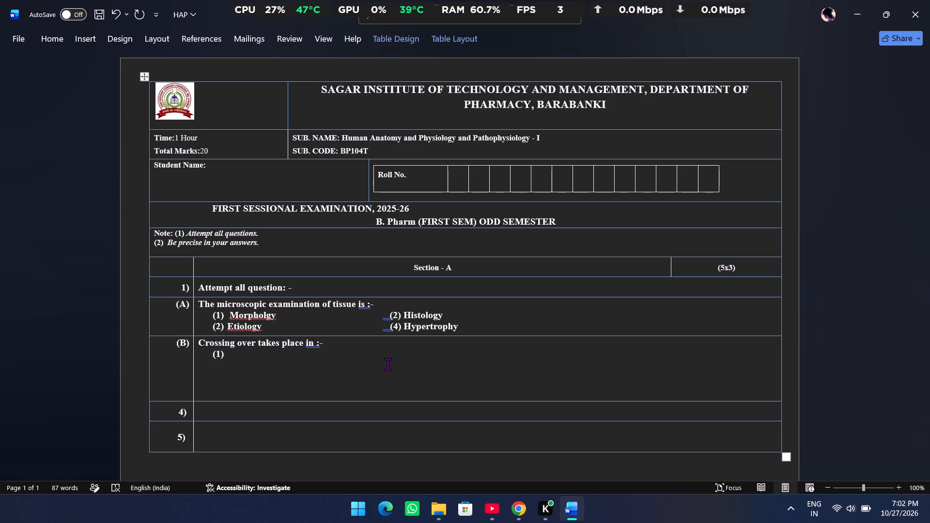
key(space)
key(space)
text(Prop)
text(hase)
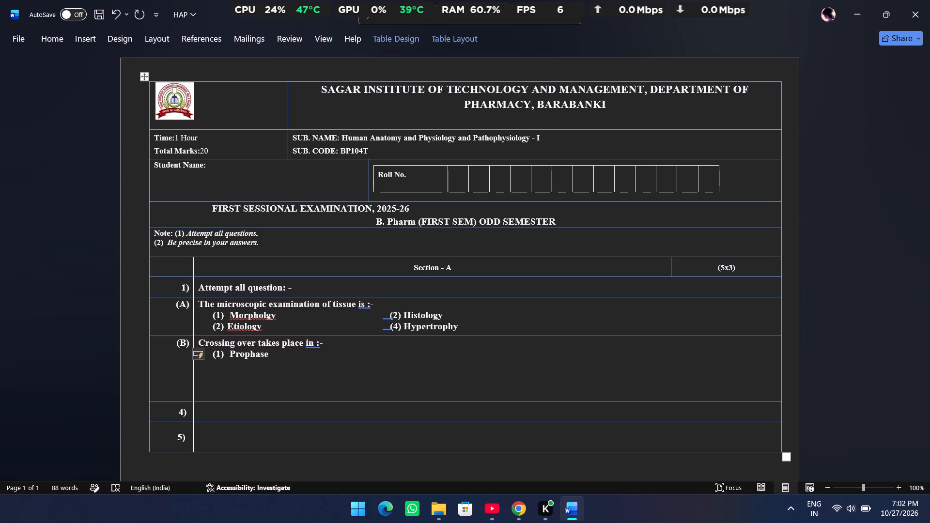
key(space)
key(space)
text(I)
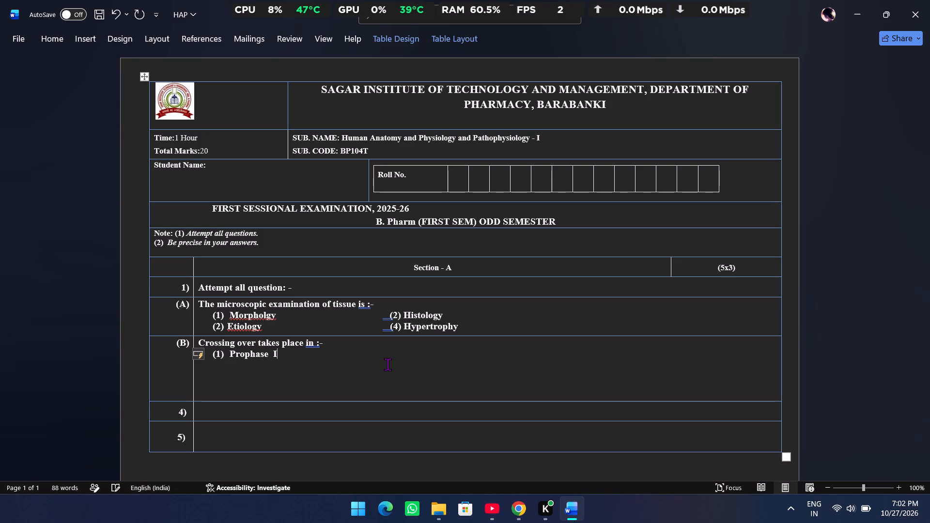
Add answer option "(2) Leptotone" on the same line as option (1), spaced to line up with question (A)'s second option column.
key(space)
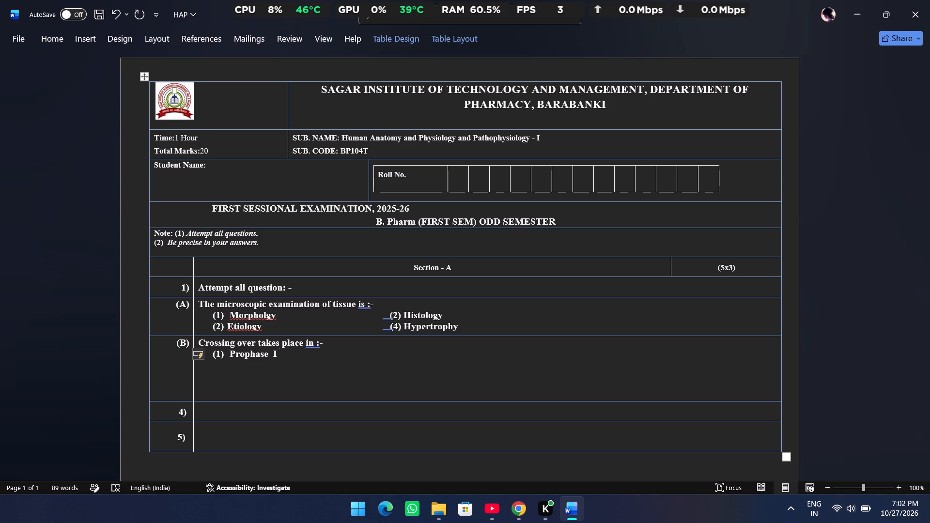
key(space)
key(space)
key(space)
key(space)
key(space)
key(space)
key(space)
key(space)
key(space)
key(space)
key(space)
key(space)
key(space)
key(space)
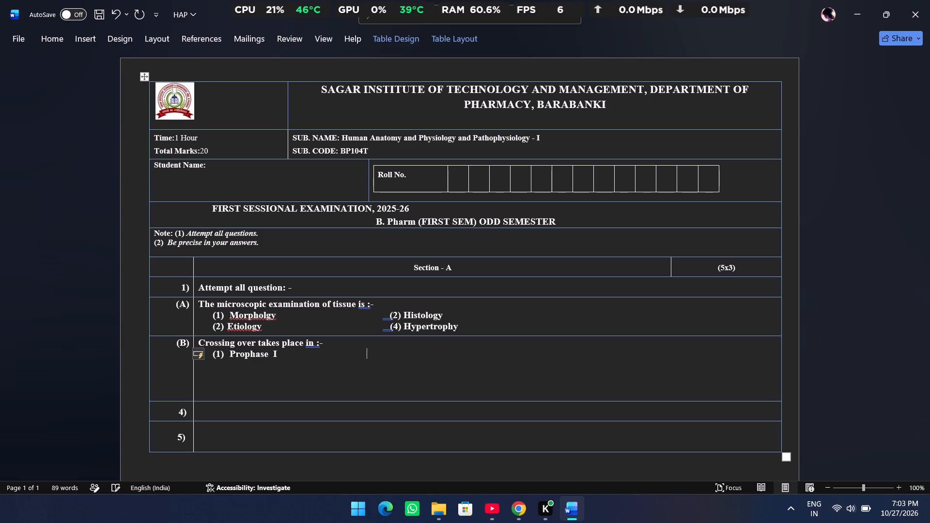
key(space)
key(space)
key(space)
key(space)
key(space)
key(space)
key(space)
key(space)
key(space)
key(shift+parenleft)
key(2)
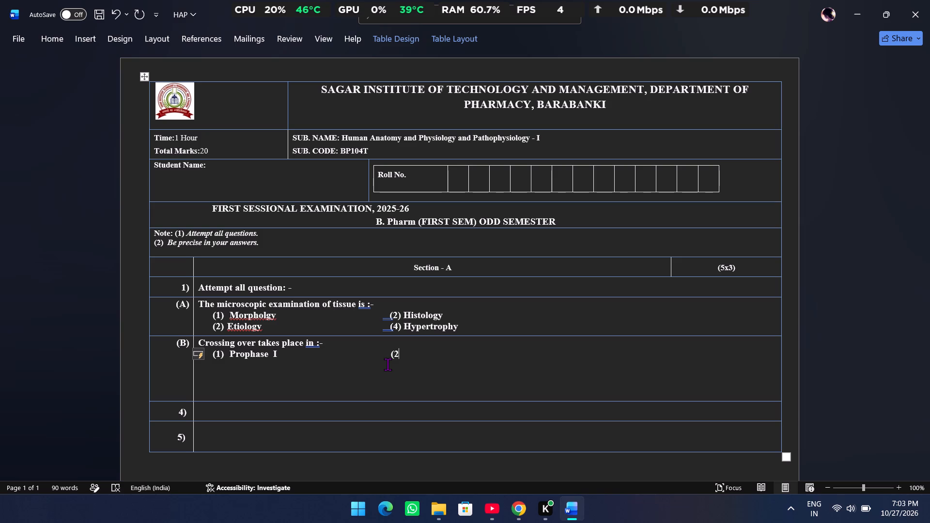
key(shift+parenright)
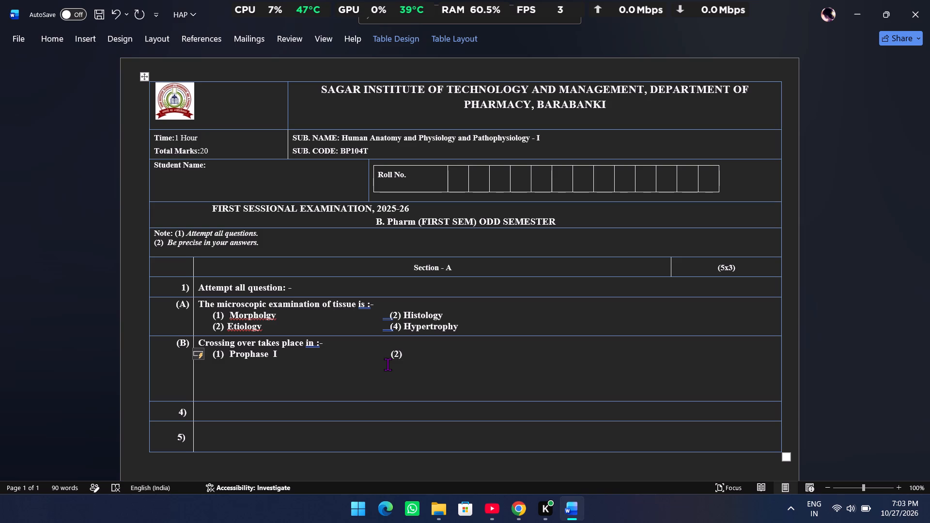
key(space)
text(Lept)
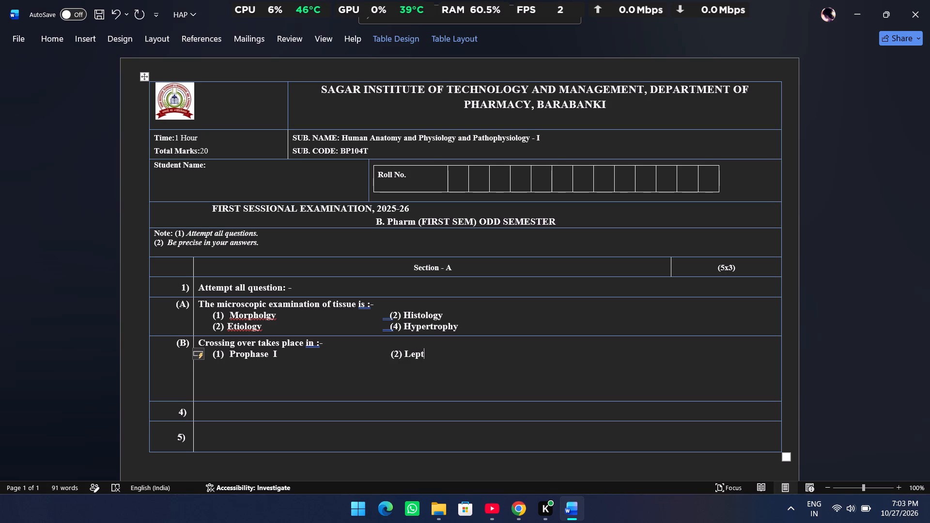
text(ot)
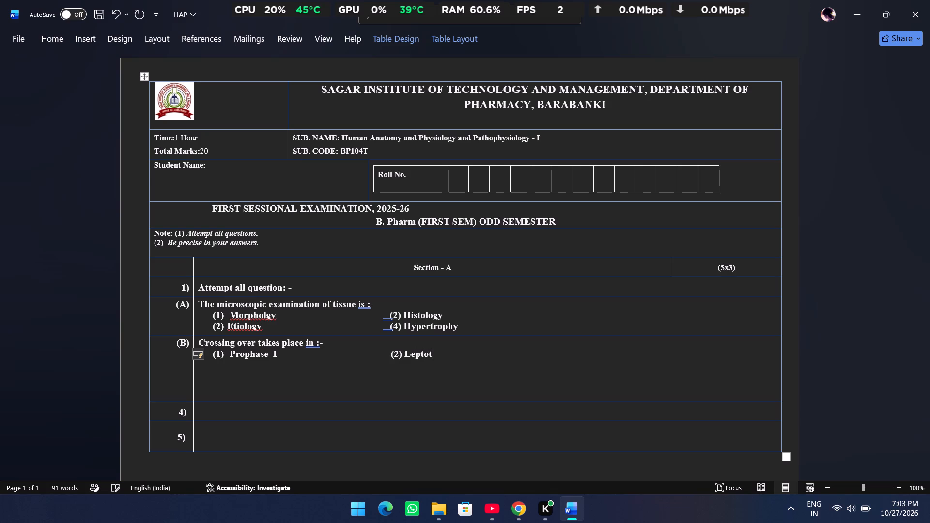
text(one)
Add the third answer option "(2) Diplotone" on a new line under question (B), below option (1).
key(Return)
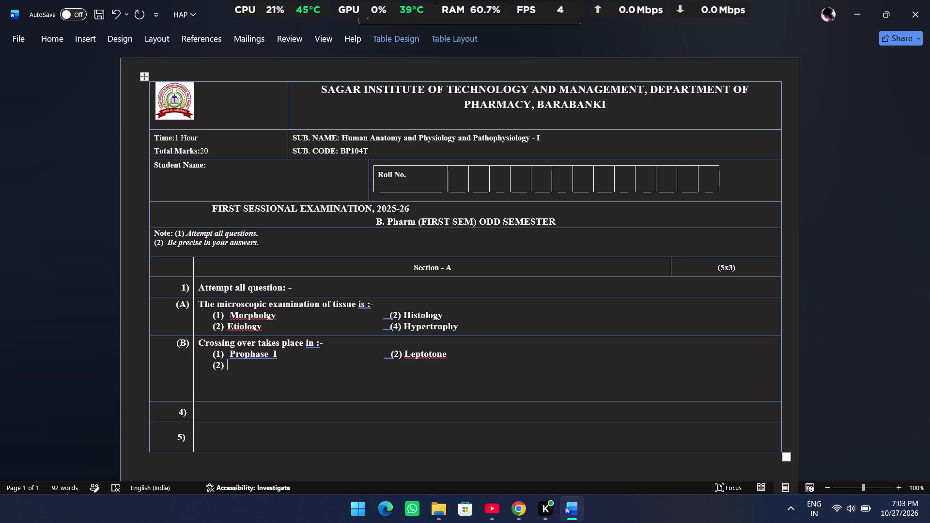
key(BackSpace)
key(BackSpace)
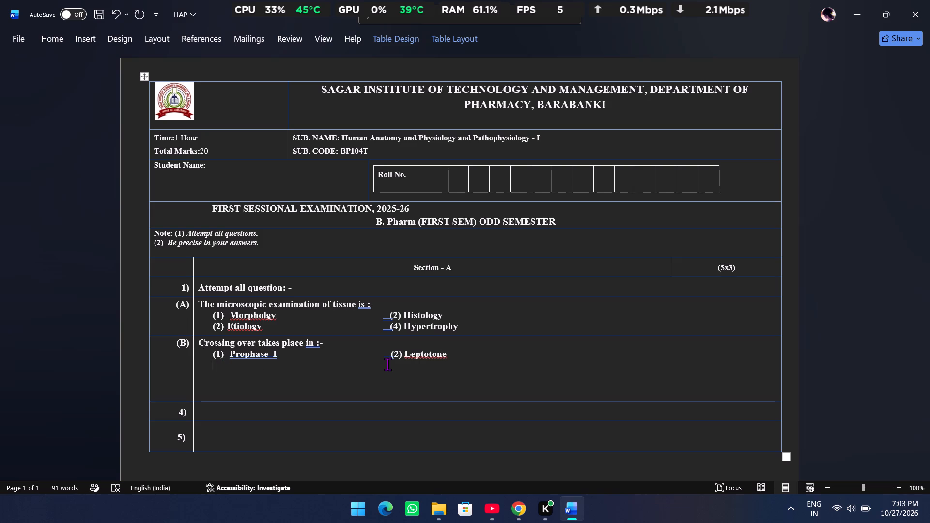
text((2)
key(BackSpace)
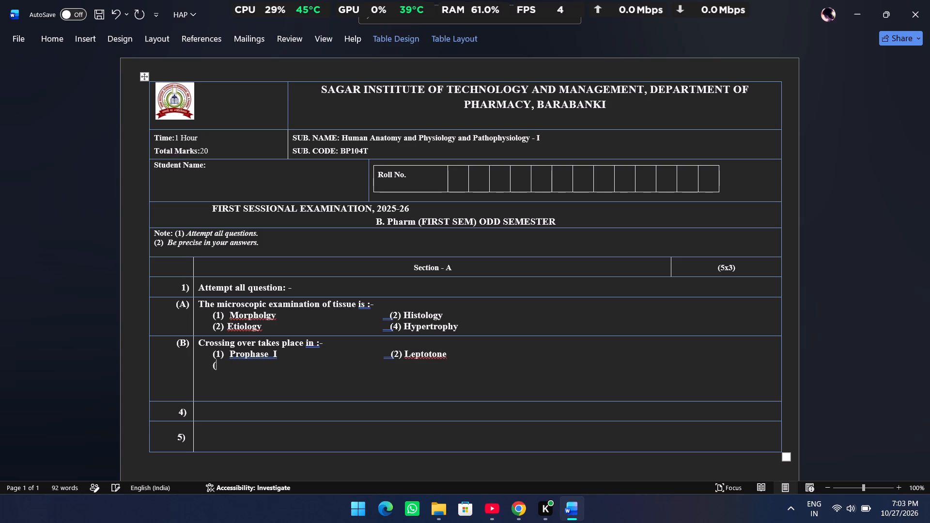
text(3))
key(space)
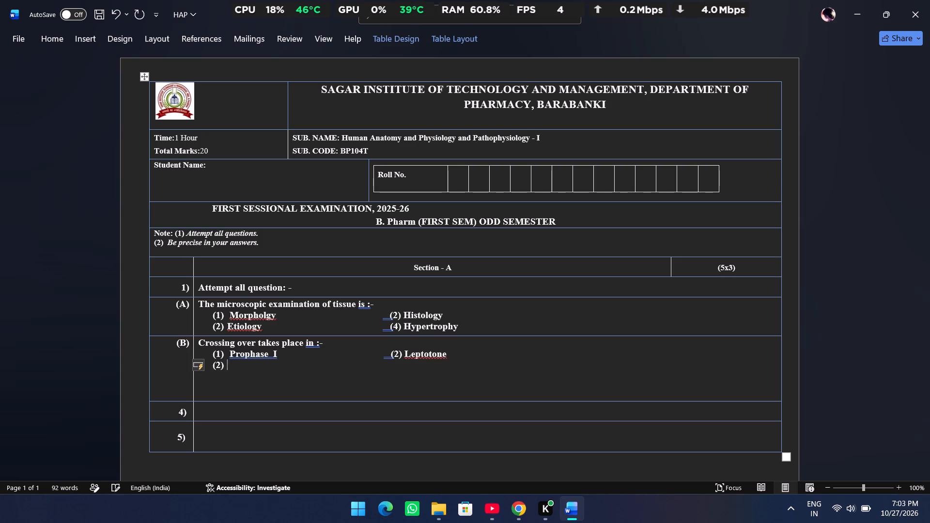
key(space)
key(space)
key(BackSpace)
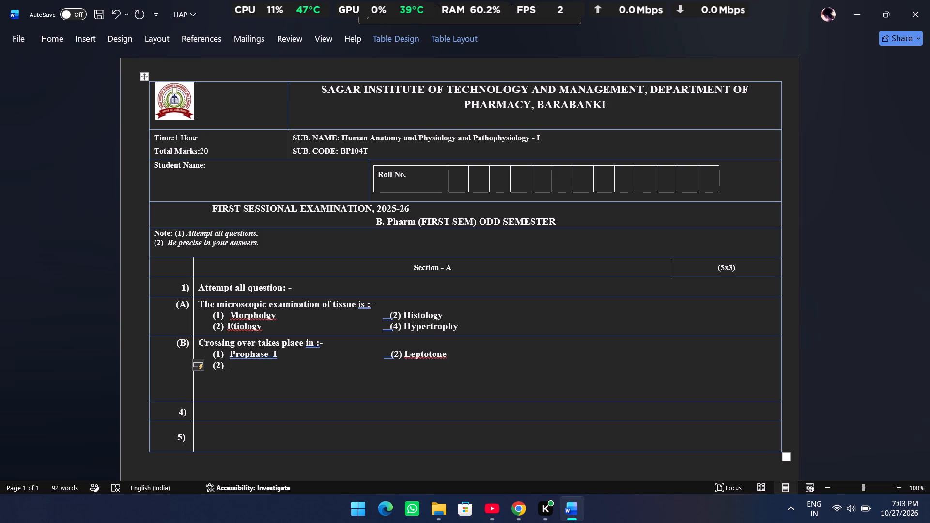
text(dip)
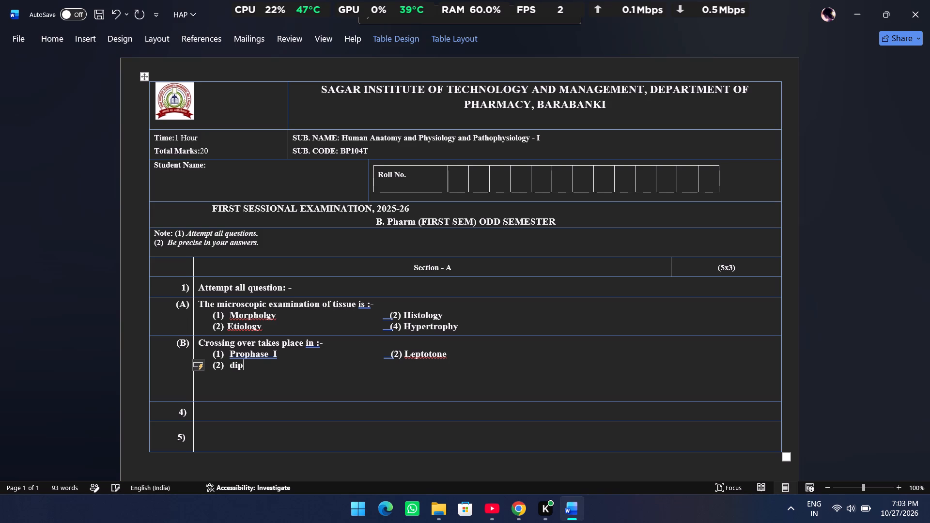
key(BackSpace)
key(BackSpace)
key(BackSpace)
text(Dip)
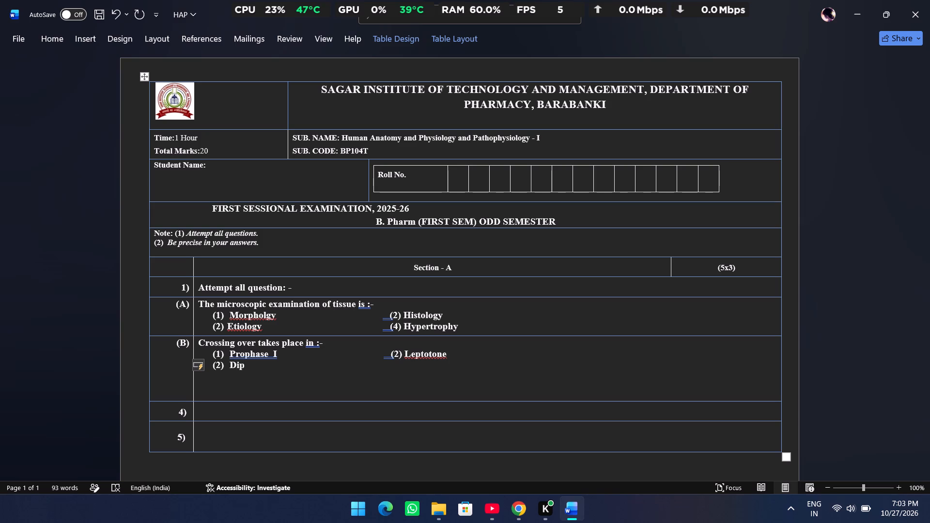
text(lot)
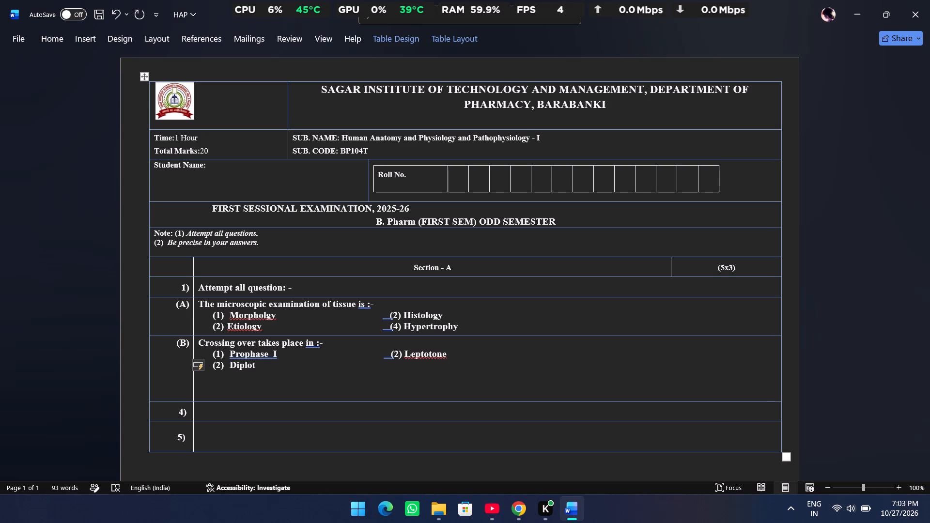
text(one)
Add answer option "(4) Zygotone" on the same line as Diplotone, spaced to line up under "(2) Leptotone".
key(space)
key(space)
key(space)
key(space)
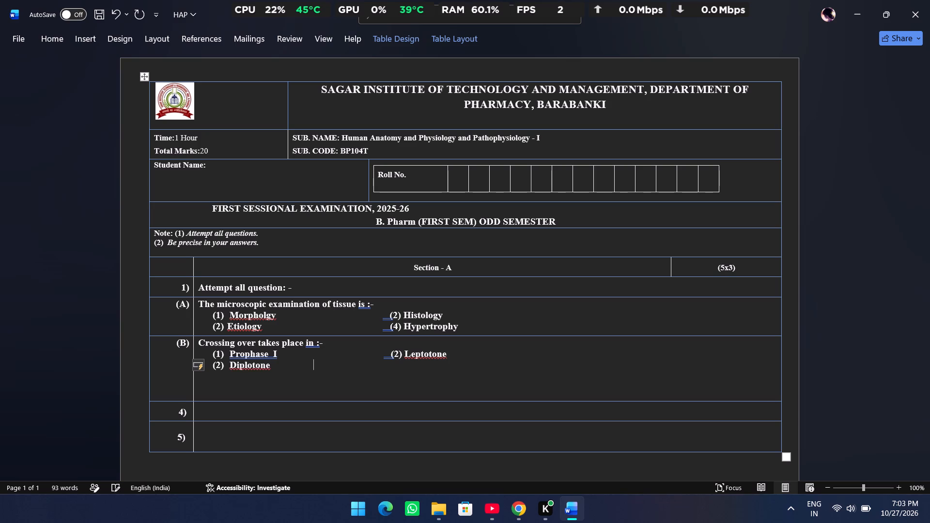
key(space)
key(space)
key(space)
key(space)
key(space)
key(space)
key(space)
key(space)
key(space)
key(space)
key(space)
key(space)
key(space)
key(space)
key(space)
key(space)
key(space)
key(space)
key(space)
key(space)
key(space)
key(space)
key(space)
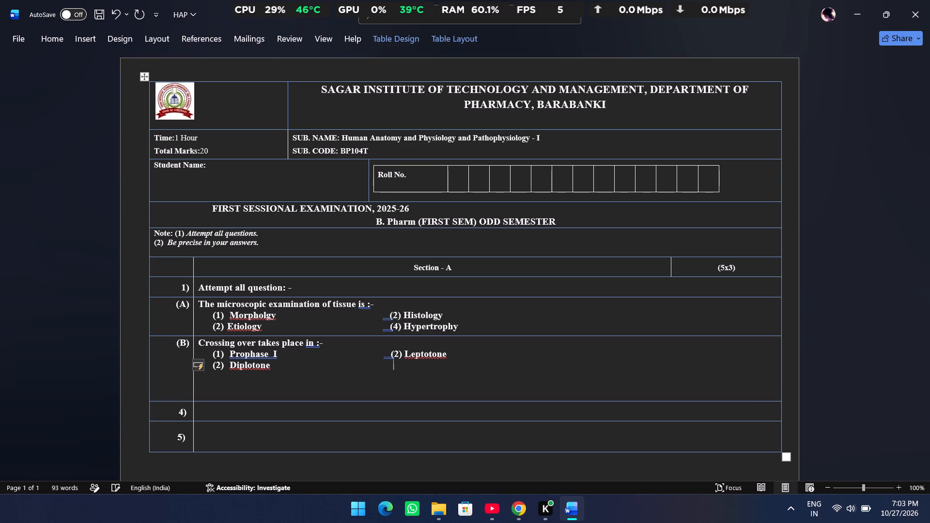
text((4)
key(shift+parenright)
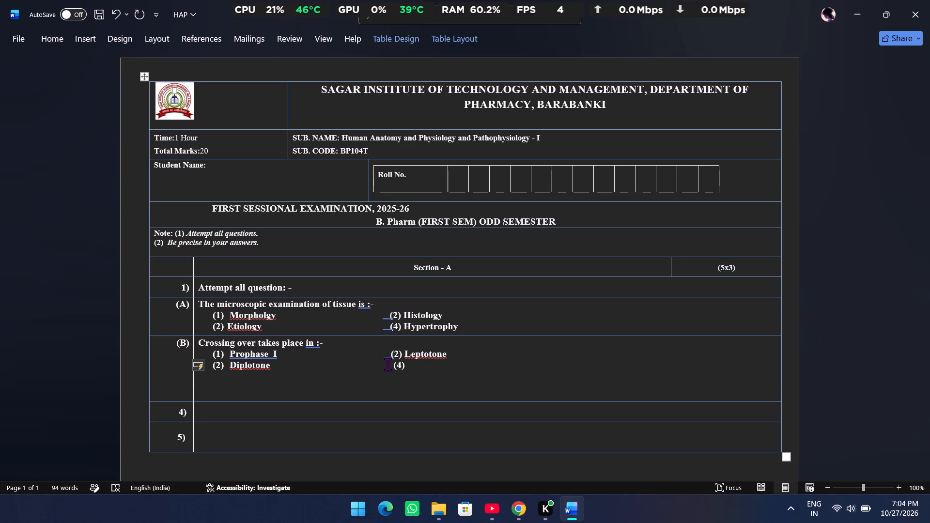
key(Left)
key(Left)
key(Left)
key(BackSpace)
text(00)
key(BackSpace)
key(BackSpace)
key(Right)
key(Right)
key(Right)
key(Right)
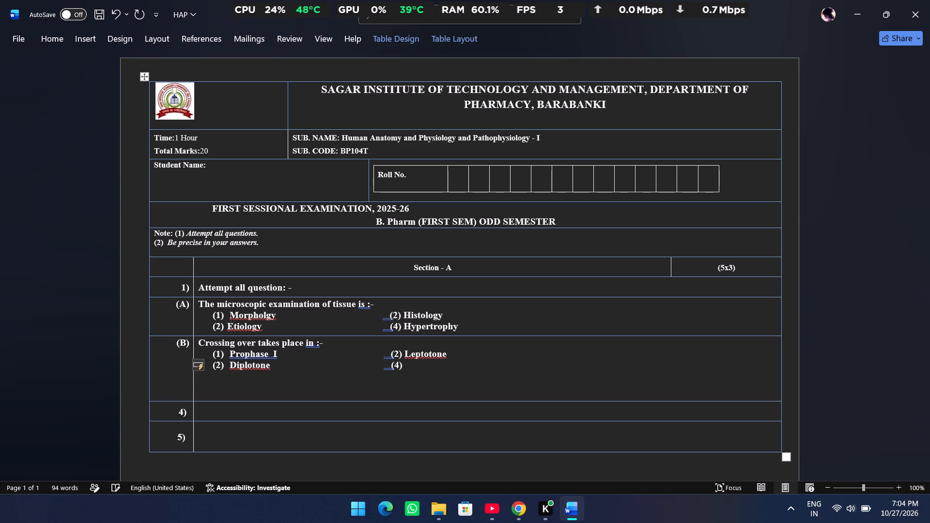
click(402, 365)
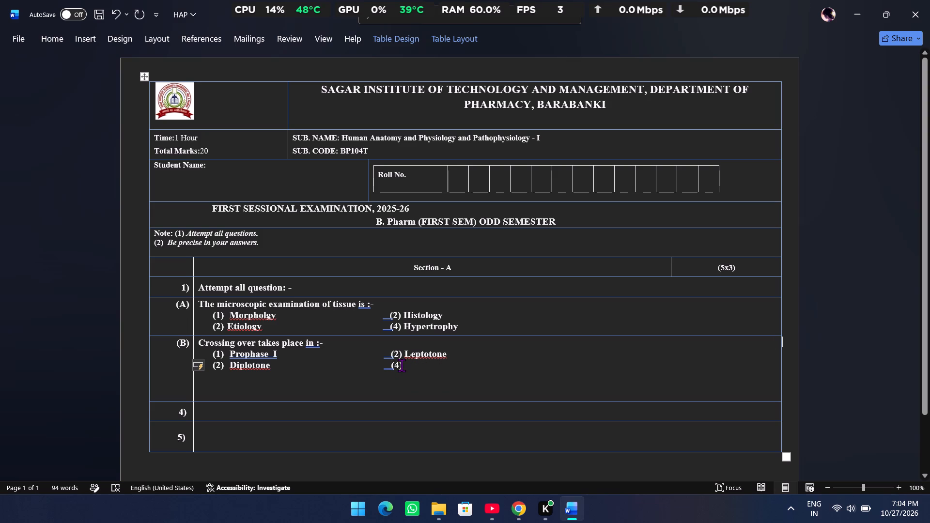
key(space)
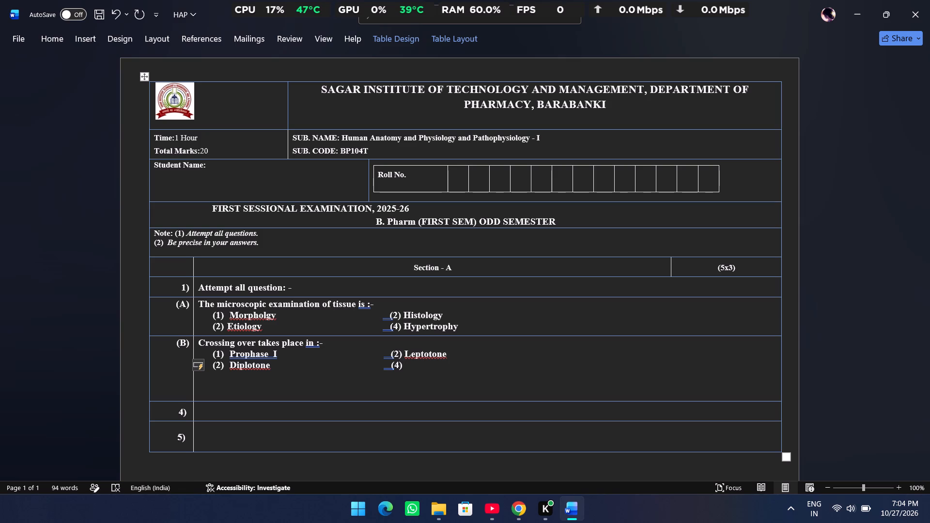
text(Zy)
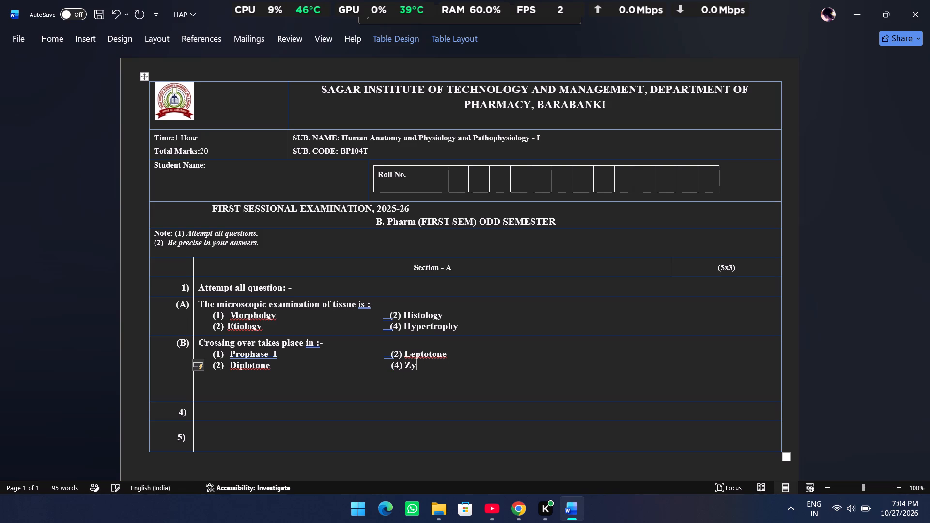
text(go)
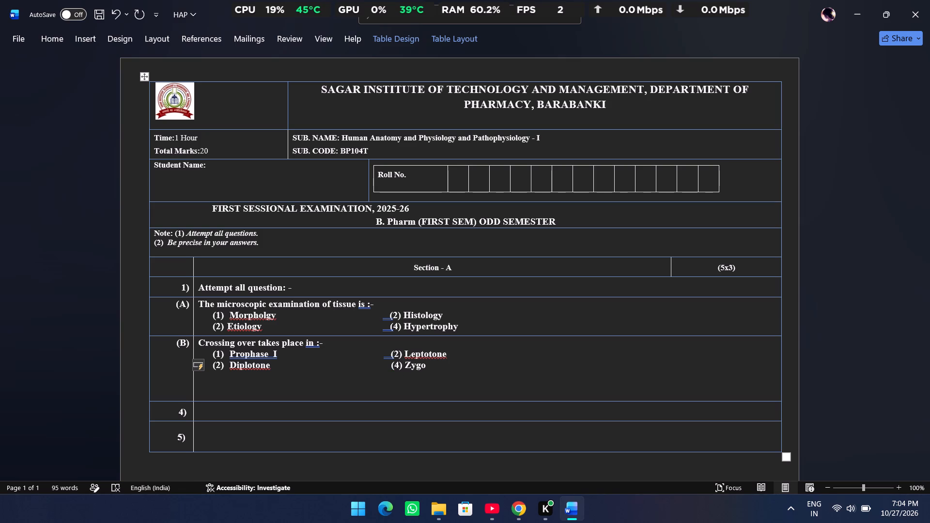
text(tone)
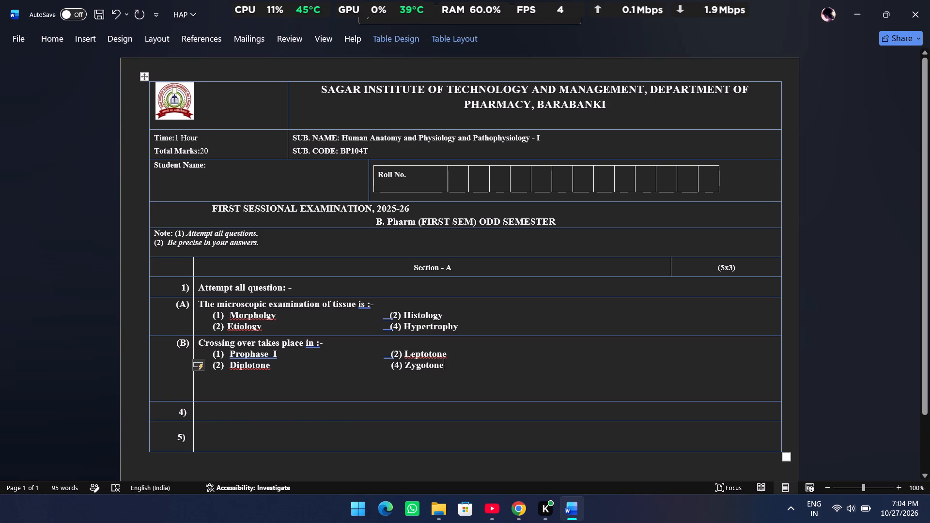
Reduce the height of the question (B) row so it ends just below its last option line.
drag(184, 402, 191, 376)
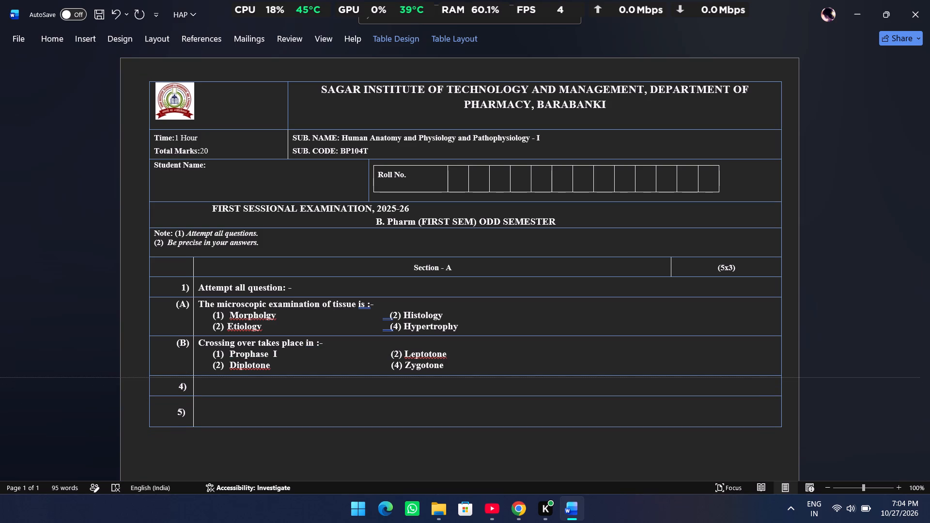
drag(191, 376, 191, 375)
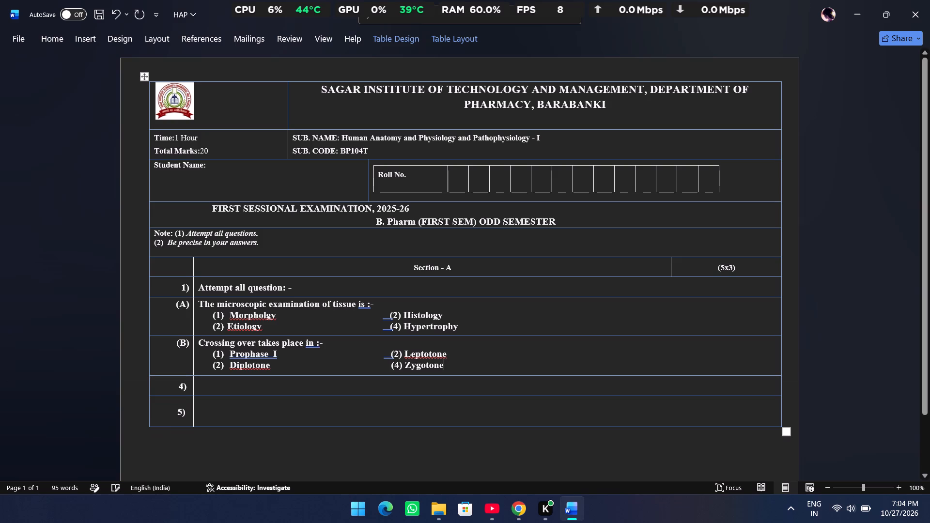
Align the "4)" label cell below question (B) to the top right.
click(189, 387)
click(463, 33)
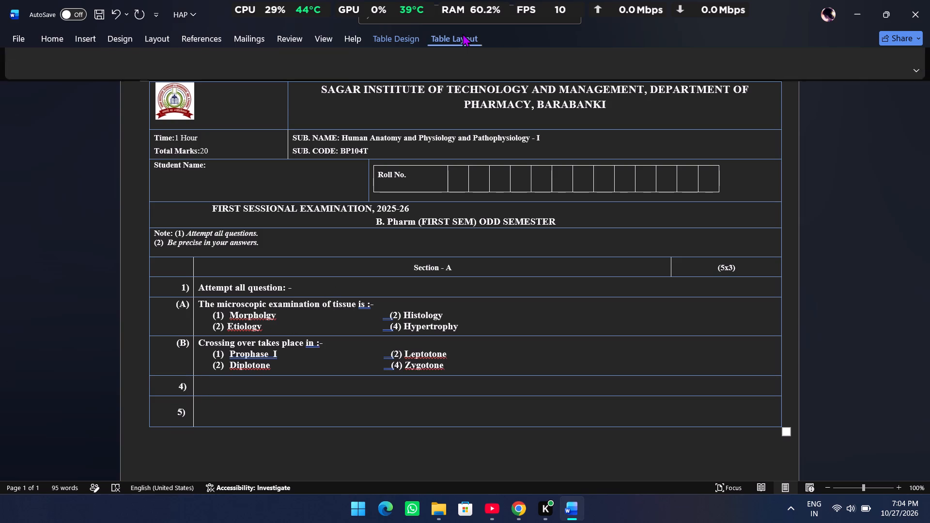
click(691, 57)
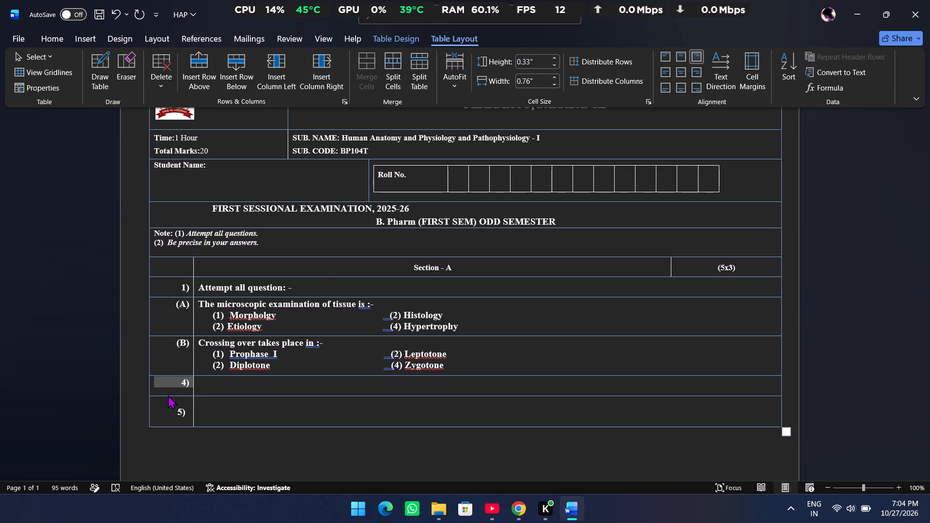
Increase the height of the "4)" row to about 0.99".
click(204, 393)
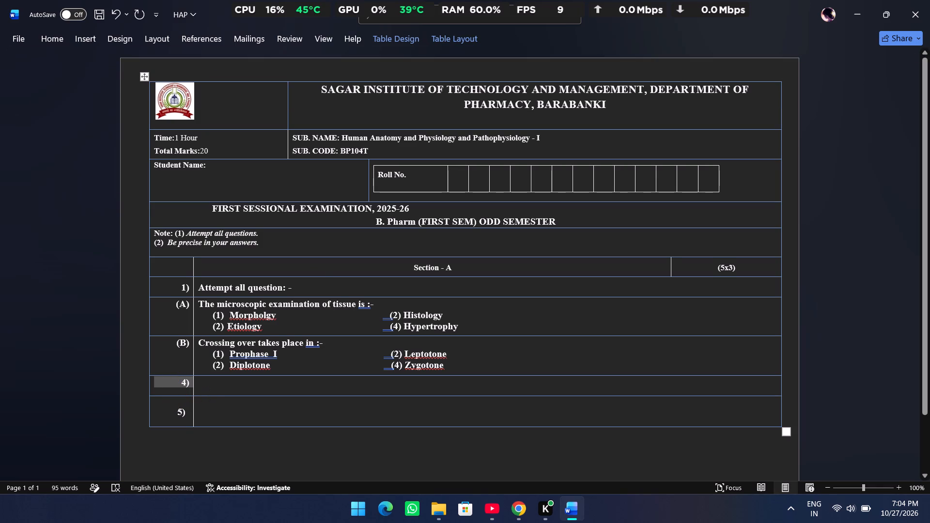
drag(205, 397, 217, 395)
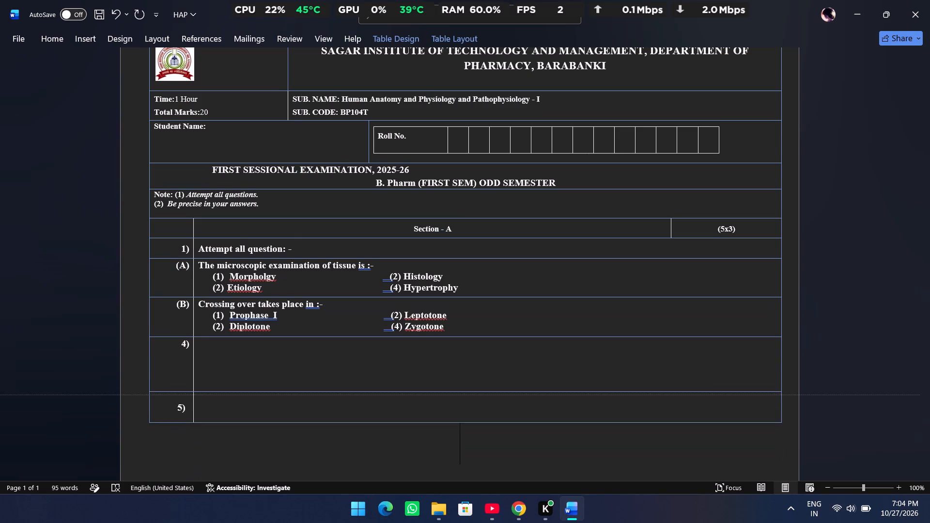
drag(217, 395, 218, 395)
Align the empty question cell beside "4)" to the top right.
click(216, 343)
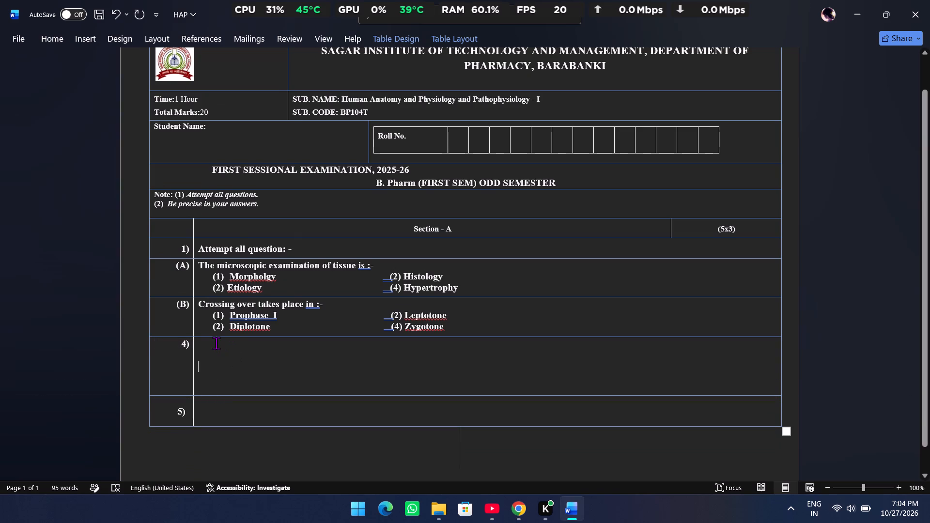
click(454, 39)
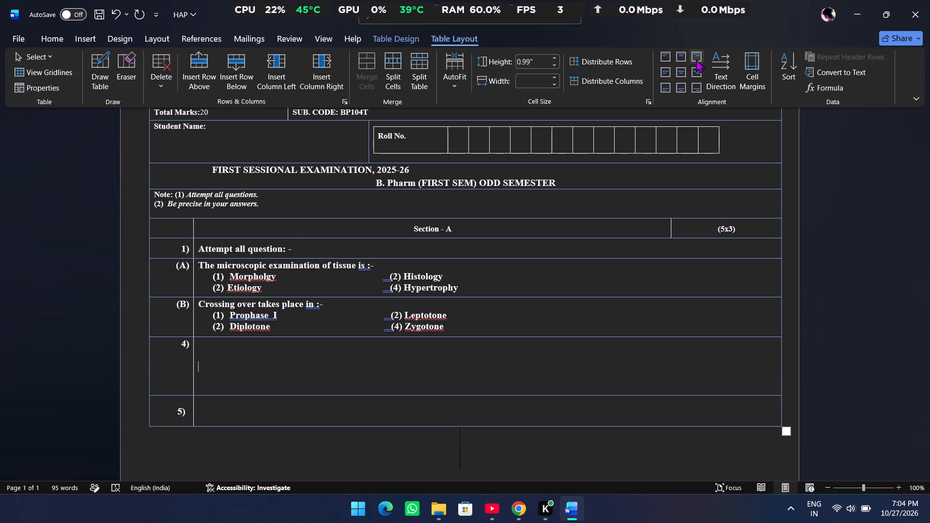
click(699, 59)
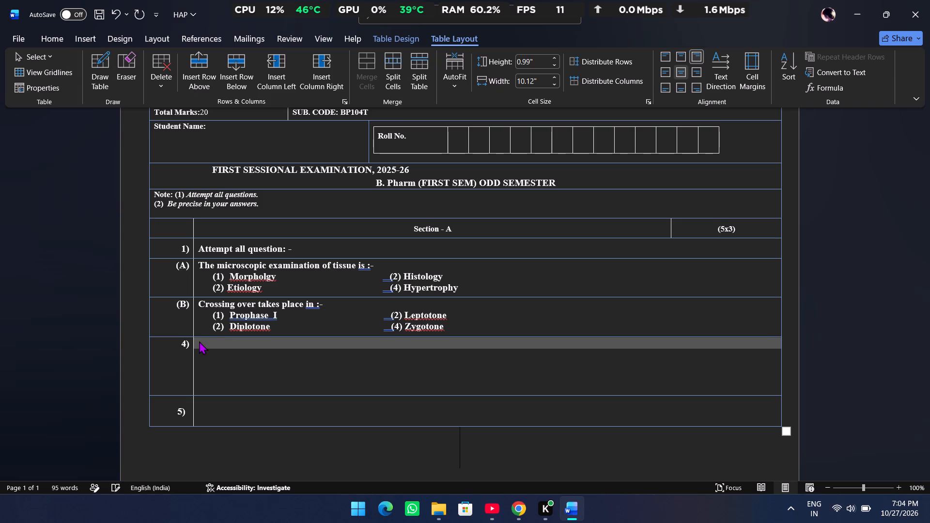
Begin the question in the cell beside "4)" with the word "Adipose".
click(203, 345)
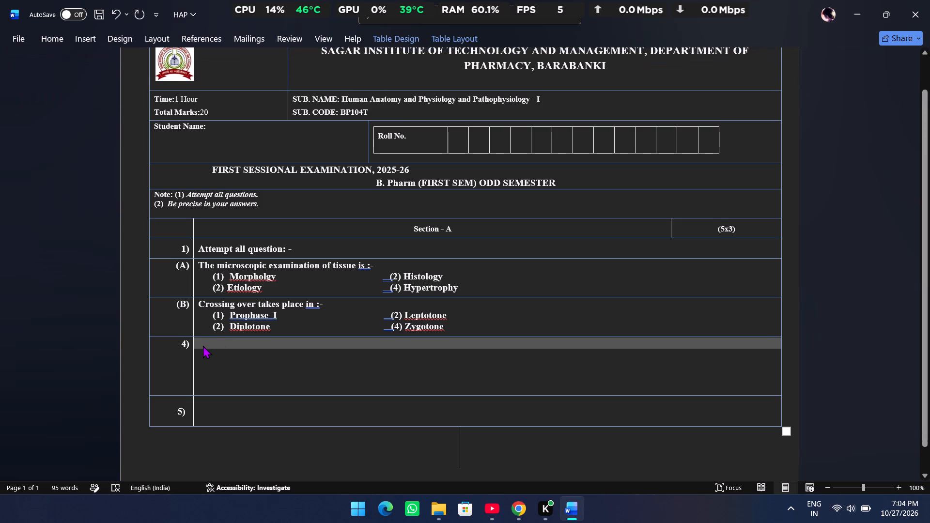
text(Adipose)
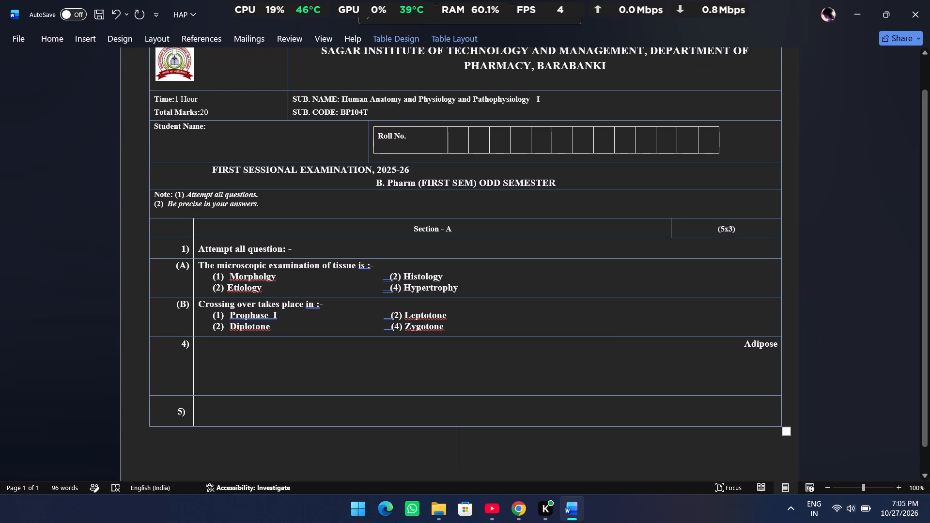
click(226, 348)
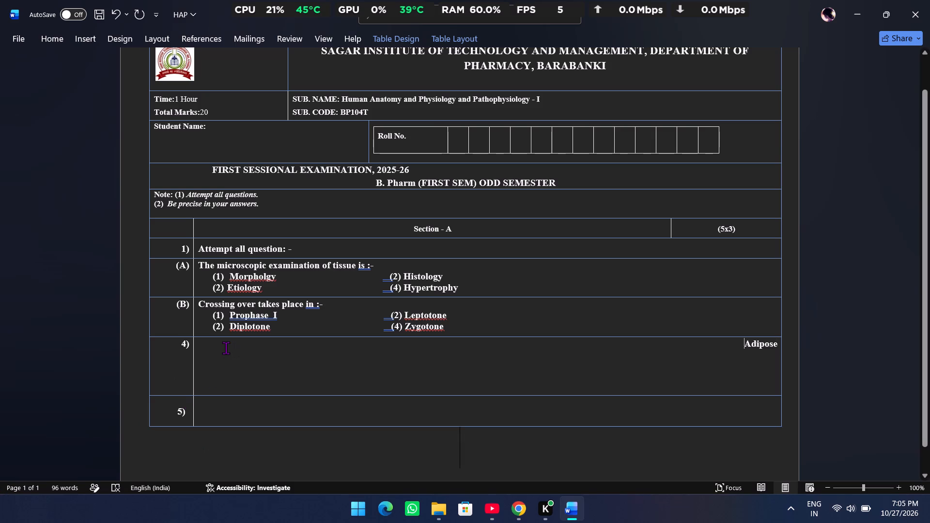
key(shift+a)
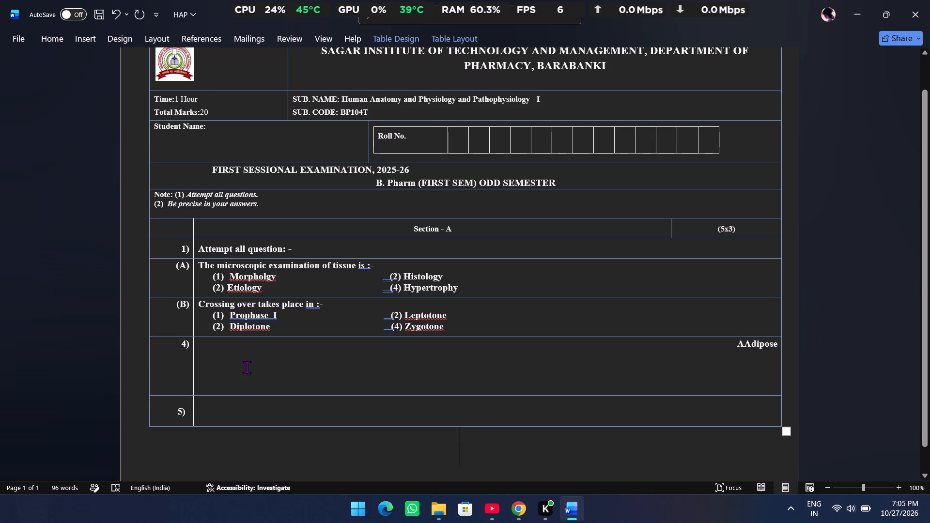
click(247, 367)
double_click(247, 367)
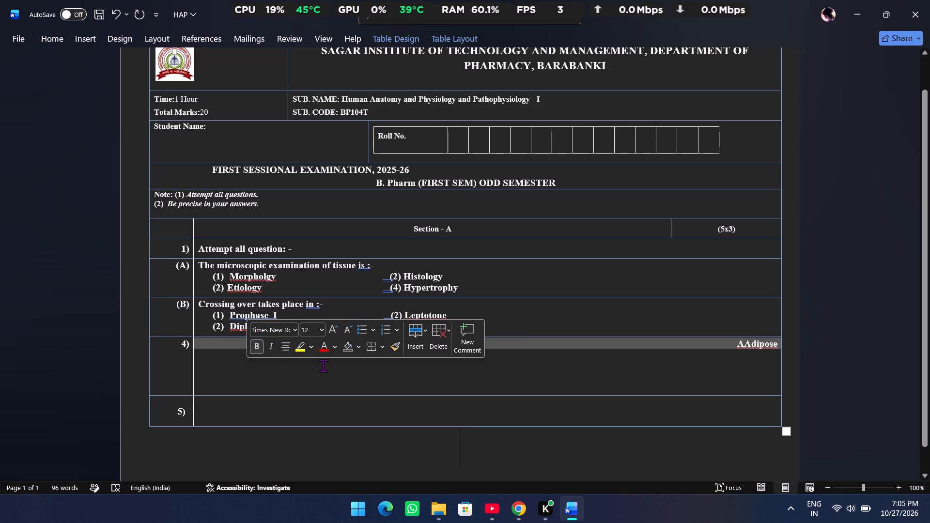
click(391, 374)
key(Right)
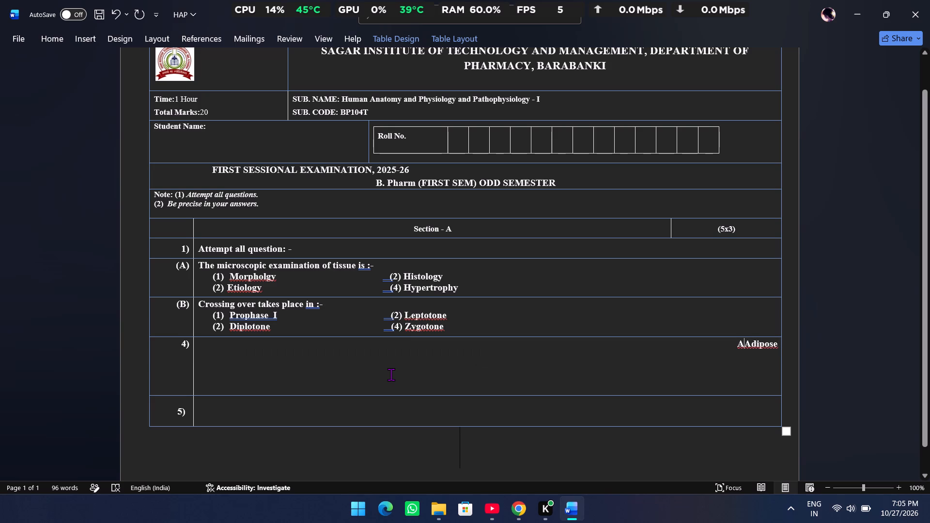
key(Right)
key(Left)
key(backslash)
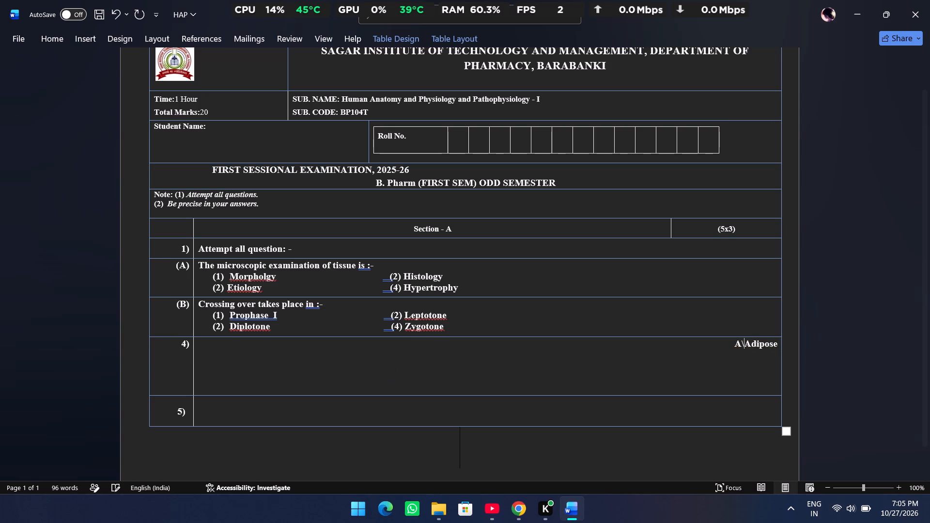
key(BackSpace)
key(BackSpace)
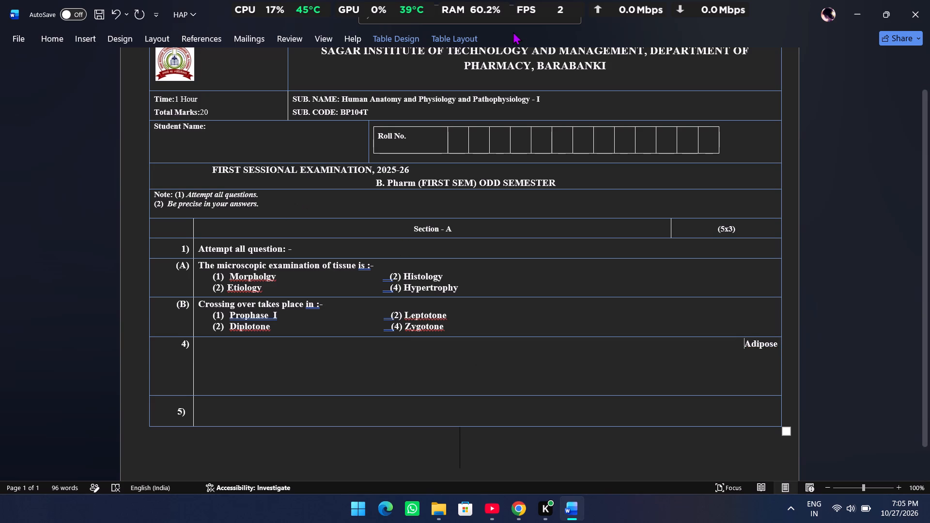
Align the "Adipose" question cell beside "4)" to the top left.
click(475, 43)
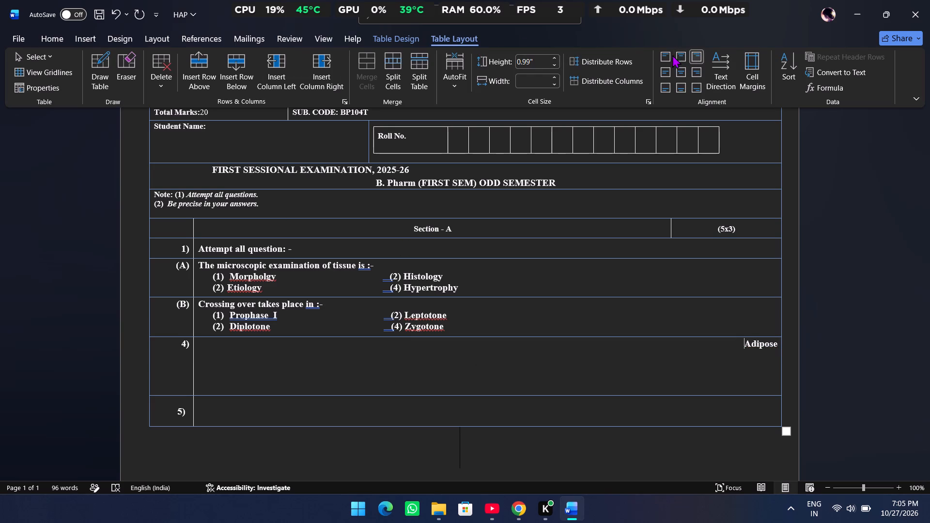
click(666, 56)
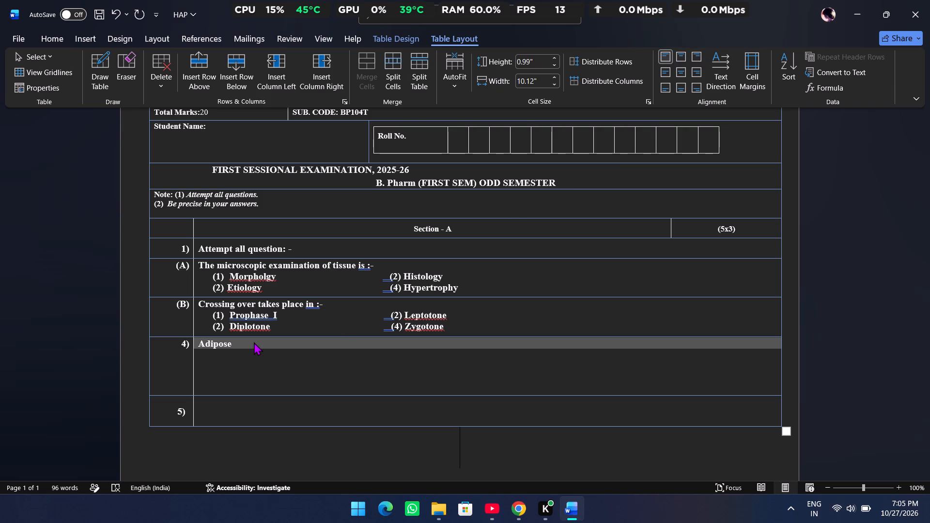
Complete the question beside "4)" so it reads "Adipose tissue is a _________ tissue.".
click(254, 342)
click(234, 345)
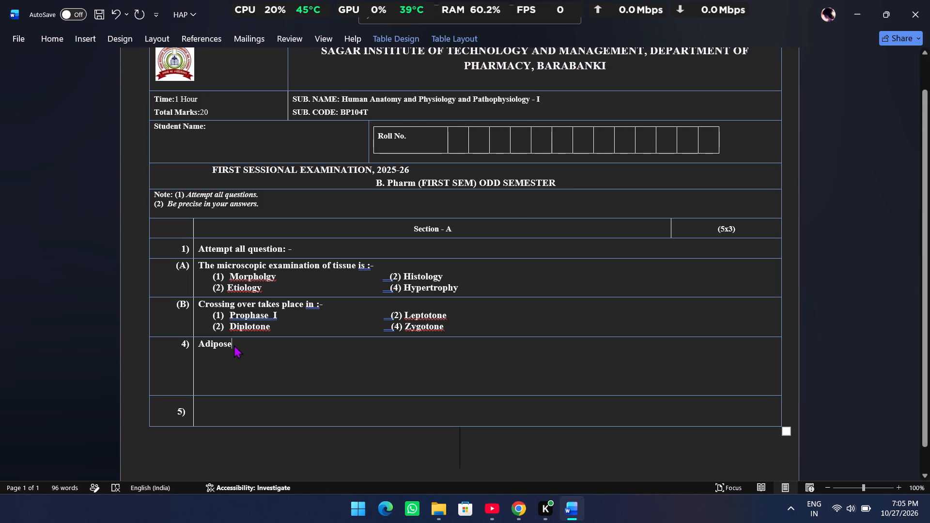
key(space)
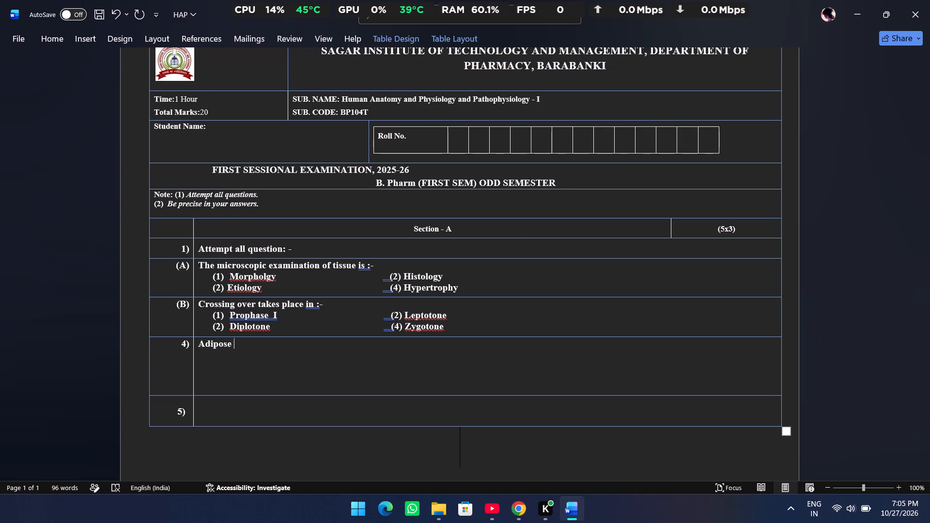
text(tissue)
key(space)
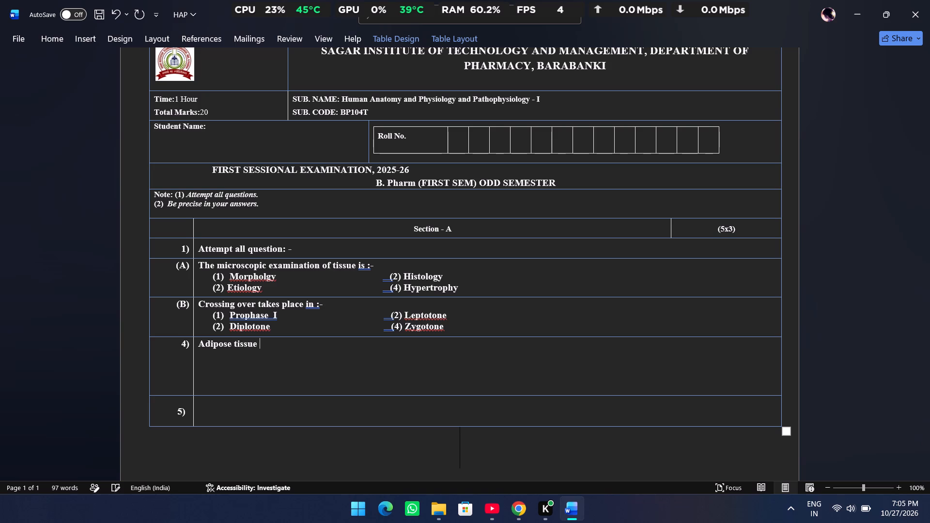
text(is a)
key(space)
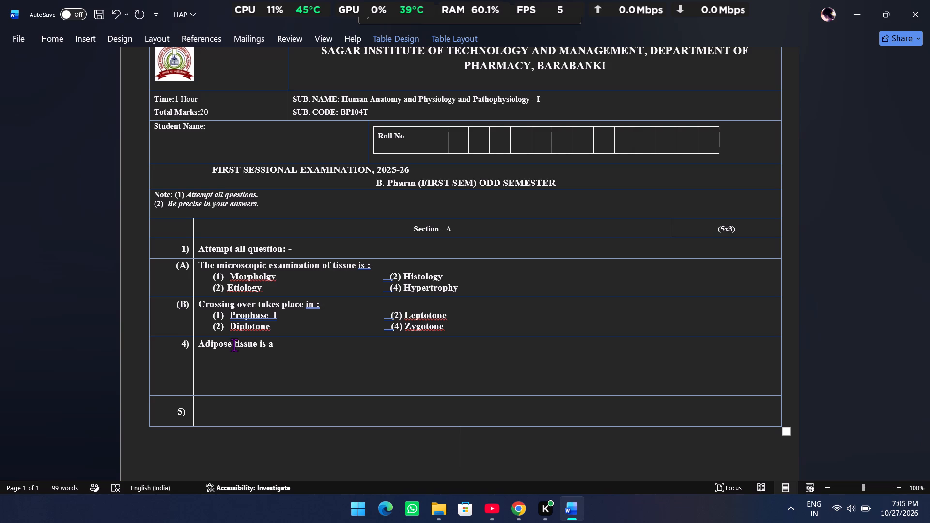
text(_________)
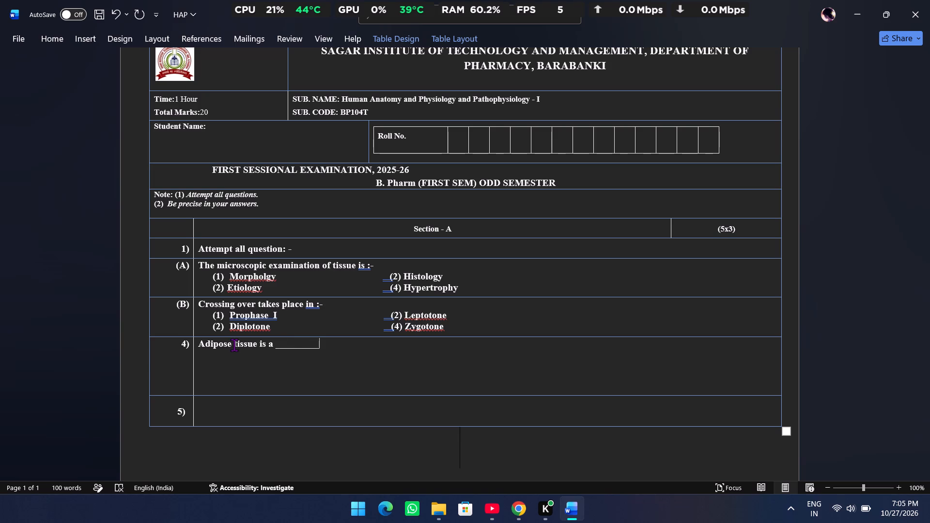
key(space)
text(Ti=)
key(BackSpace)
key(BackSpace)
key(BackSpace)
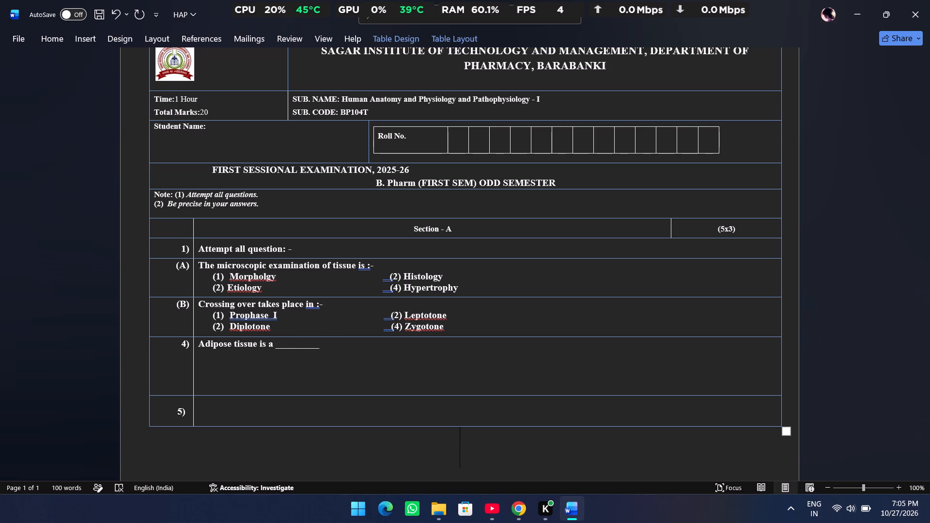
text(tissue)
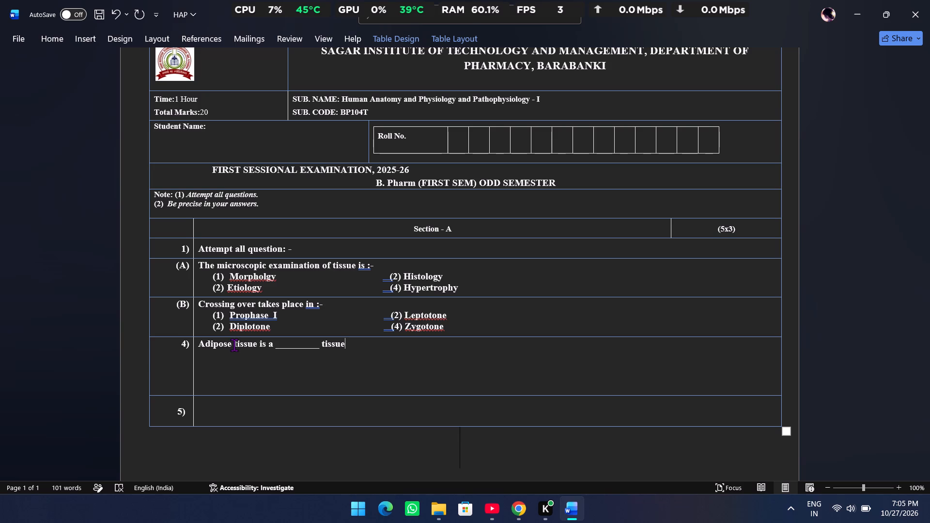
key(period)
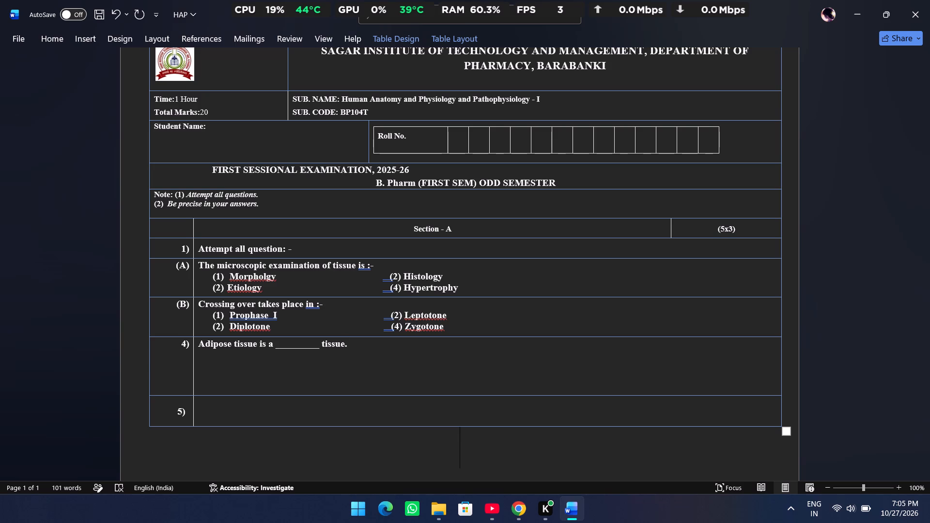
Add the first answer option, "(1) Muscle", on a new line below the adipose tissue question.
key(Return)
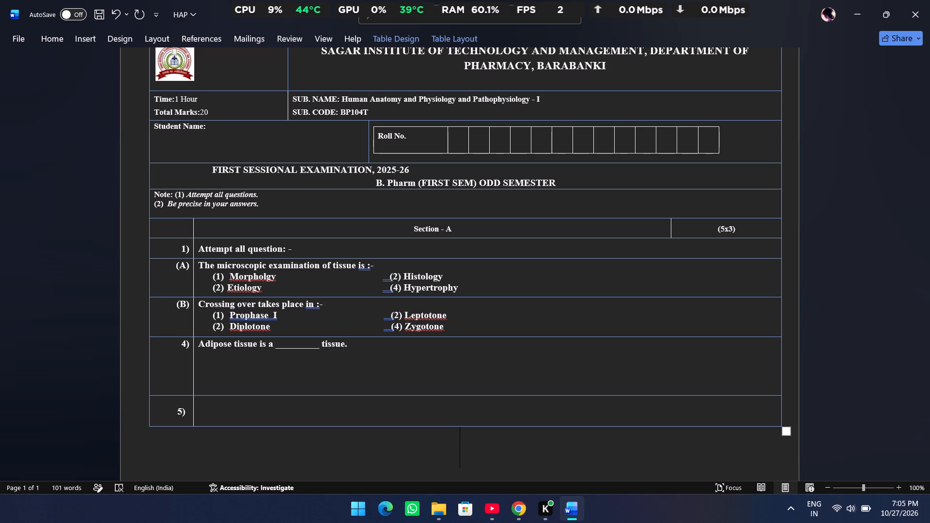
key(shift+parenleft)
key(q)
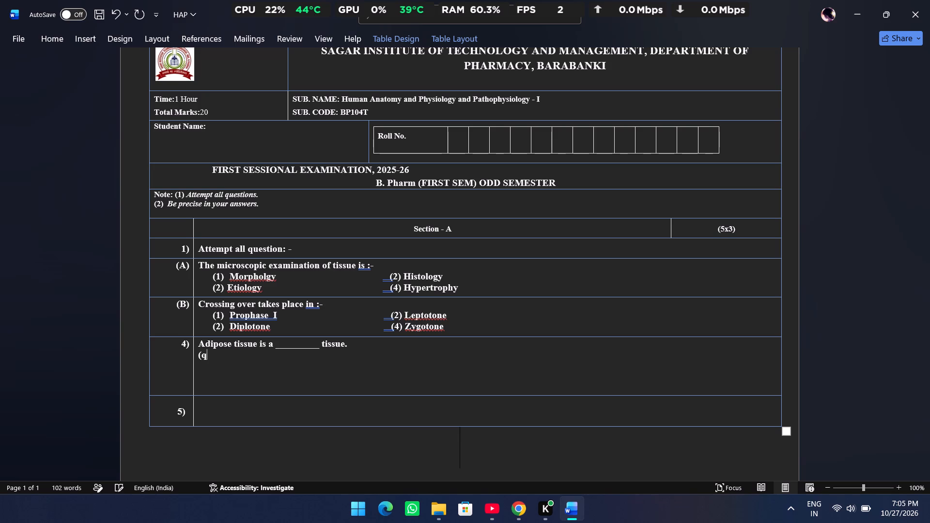
key(BackSpace)
text(1))
key(space)
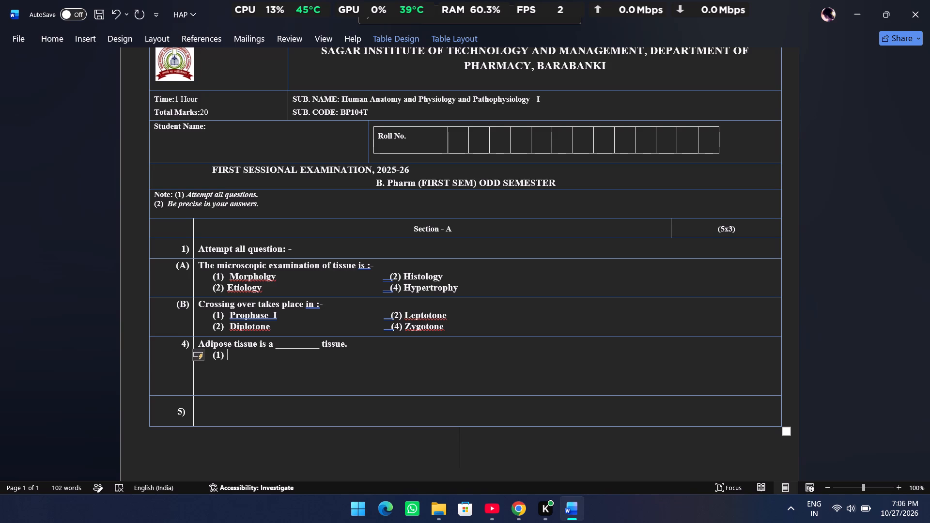
text(Muscle)
Add "(2) Nerveous" on the same line as "(1) Muscle", spaced across to line up with the second options of the questions above.
click(382, 358)
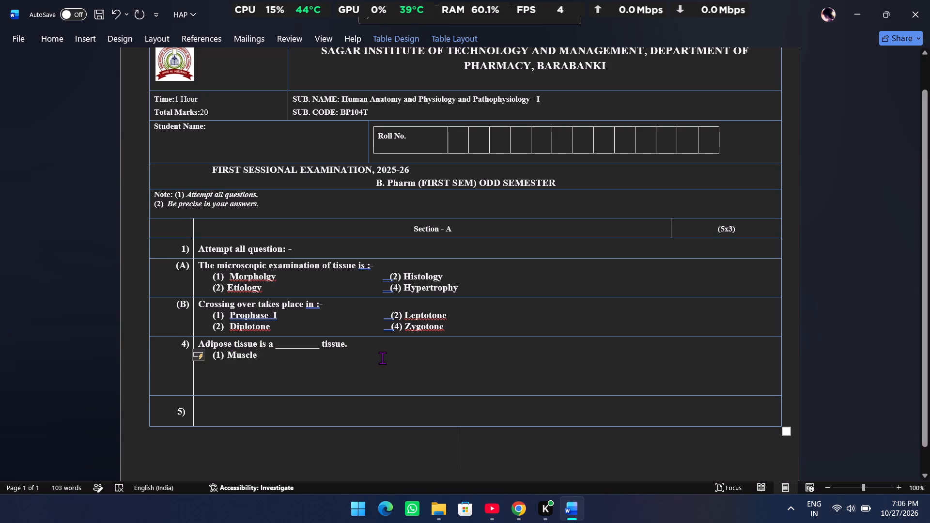
key(space)
key(space)
key(space)
key(space)
key(space)
key(space)
key(space)
key(space)
key(space)
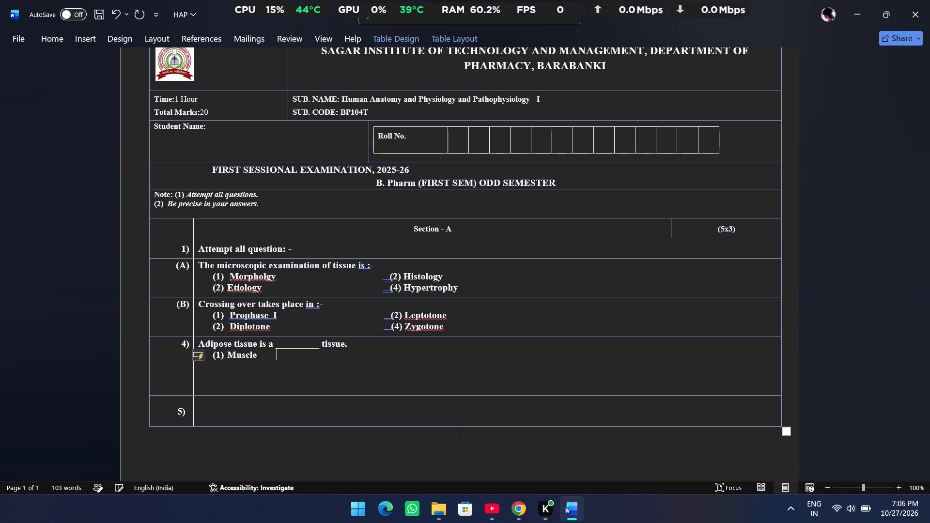
key(space)
key(space)
key(space)
key(space)
key(space)
key(space)
key(space)
key(space)
key(space)
key(space)
key(space)
key(space)
key(space)
key(space)
key(space)
key(space)
key(space)
key(space)
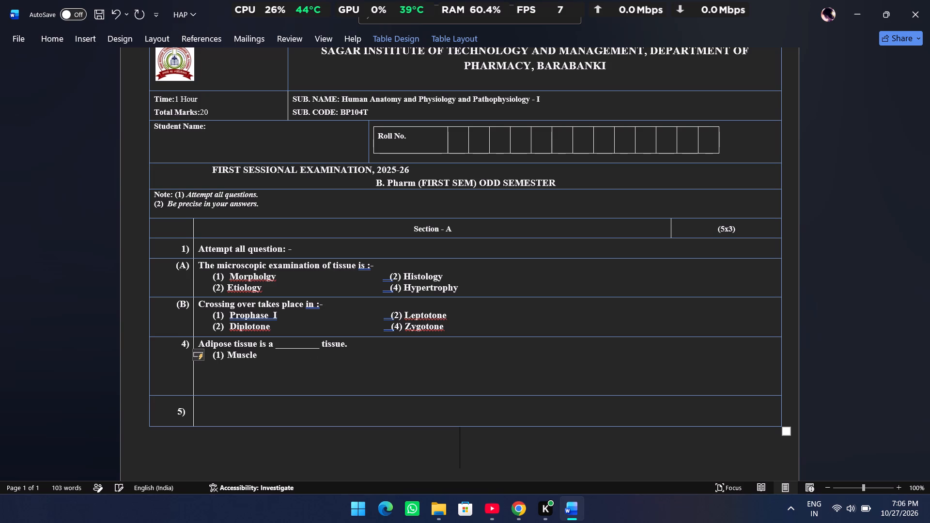
key(space)
key(space)
key(space)
key(space)
key(space)
key(space)
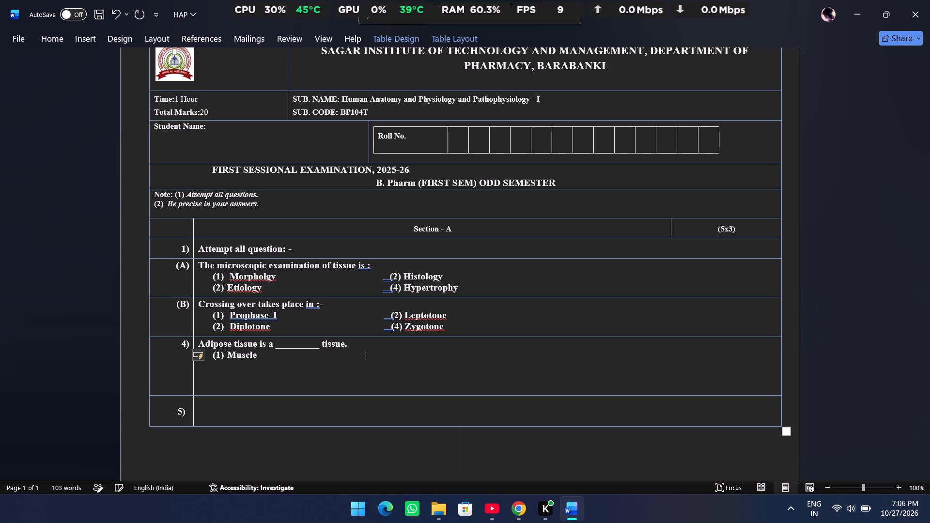
key(space)
key(space)
key(space)
key(space)
key(space)
key(space)
key(space)
key(space)
key(space)
key(space)
key(space)
key(space)
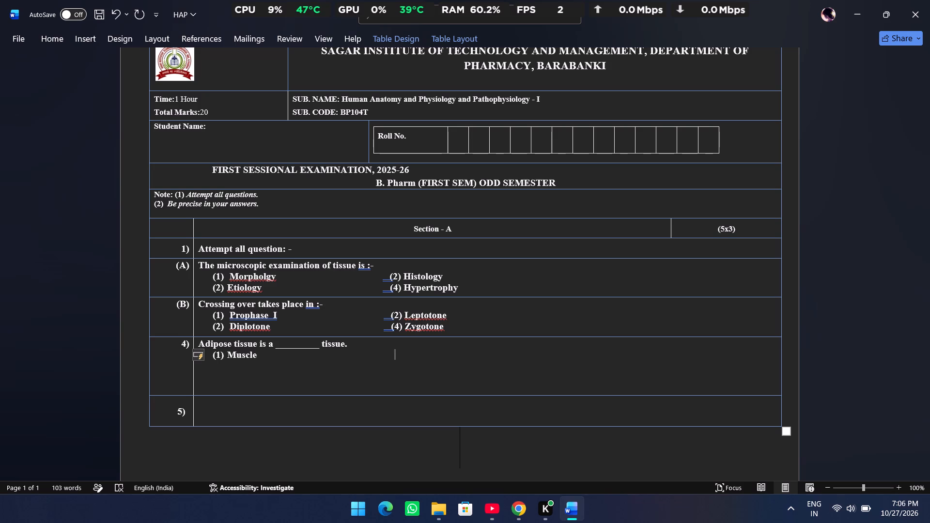
key(BackSpace)
key(shift+parenleft)
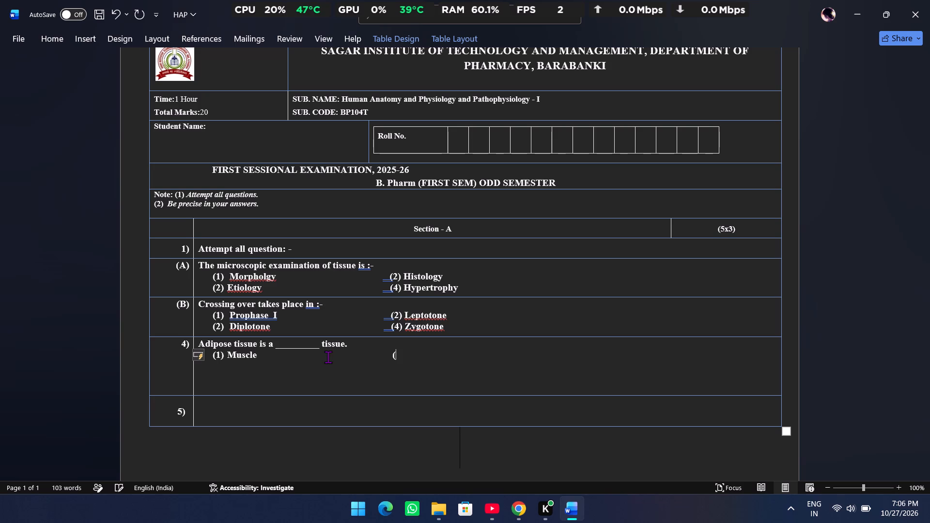
key(2)
key(shift+parenright)
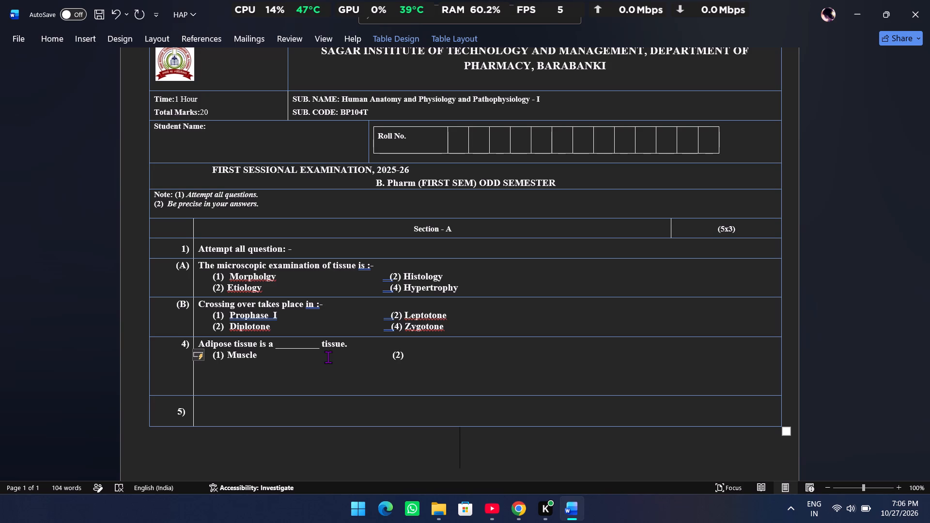
key(space)
text(Nerveous)
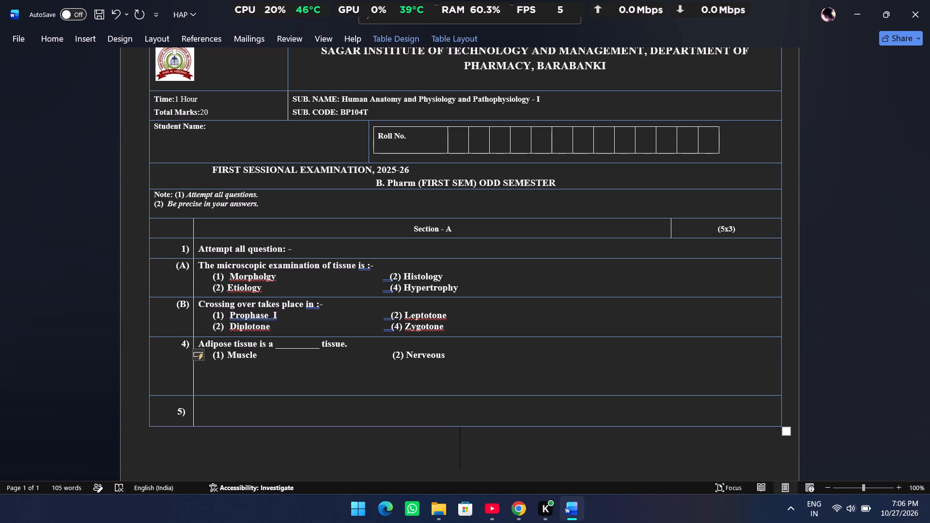
Add the third answer option, "(3) Connective", on a new line directly below "(1) Muscle".
key(Return)
key(BackSpace)
key(BackSpace)
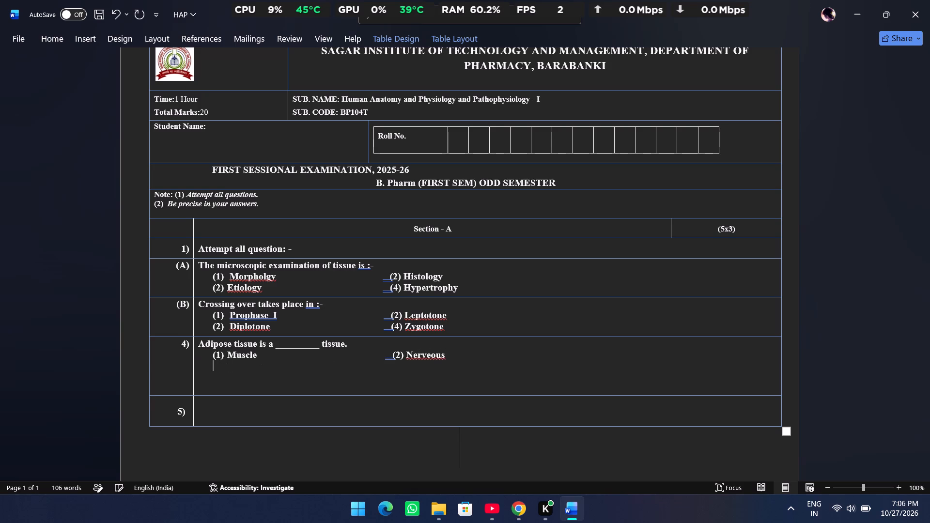
key(shift+parenleft)
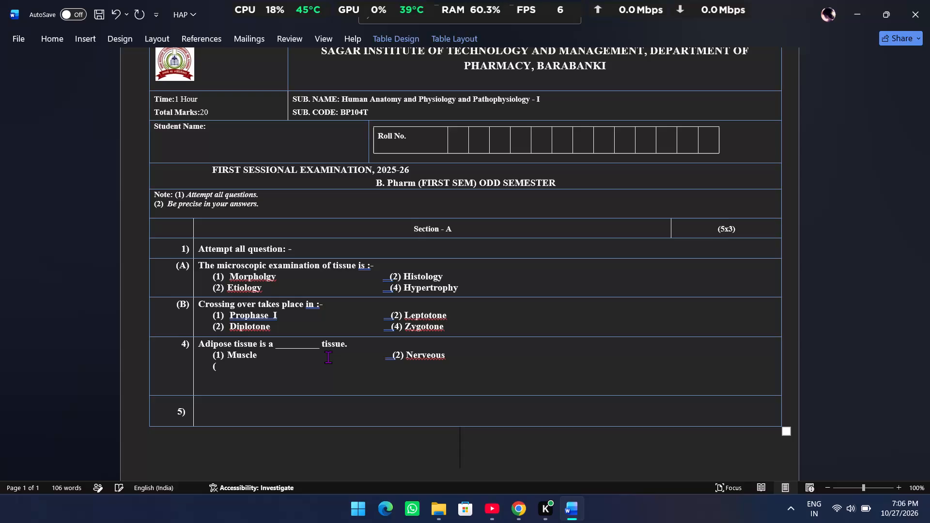
key(3)
key(shift+parenright)
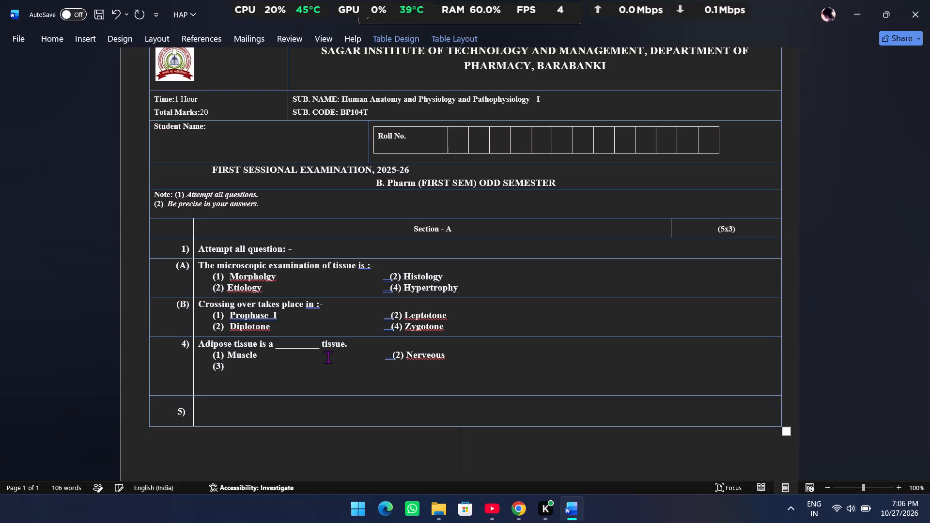
key(space)
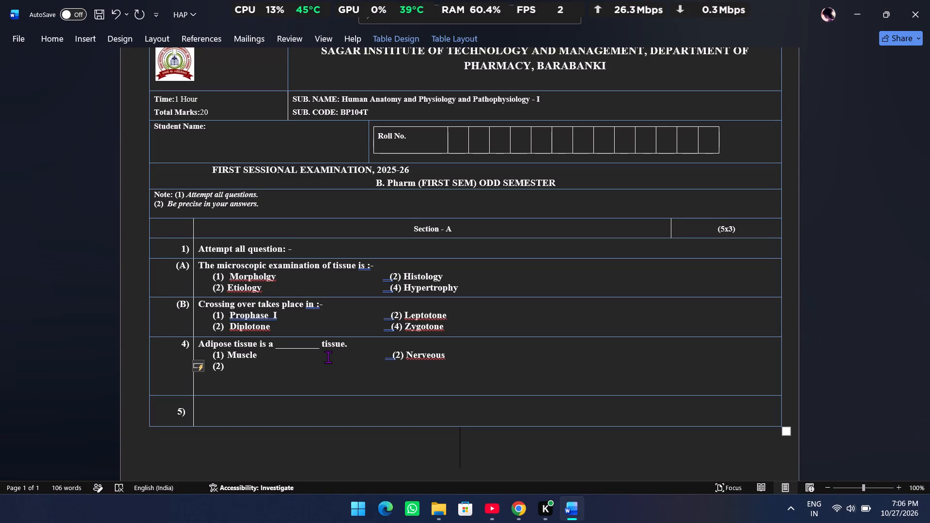
text(Coone)
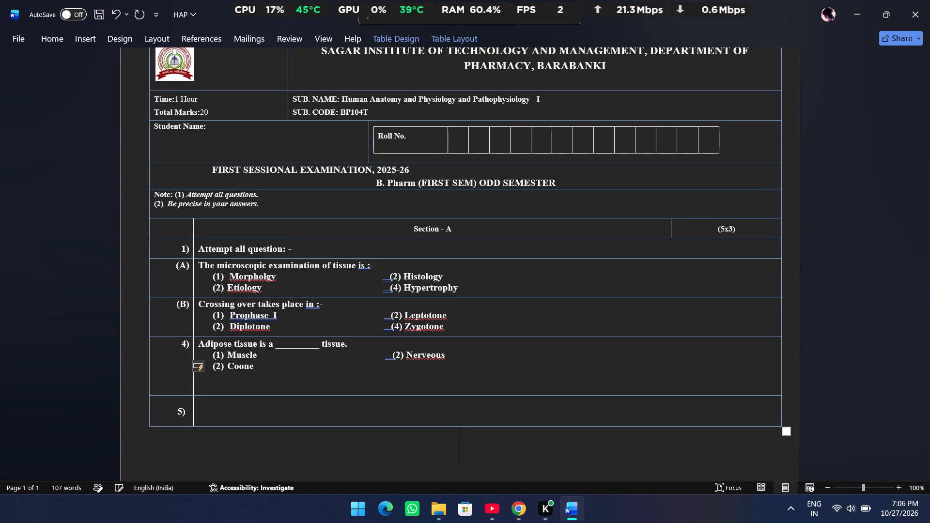
key(BackSpace)
key(BackSpace)
key(BackSpace)
text(nnective)
Add "(4) Epithelial" on the same line as "Connective", spaced across to line up under "(2) Nerveous".
key(space)
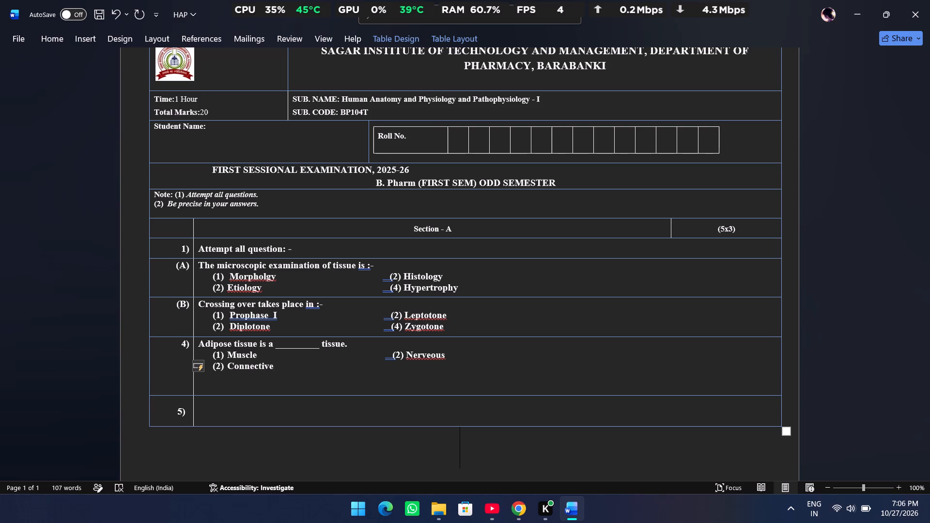
key(space)
key(space)
key(space)
key(space)
key(space)
key(space)
key(space)
key(space)
key(space)
key(space)
key(space)
key(space)
key(space)
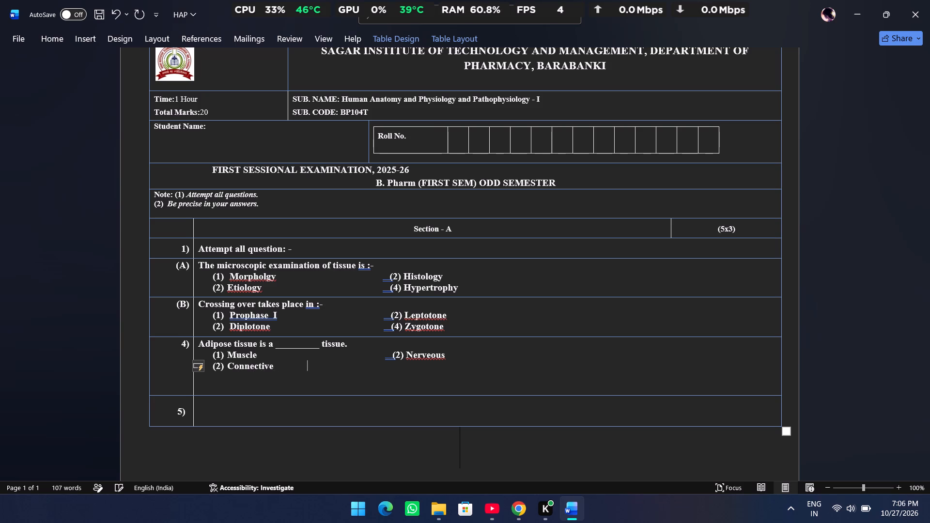
key(space)
key(space)
key(space)
key(space)
key(space)
key(space)
key(space)
key(space)
key(space)
key(space)
key(space)
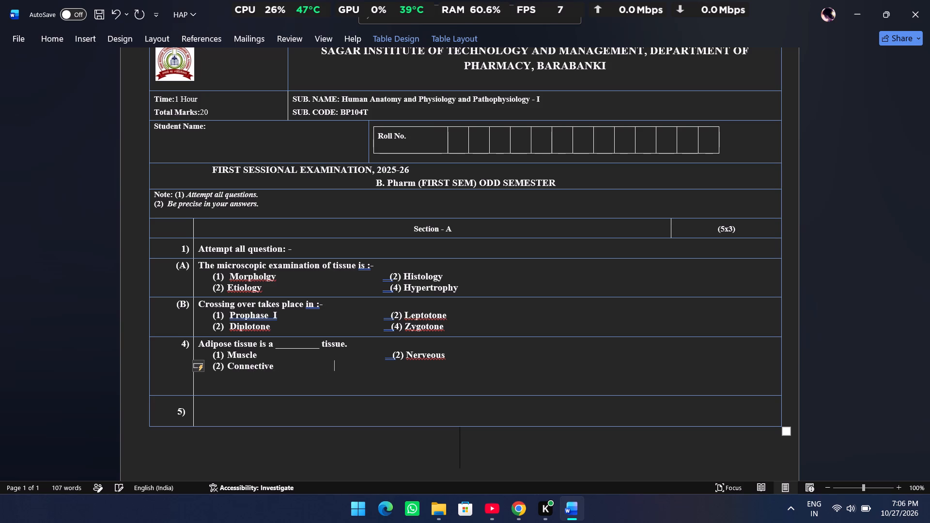
key(space)
key(space)
key(space)
key(space)
key(space)
key(space)
key(space)
key(space)
key(space)
key(space)
key(space)
key(space)
key(space)
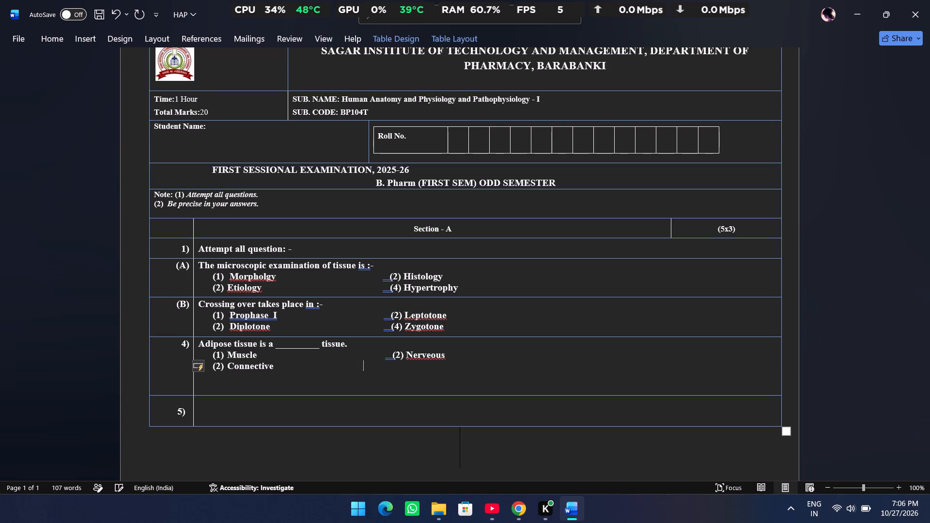
key(space)
key(space)
key(space)
key(space)
key(space)
key(space)
key(space)
key(space)
key(space)
key(space)
key(space)
key(space)
key(shift+parenleft)
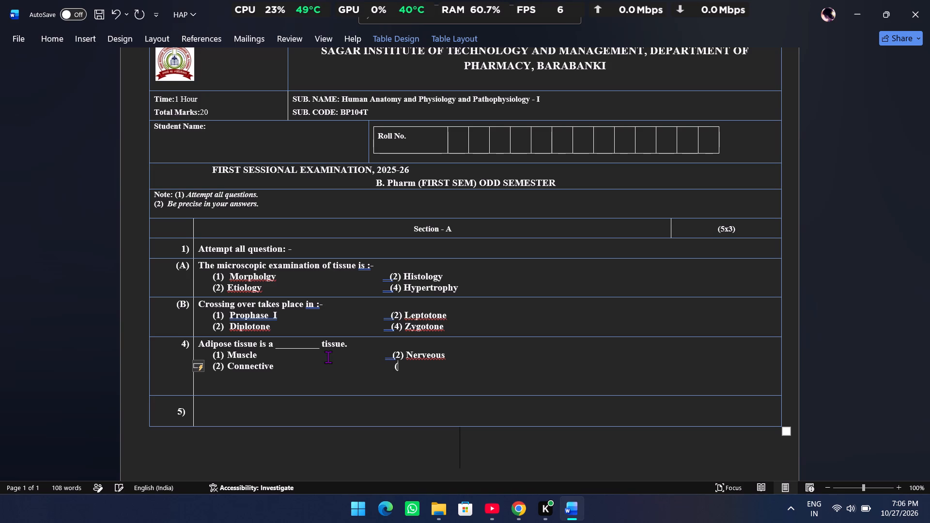
text(4_)
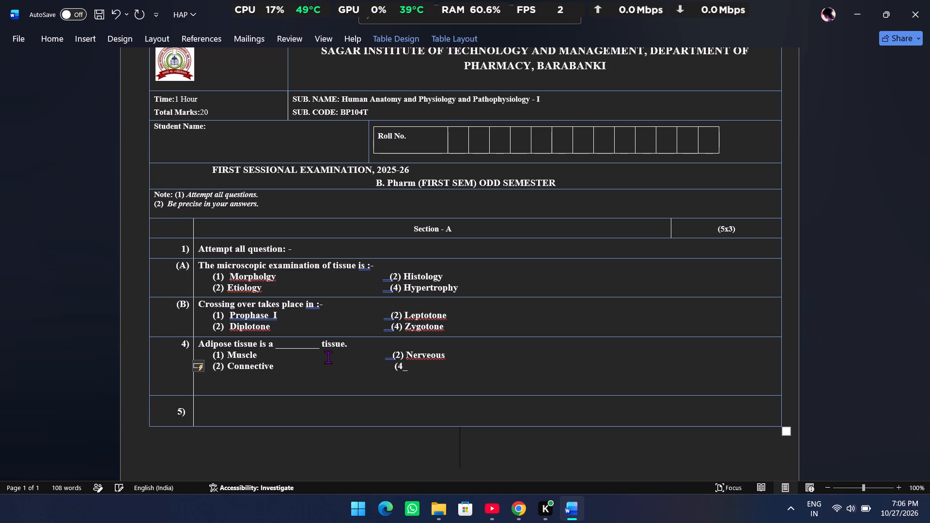
key(BackSpace)
text(0)
key(space)
key(BackSpace)
key(BackSpace)
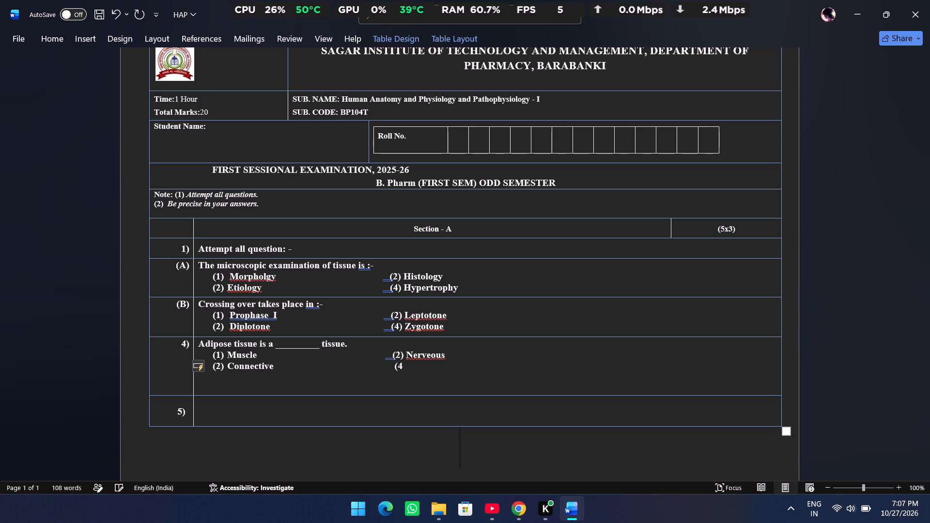
text()b)
key(BackSpace)
key(space)
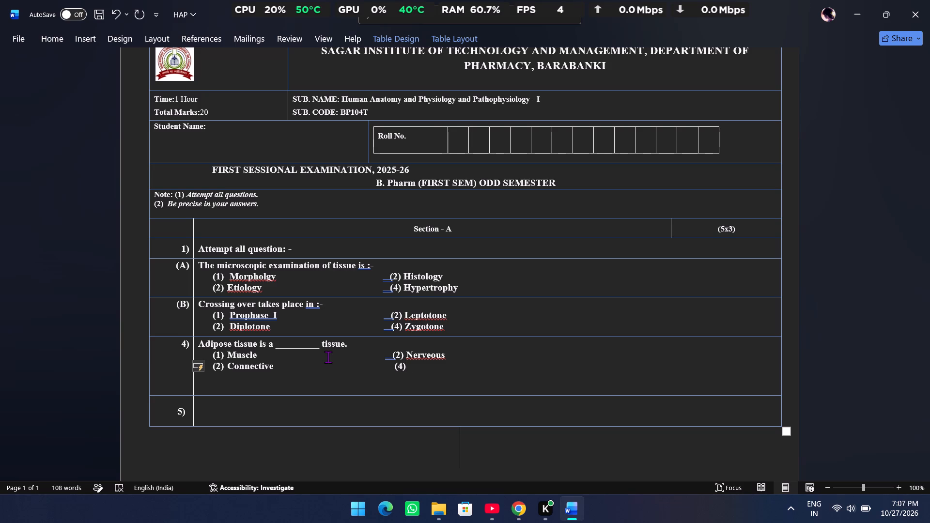
text(Ep)
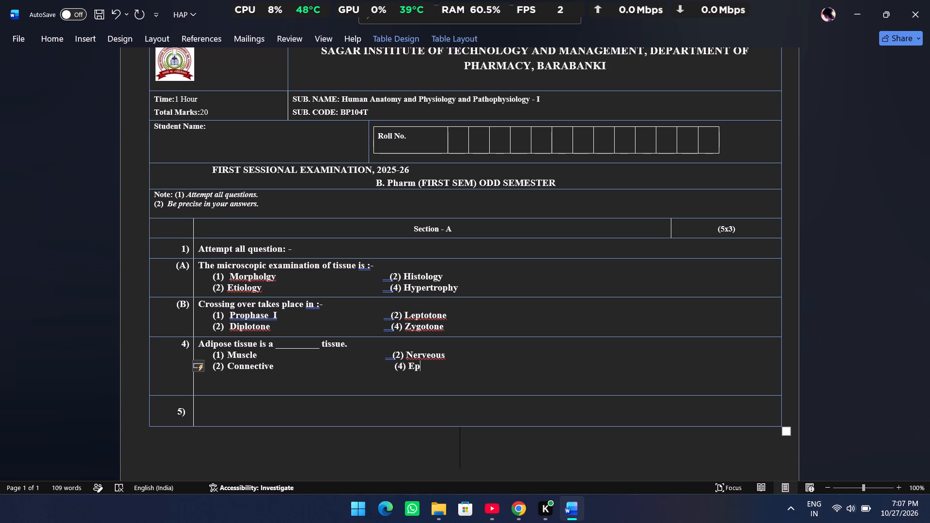
key(i)
key(t)
text(helial)
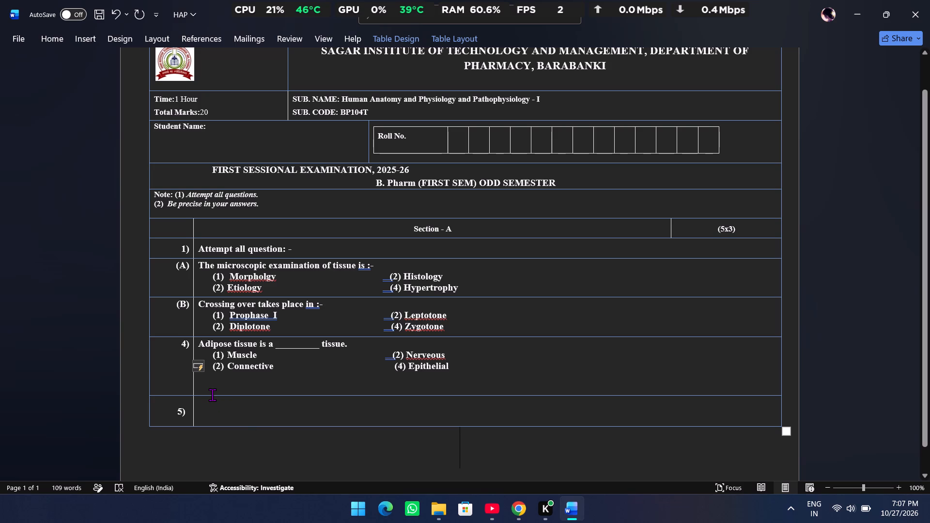
Reduce the adipose tissue row's height so its bottom border sits just below the last line of options.
drag(227, 396, 239, 377)
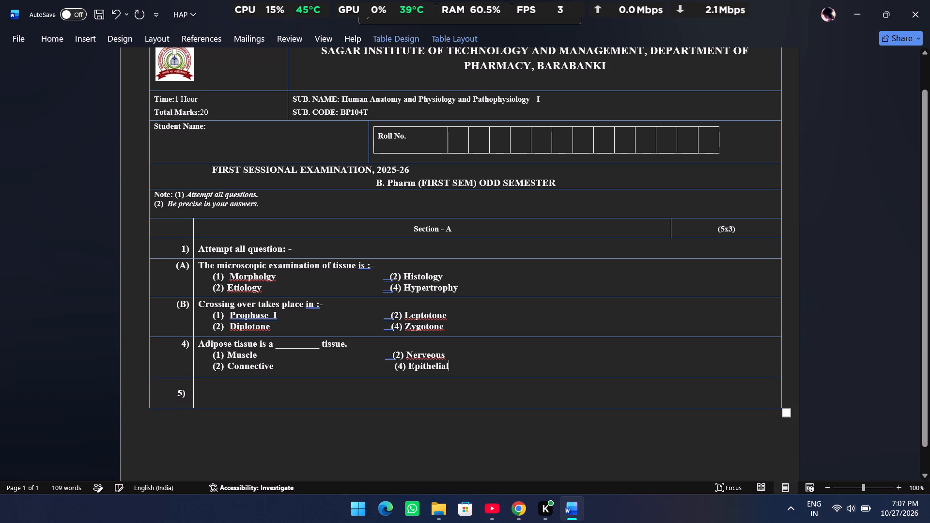
Align the question number "5)" to the top right of its cell.
click(159, 390)
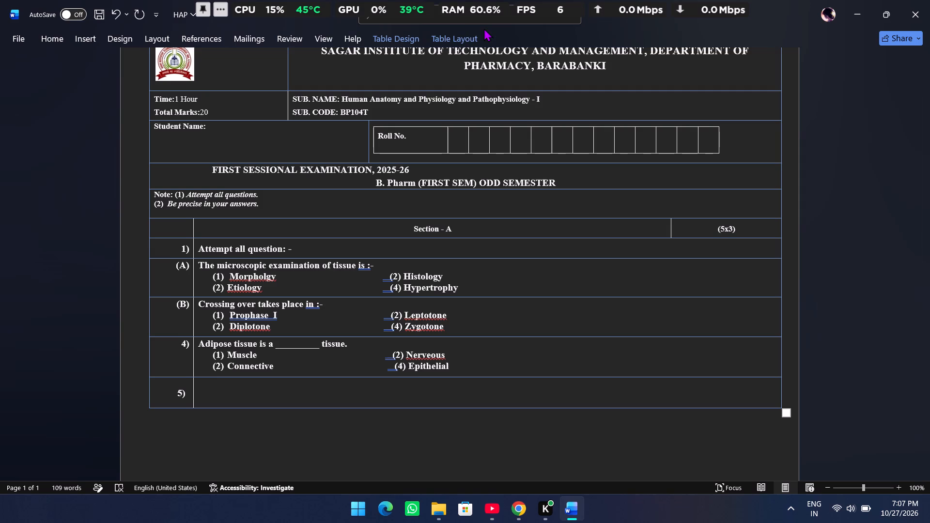
click(465, 34)
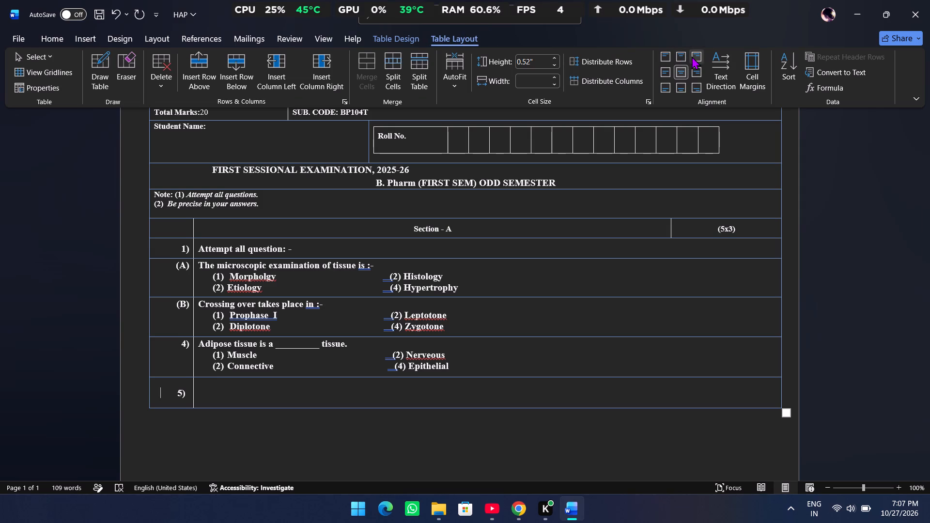
click(692, 56)
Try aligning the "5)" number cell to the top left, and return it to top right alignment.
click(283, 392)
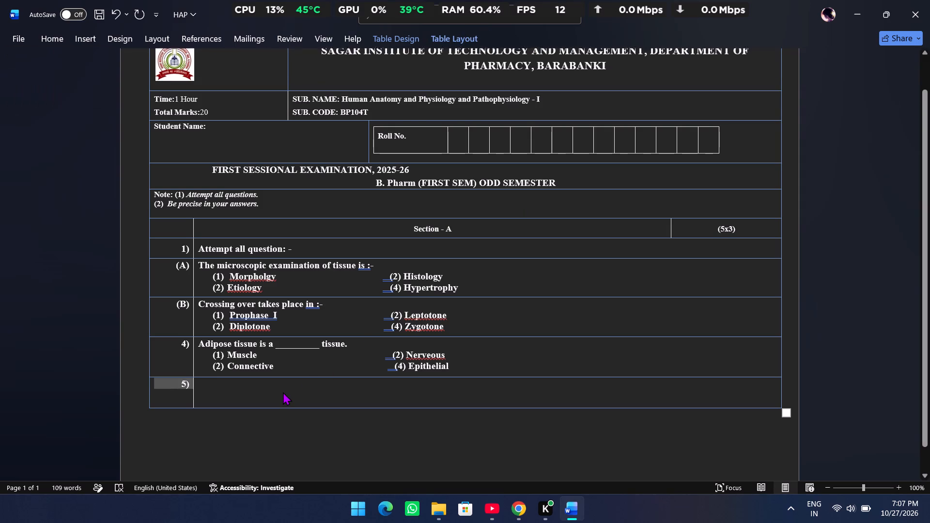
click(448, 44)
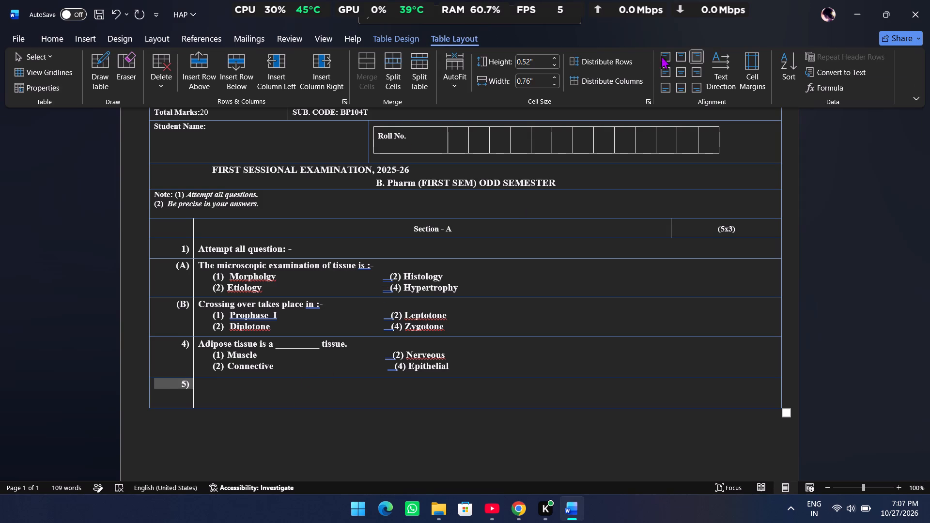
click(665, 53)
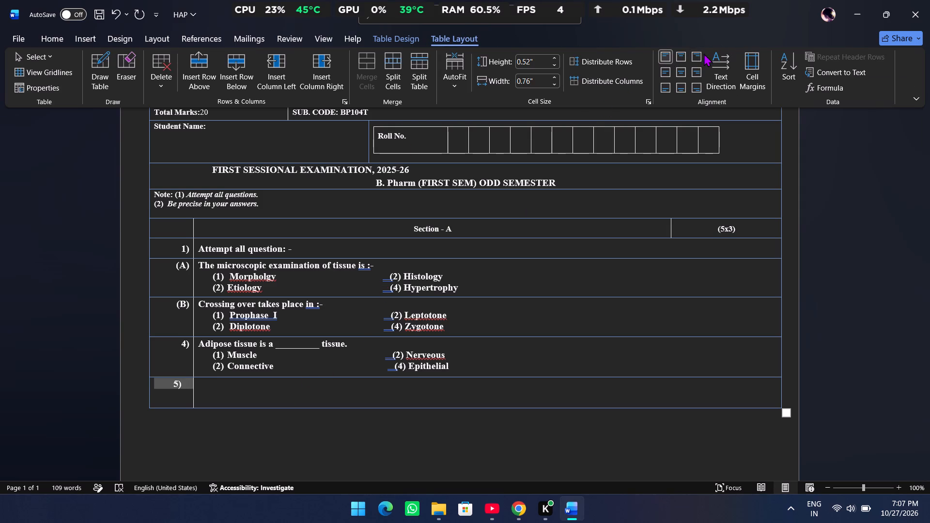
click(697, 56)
Align the empty question cell beside "5)" to the top right.
double_click(339, 388)
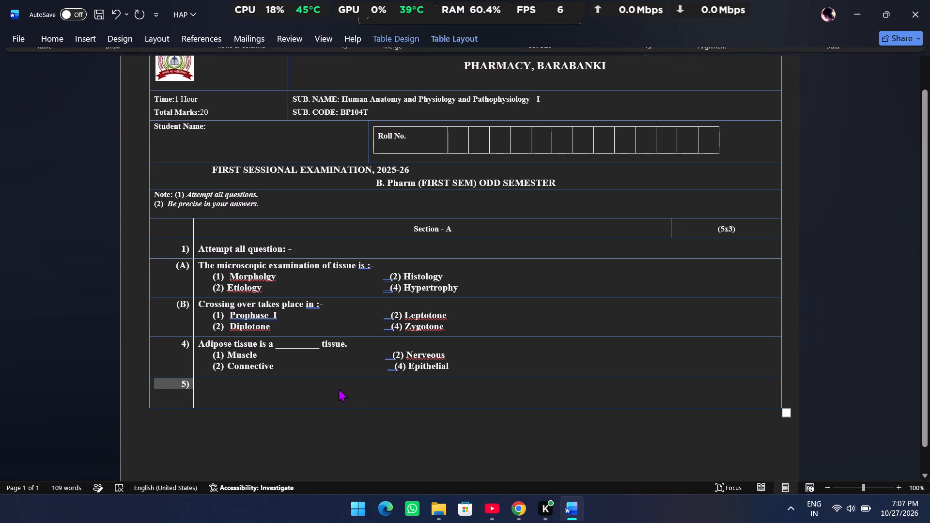
click(465, 37)
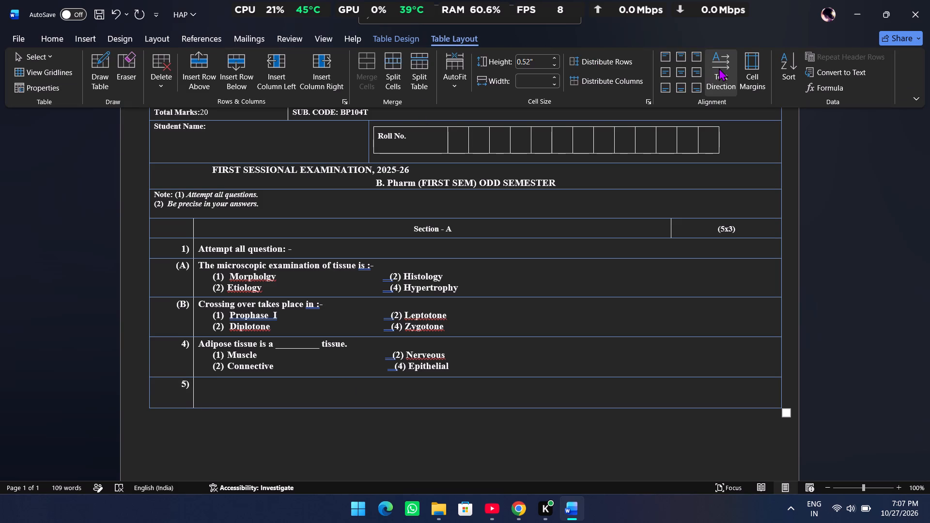
click(692, 53)
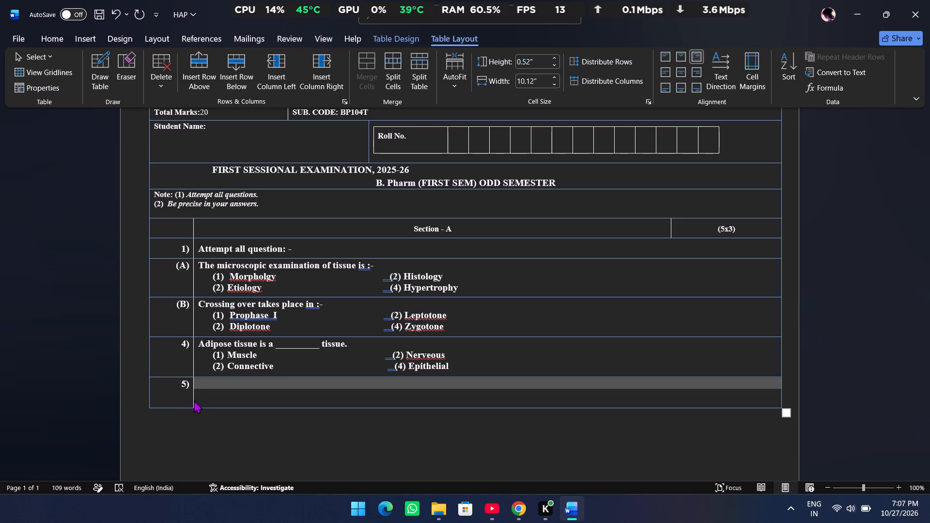
Relabel the question number "5)" in the last row as "(D)".
click(183, 386)
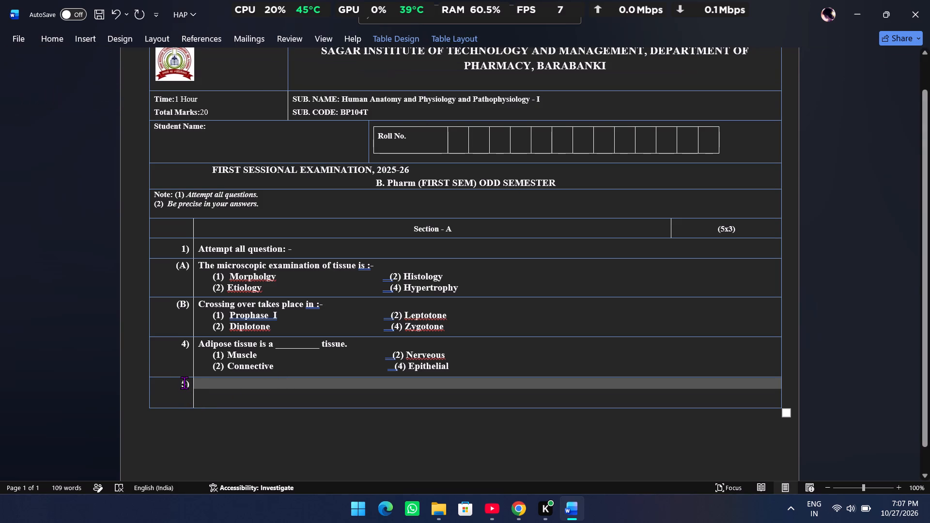
click(184, 383)
key(BackSpace)
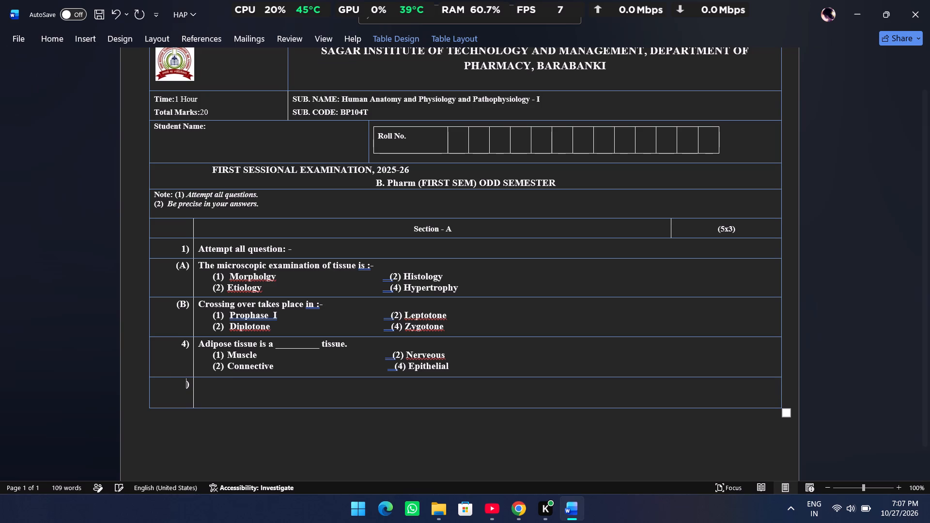
key(shift+d)
key(Left)
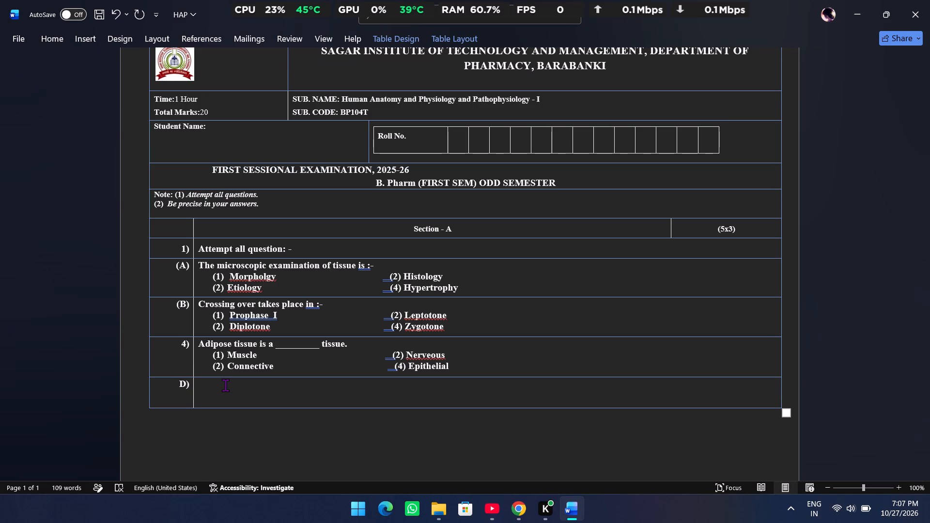
key(shift+parenleft)
Relabel the adipose tissue question's number "4)" as "(C)".
click(188, 346)
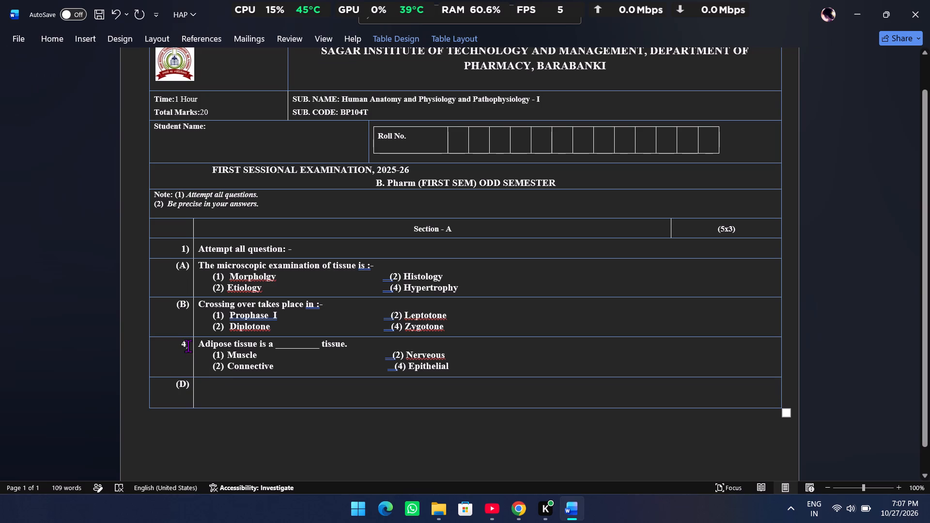
key(Left)
key(BackSpace)
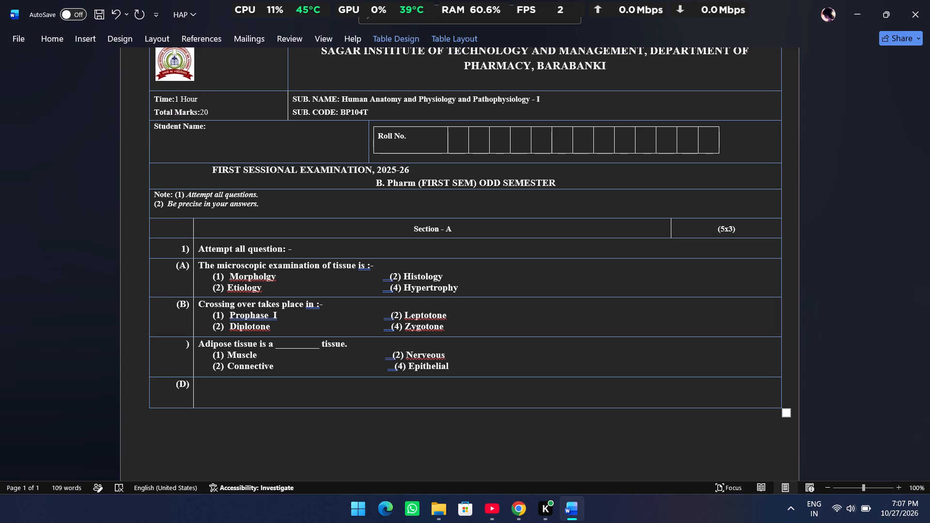
key(shift+c)
key(Left)
key(shift+parenleft)
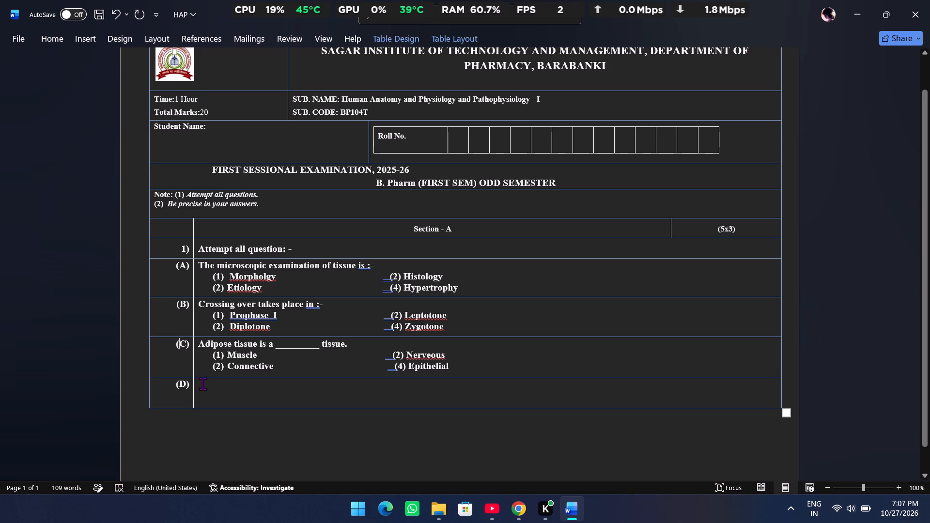
Align the empty question cell beside "(D)" to the top left.
click(201, 383)
click(215, 396)
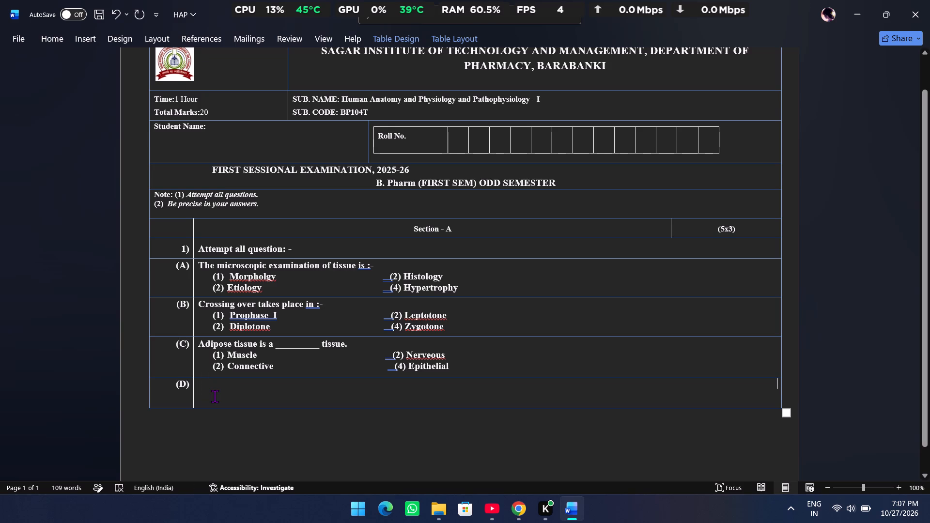
double_click(220, 394)
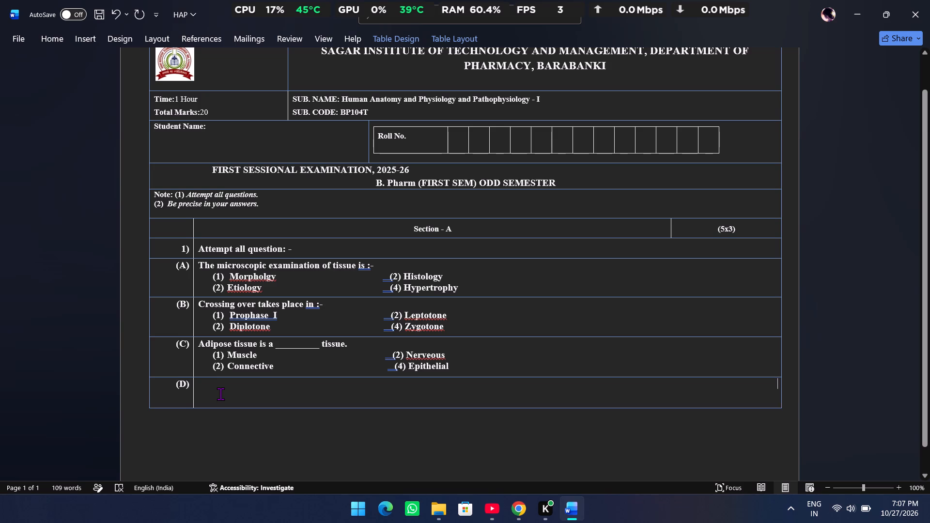
click(466, 32)
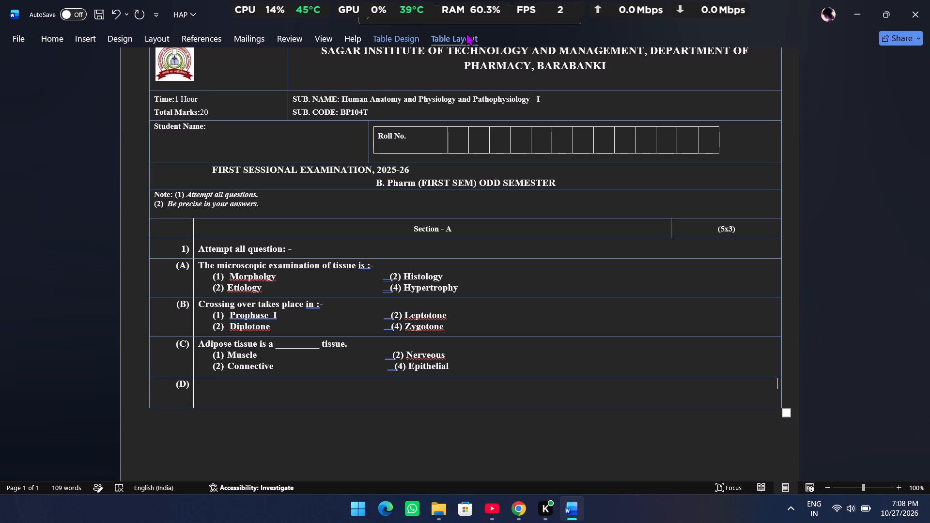
click(663, 55)
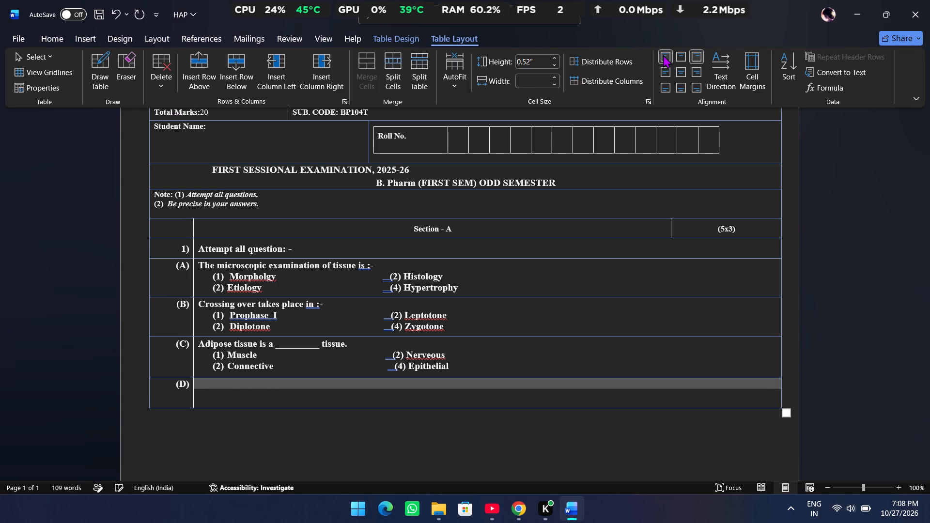
Enter the question text "The powerhouse of the cell is:-" in the cell beside "(D)".
click(240, 387)
click(227, 391)
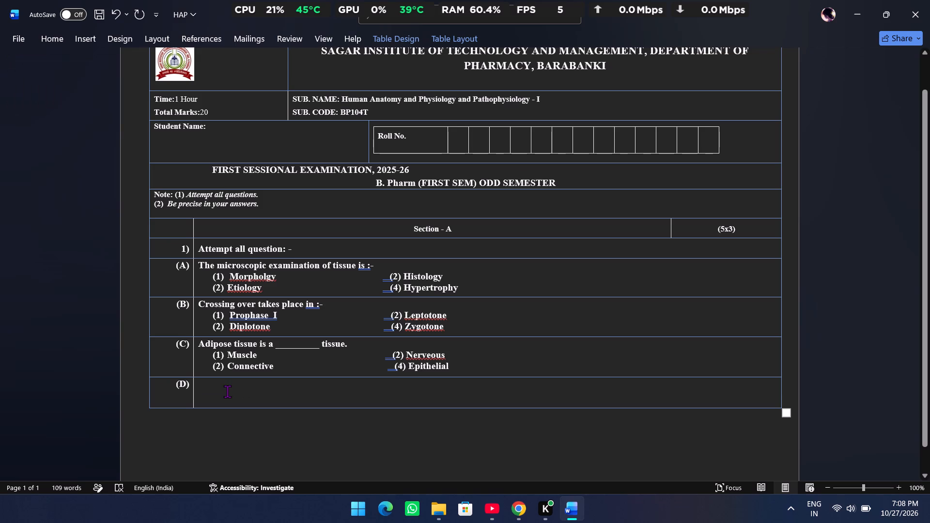
text(The)
key(space)
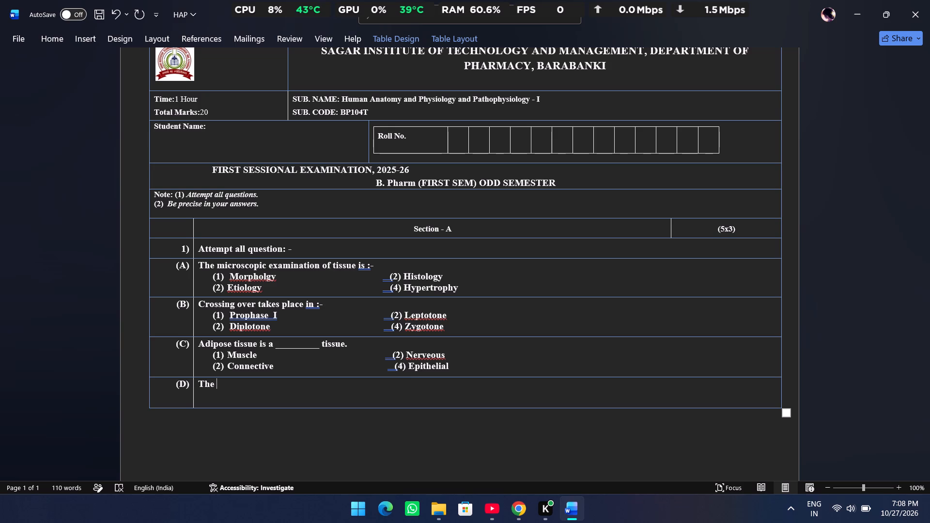
text(poerhosue)
key(BackSpace)
key(BackSpace)
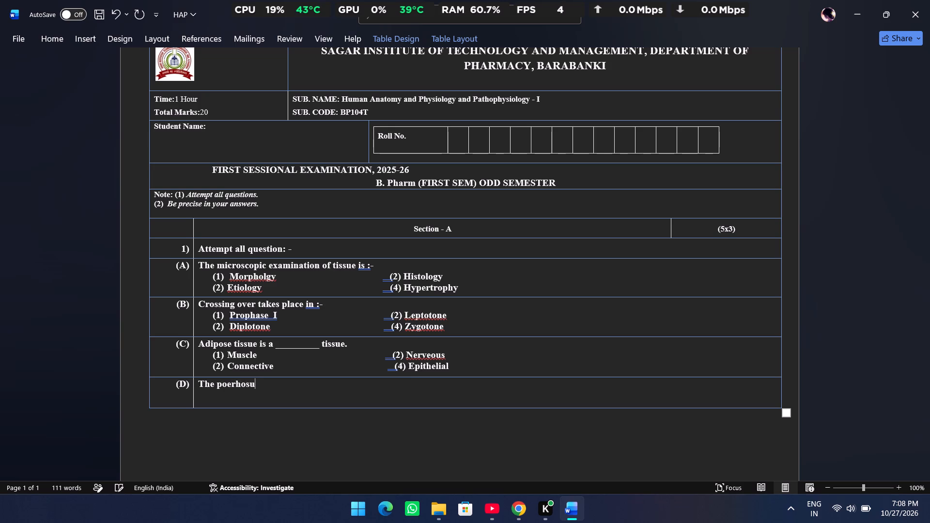
key(BackSpace)
key(BackSpace)
key(BackSpace)
key(BackSpace)
key(BackSpace)
text(werhouse)
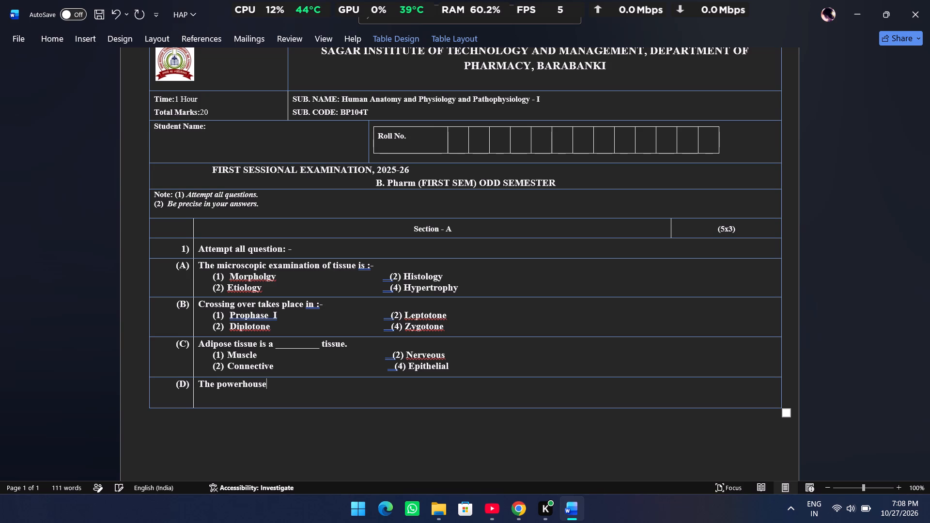
key(space)
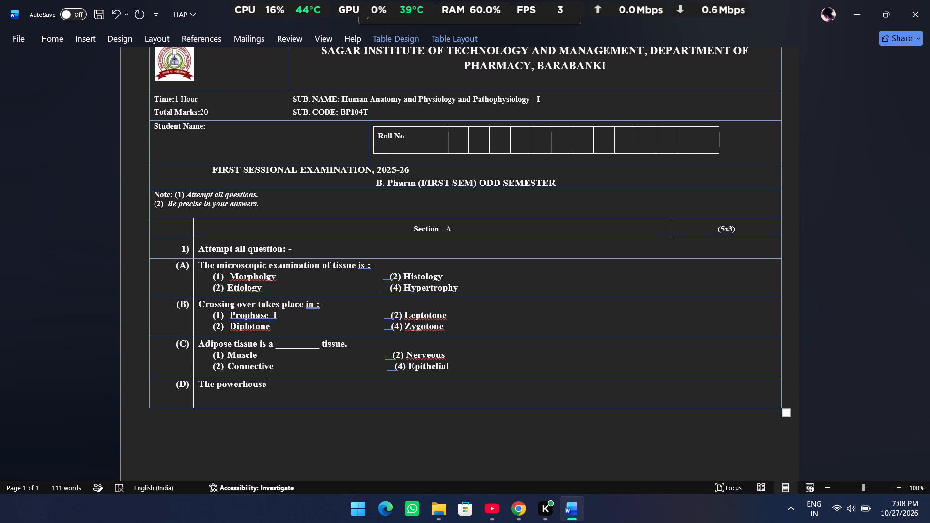
text(of the cell is)
key(space)
key(BackSpace)
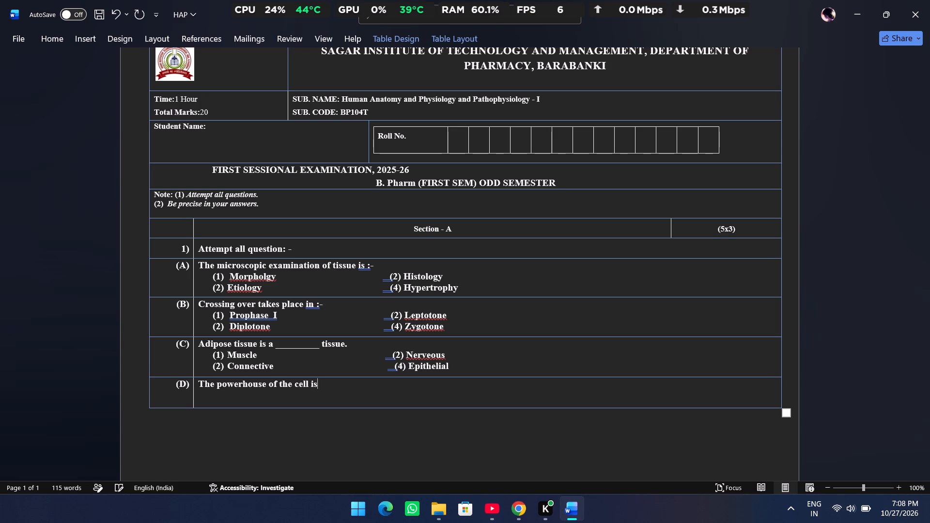
text(:_)
key(BackSpace)
key(minus)
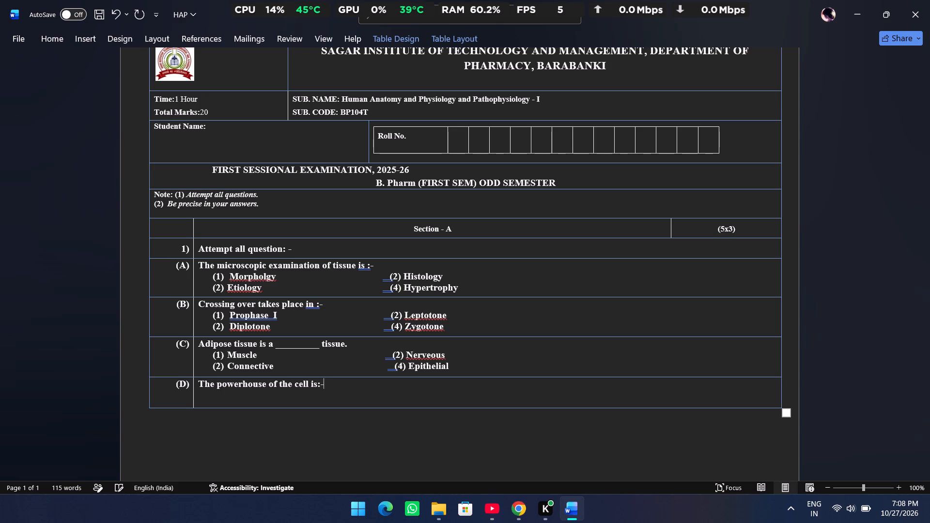
Add the first answer option "(1) Golgi bodies" on a new line below the powerhouse question.
key(Return)
key(space)
key(BackSpace)
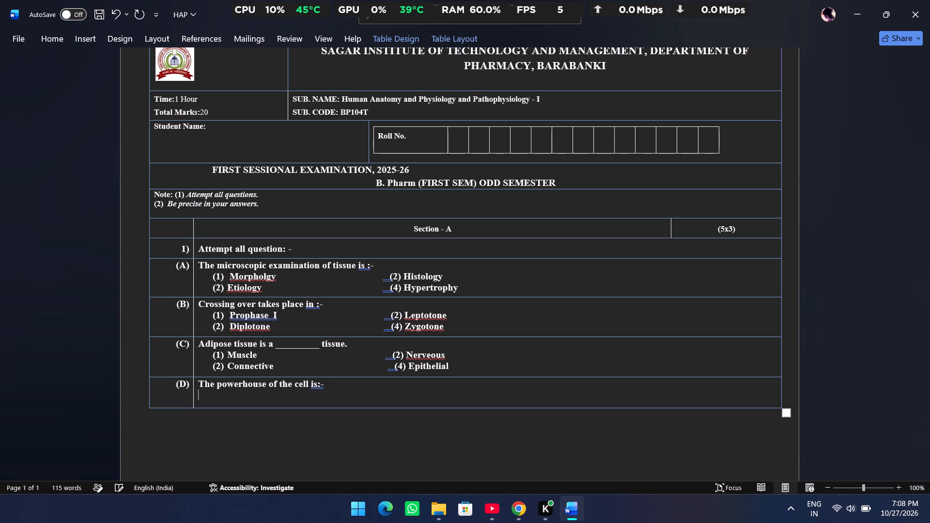
key(shift+parenleft)
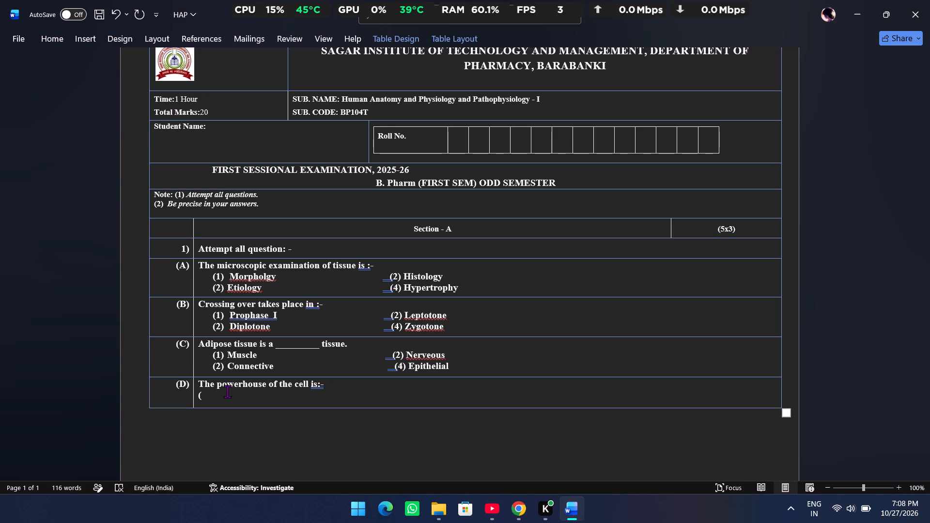
key(1)
text())
key(space)
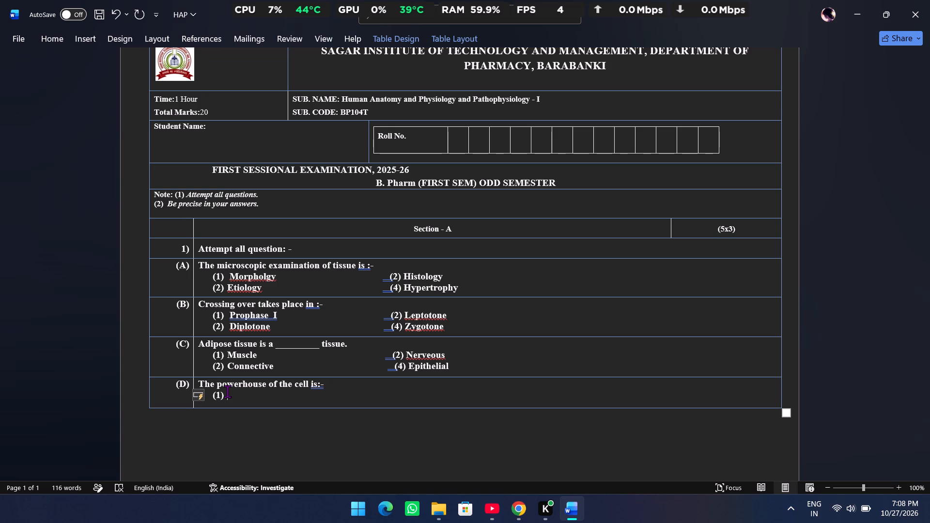
text(Golgi)
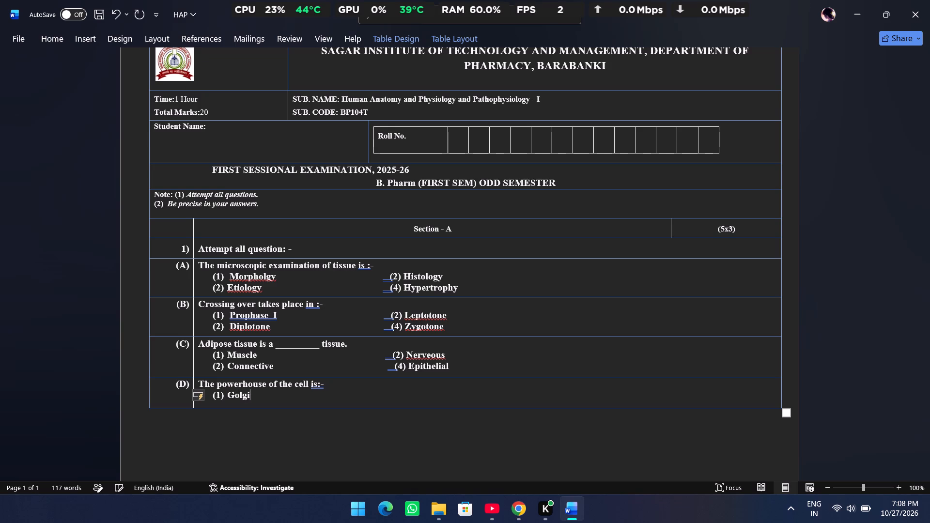
key(space)
text(bid)
key(BackSpace)
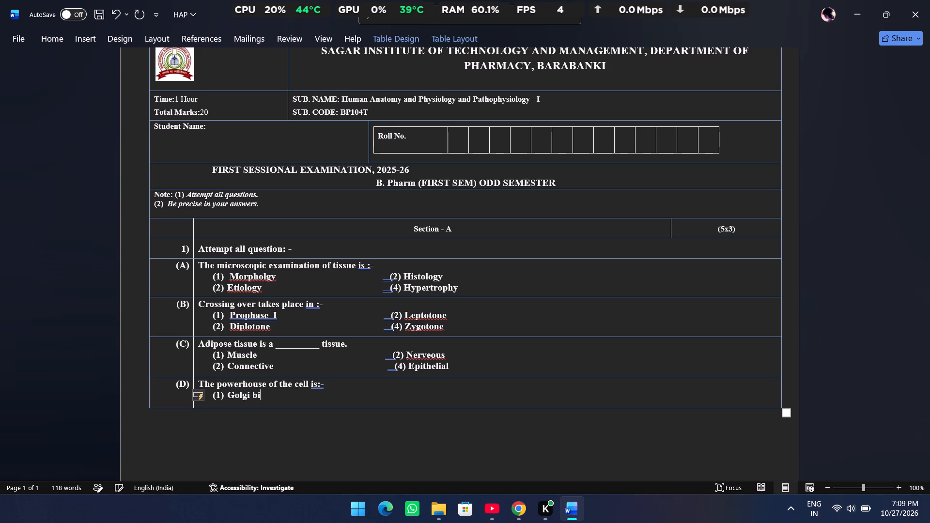
key(BackSpace)
text(odies)
Add the second option "(2) Mitochondria" on the Golgi bodies line, spaced across to line up with the second option column above.
key(space)
key(space)
key(space)
key(space)
key(space)
key(space)
key(space)
key(space)
key(space)
key(space)
key(space)
key(space)
key(space)
key(space)
key(space)
key(space)
key(space)
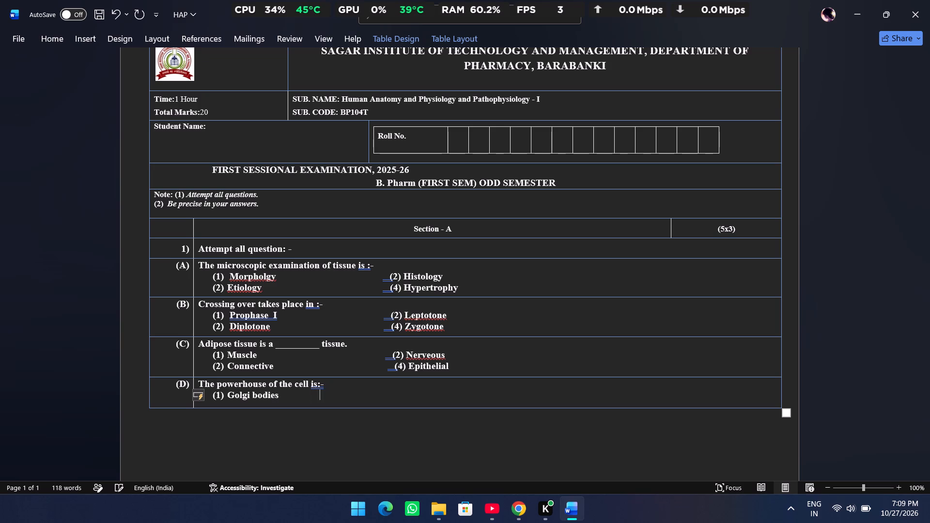
key(space)
key(space)
key(space)
key(space)
key(space)
key(space)
key(space)
key(space)
key(space)
key(space)
key(space)
key(space)
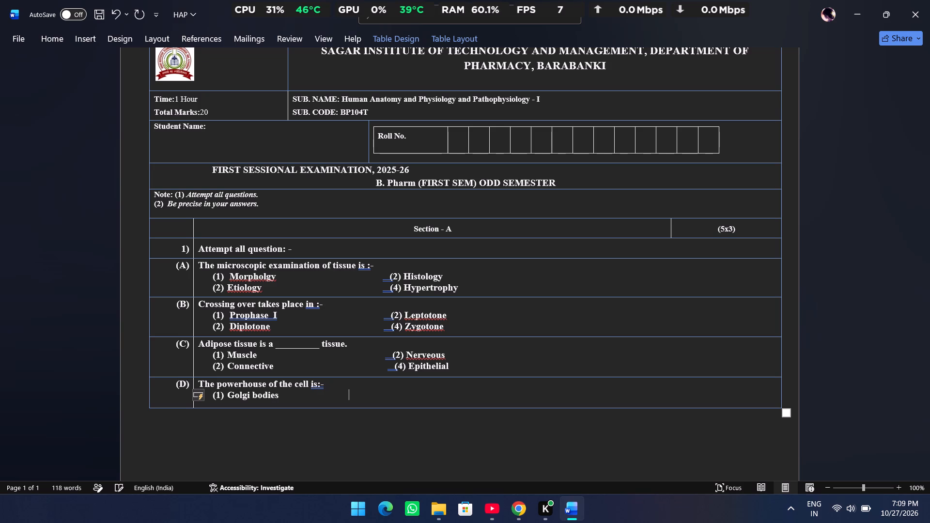
key(space)
key(space)
key(space)
key(space)
key(space)
key(space)
key(space)
key(space)
key(space)
key(space)
key(space)
key(space)
key(space)
key(space)
key(space)
key(space)
key(space)
key(space)
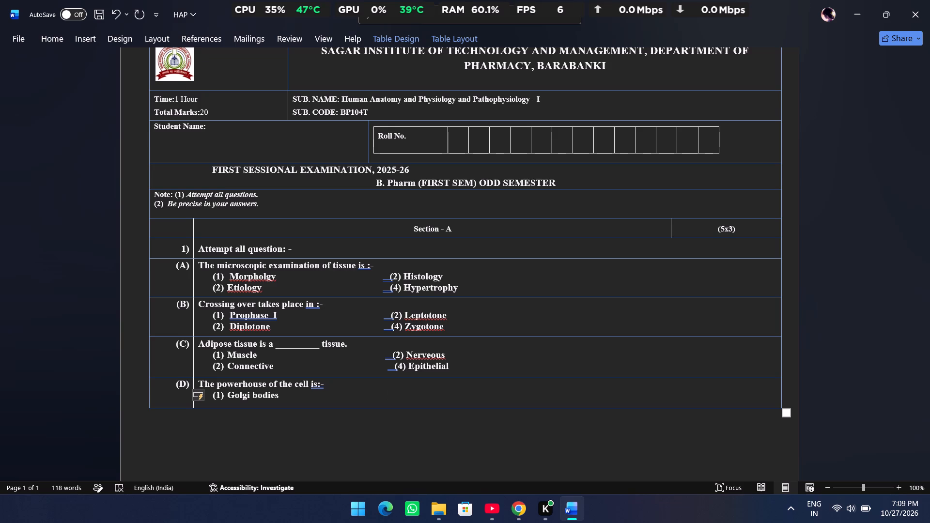
key(shift+parenleft)
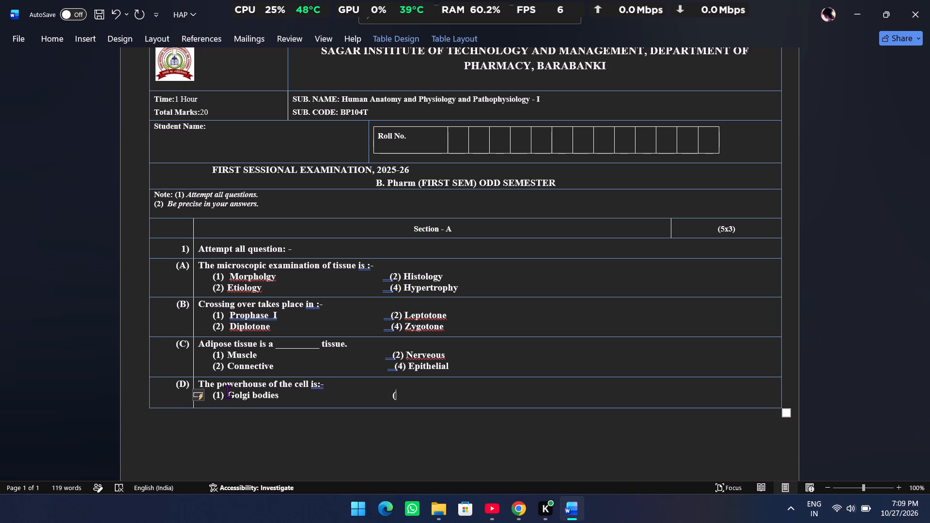
text(@))
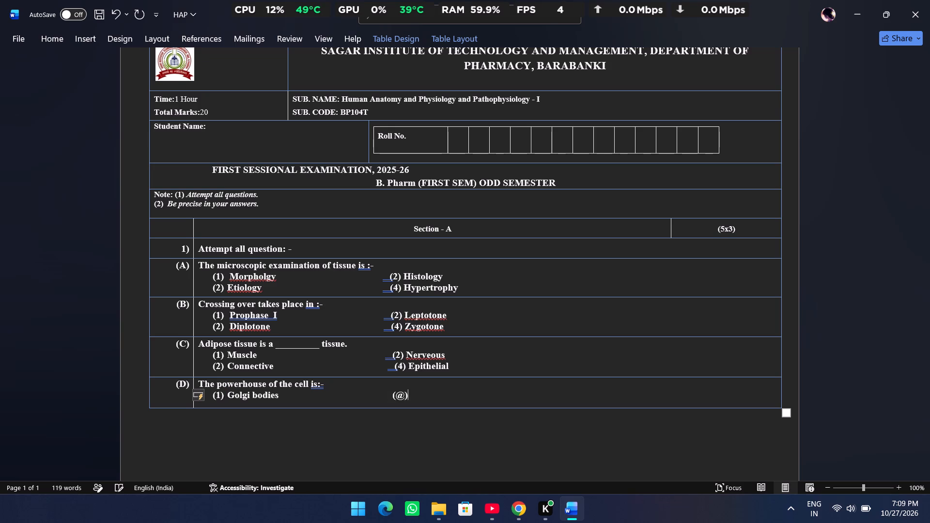
key(BackSpace)
key(BackSpace)
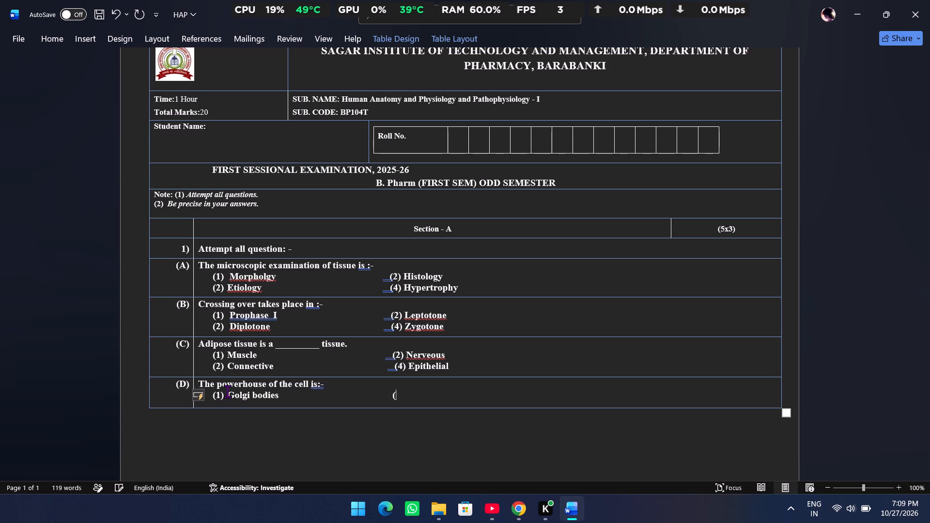
key(2)
text())
key(space)
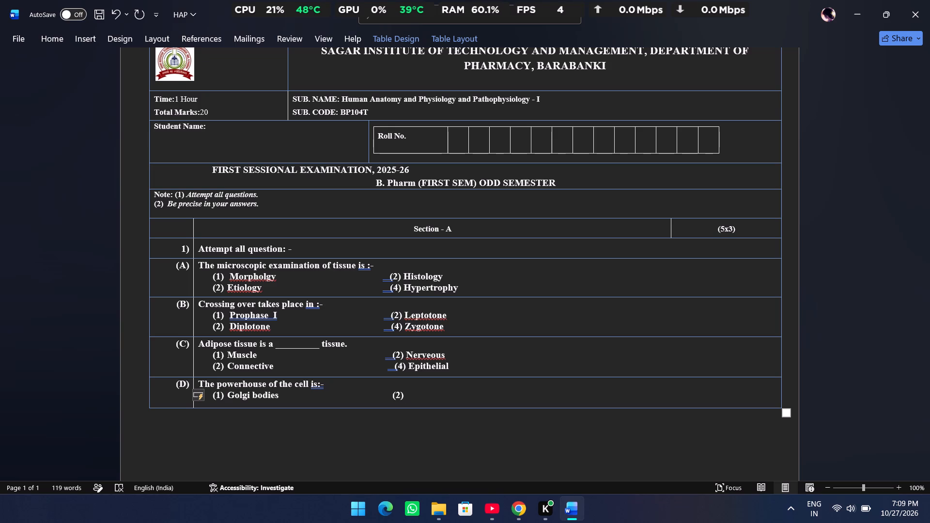
text(Mit)
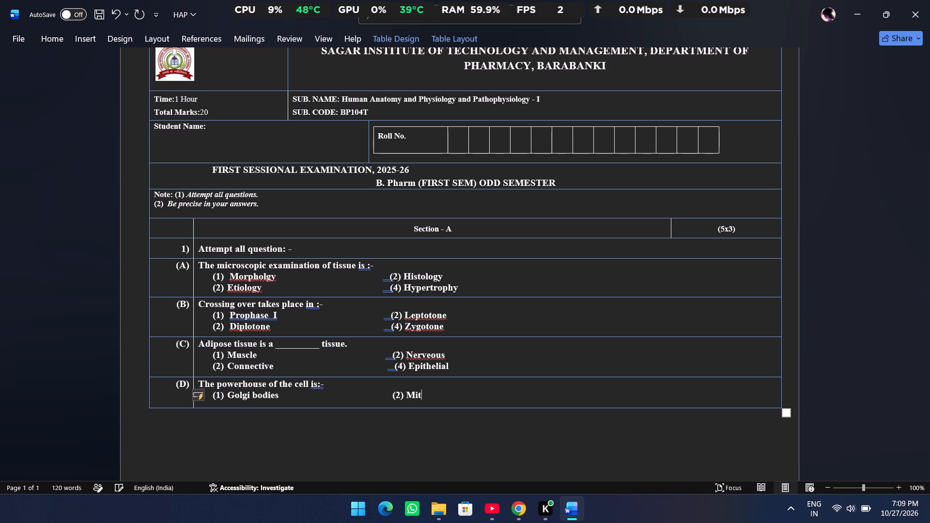
text(ochondria)
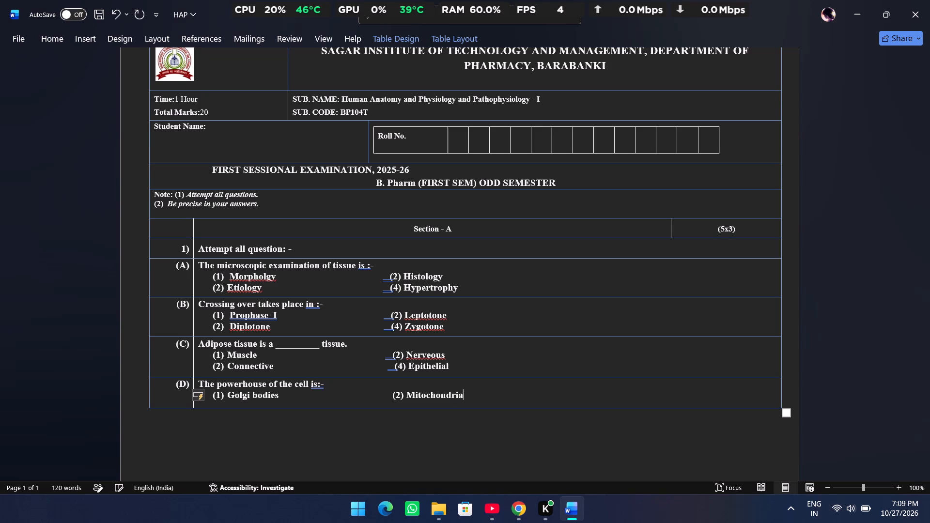
Add the third answer option "(3) Ribosomes" on a new line below "Golgi bodies".
key(Return)
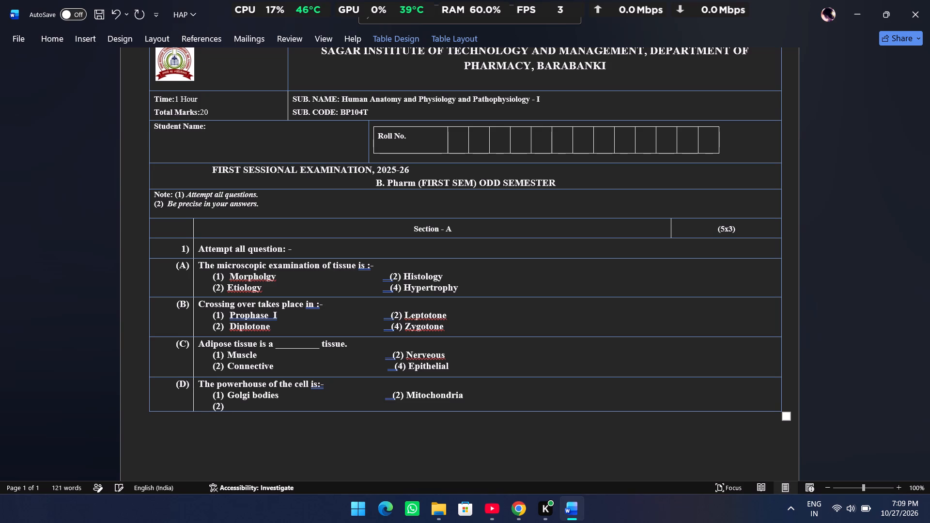
key(BackSpace)
key(BackSpace)
key(shift+parenleft)
text(3))
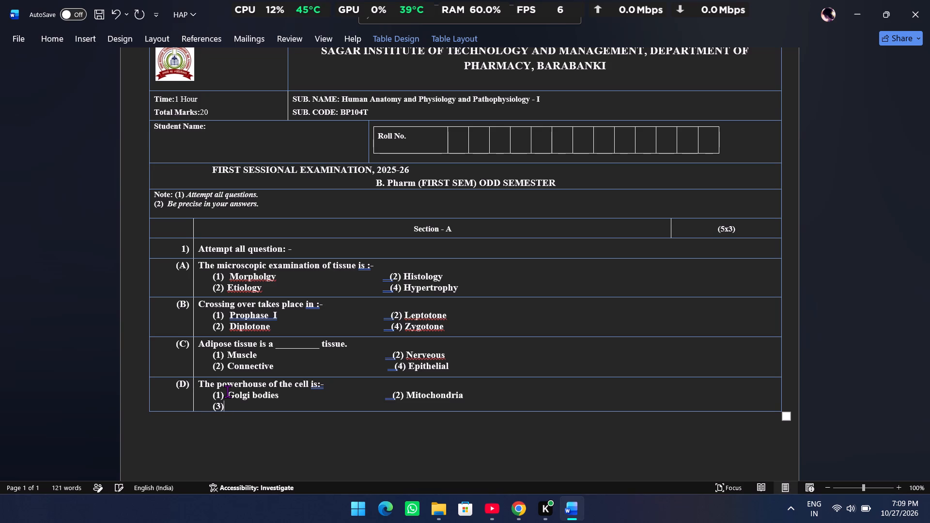
click(231, 402)
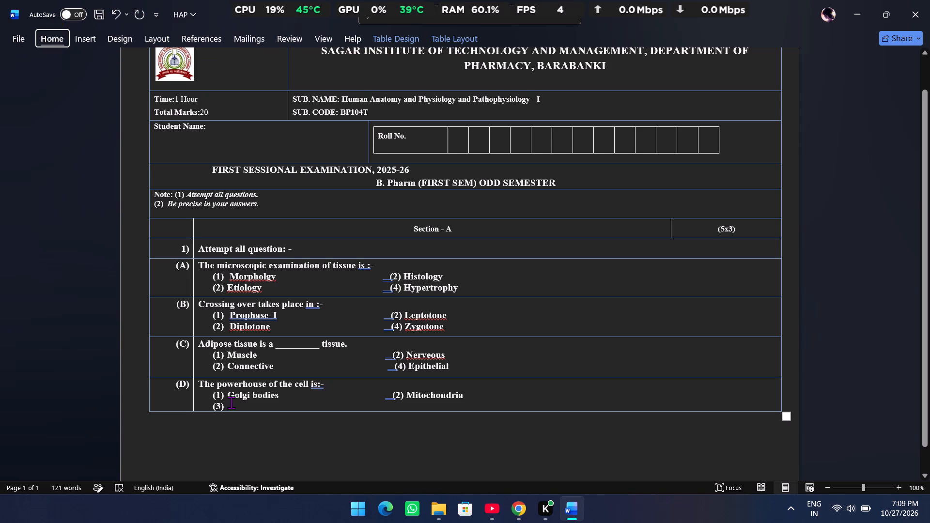
key(space)
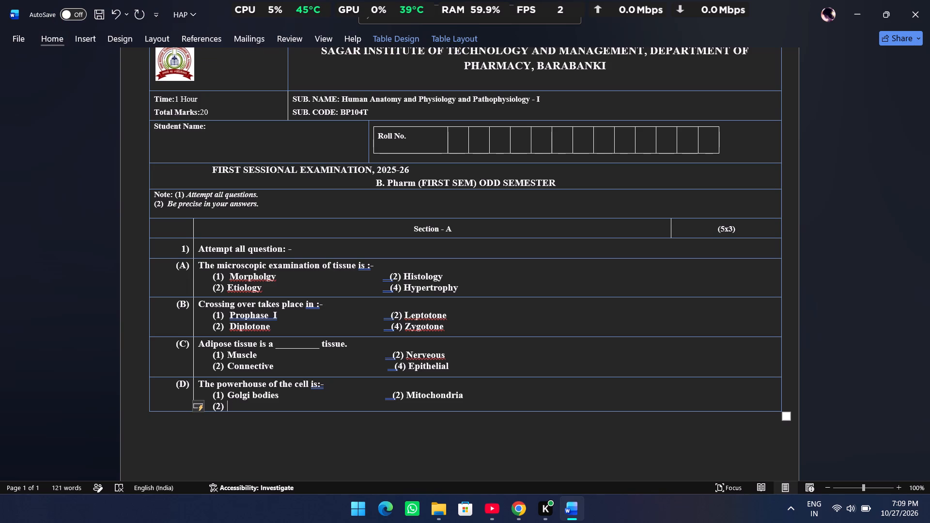
text(Ribos)
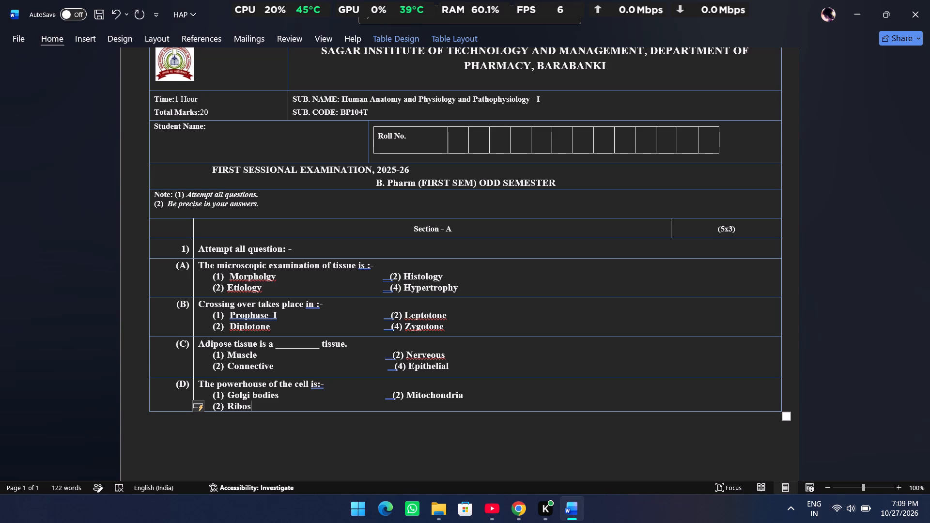
text(omes)
Add the fourth answer option "(4) Nucleous" on the Ribosomes line, spaced across to line up under "(2) Mitochondria".
key(space)
key(space)
key(space)
key(space)
key(space)
key(space)
key(space)
key(space)
key(space)
key(space)
key(space)
key(space)
key(space)
key(space)
key(space)
key(space)
key(space)
key(space)
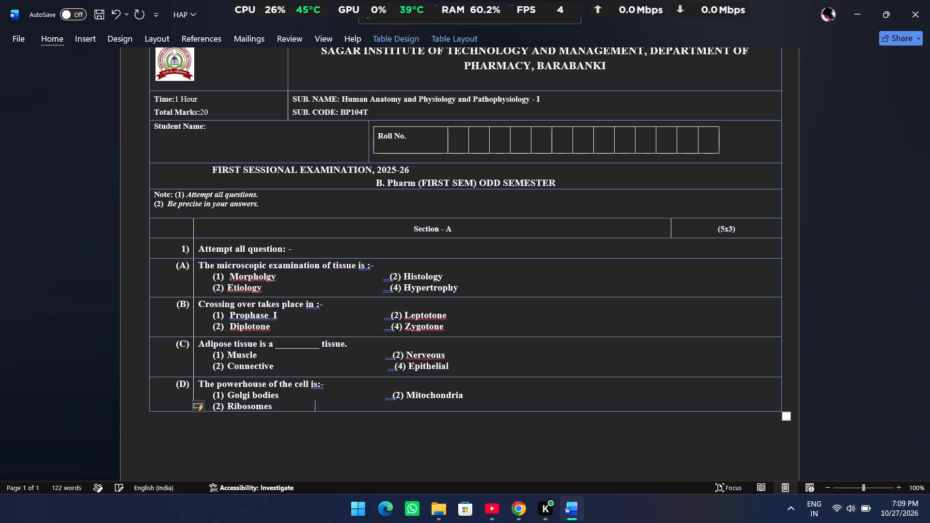
key(space)
key(space)
key(space)
key(space)
key(space)
key(space)
key(space)
key(space)
key(space)
key(space)
key(space)
key(space)
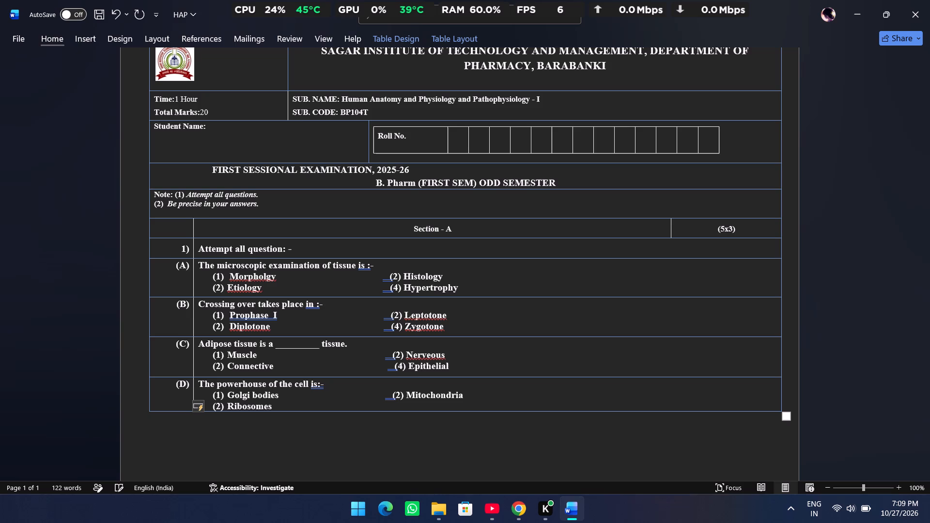
key(space)
key(space)
key(space)
key(space)
key(space)
key(space)
key(space)
key(space)
key(space)
key(space)
key(space)
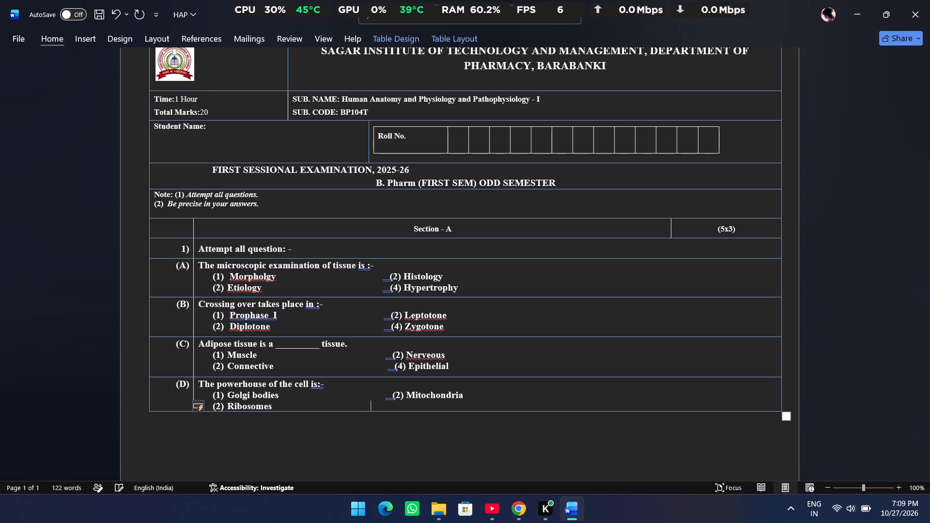
key(space)
key(space)
key(space)
key(space)
key(space)
key(space)
key(space)
key(space)
key(space)
key(space)
key(space)
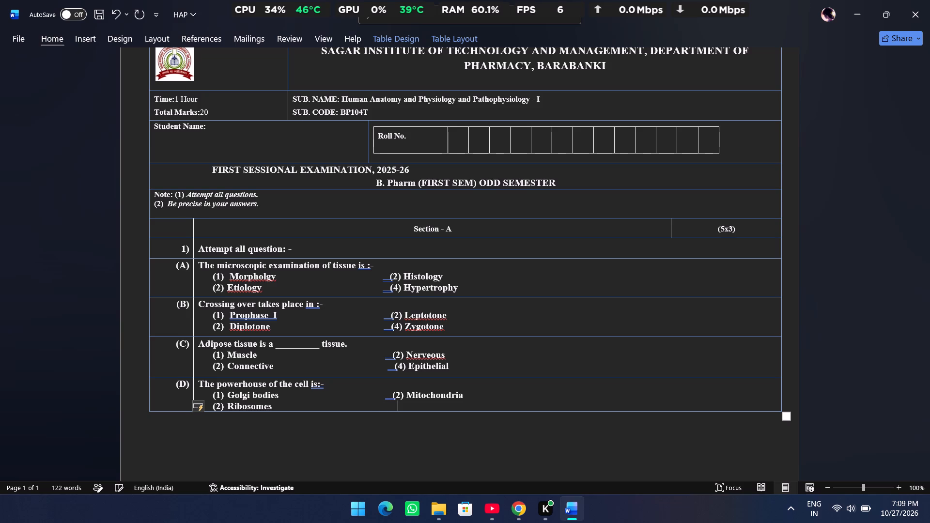
key(space)
key(space)
key(space)
key(BackSpace)
key(BackSpace)
key(BackSpace)
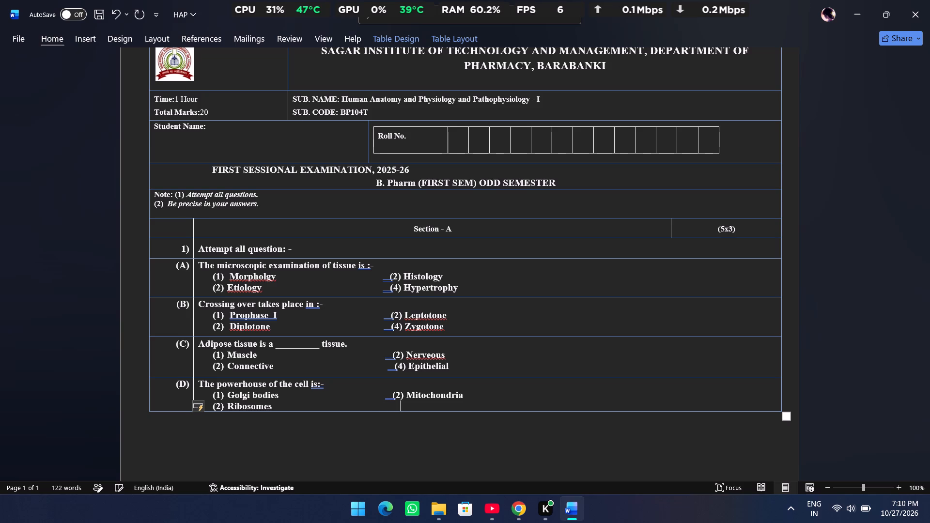
key(BackSpace)
key(shift+parenleft)
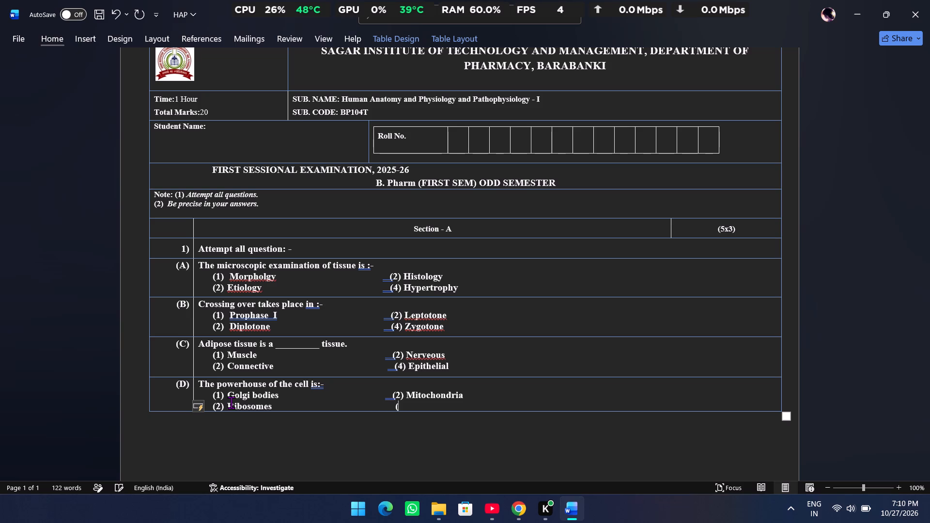
key(BackSpace)
key(BackSpace)
key(shift+parenleft)
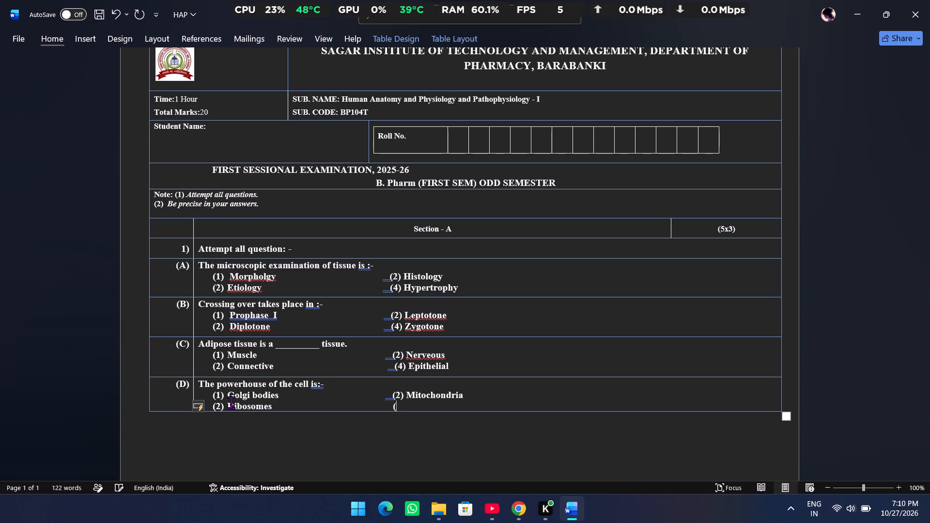
text(4))
key(space)
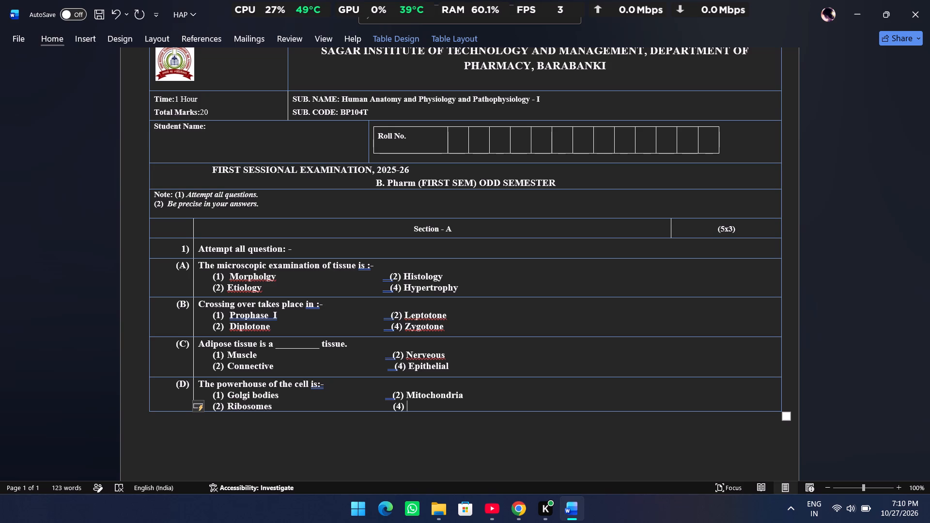
text(Nucleous)
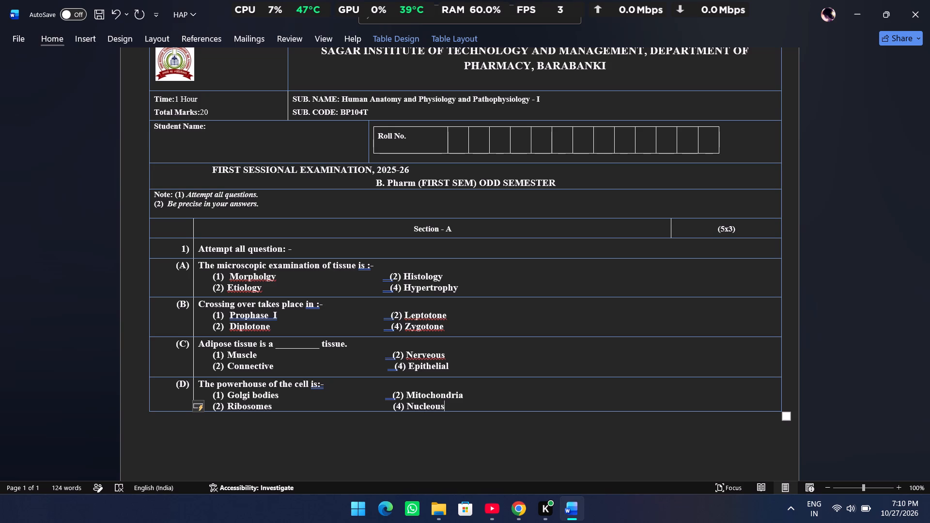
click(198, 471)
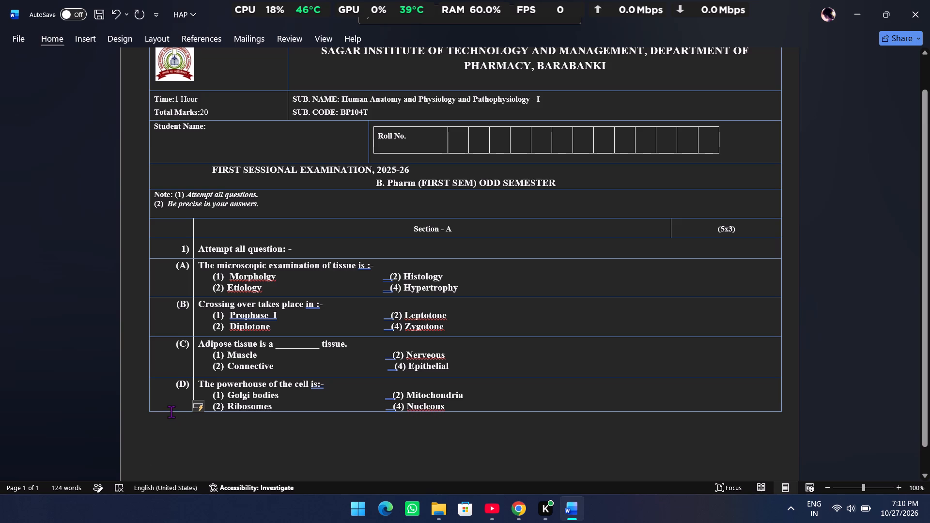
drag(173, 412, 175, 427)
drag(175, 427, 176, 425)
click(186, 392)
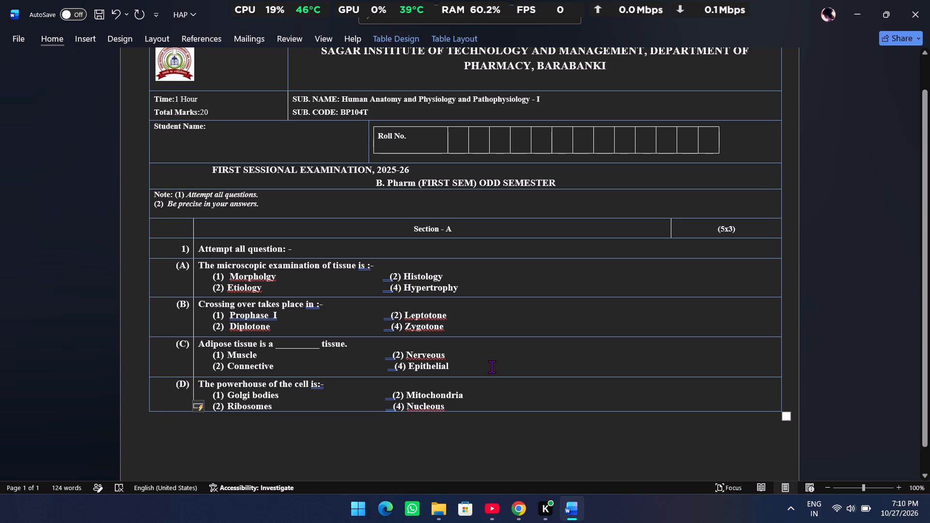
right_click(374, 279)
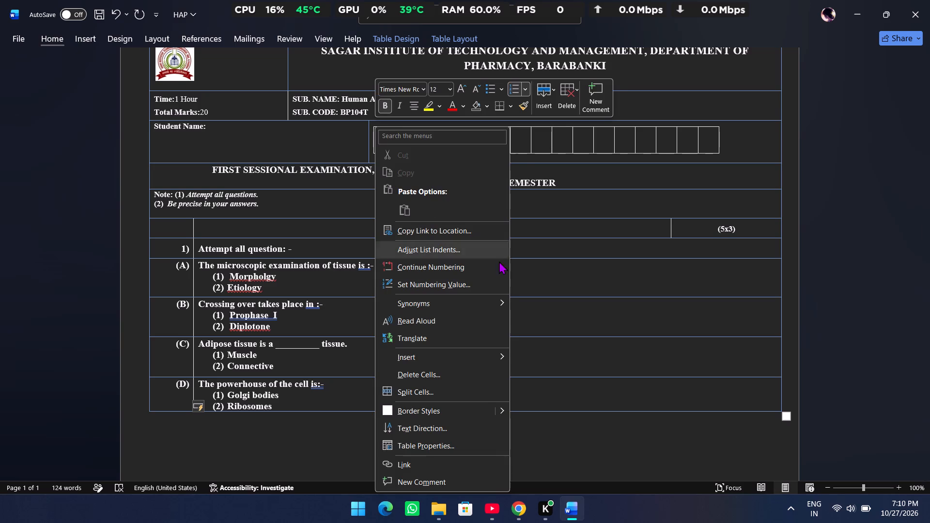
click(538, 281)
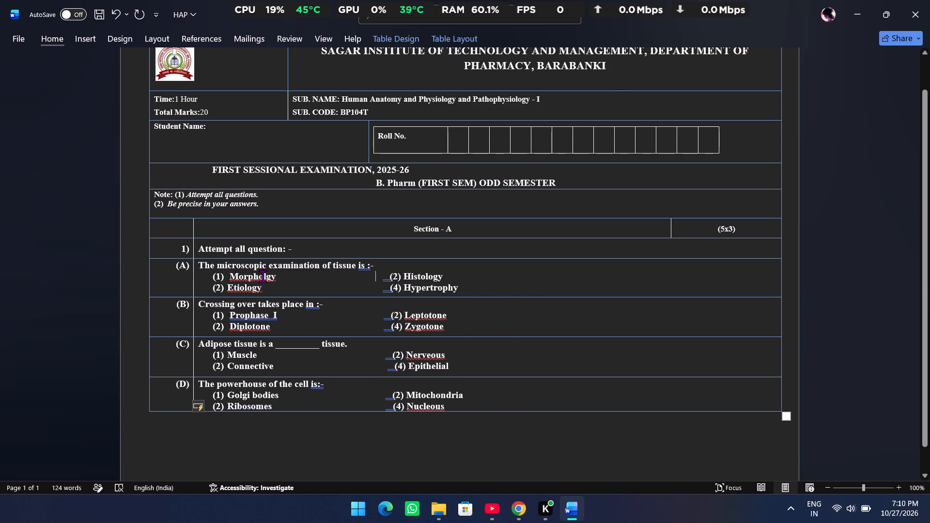
Correct the misspelled first answer option of question (A) to the suggested "Morphology".
click(276, 278)
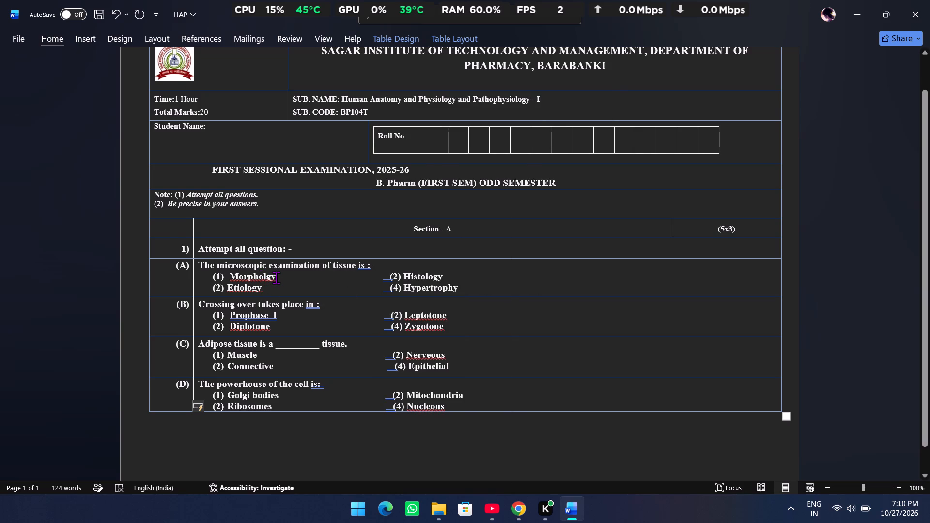
right_click(276, 277)
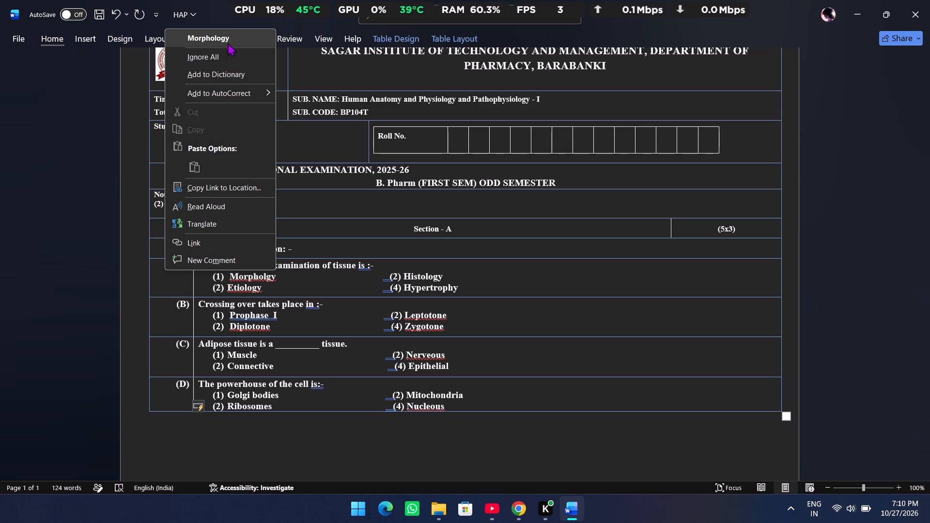
click(228, 43)
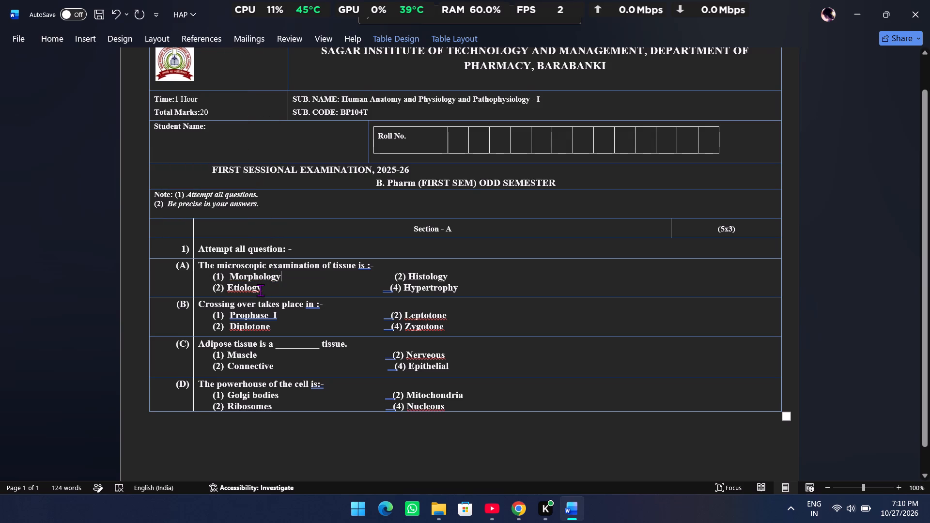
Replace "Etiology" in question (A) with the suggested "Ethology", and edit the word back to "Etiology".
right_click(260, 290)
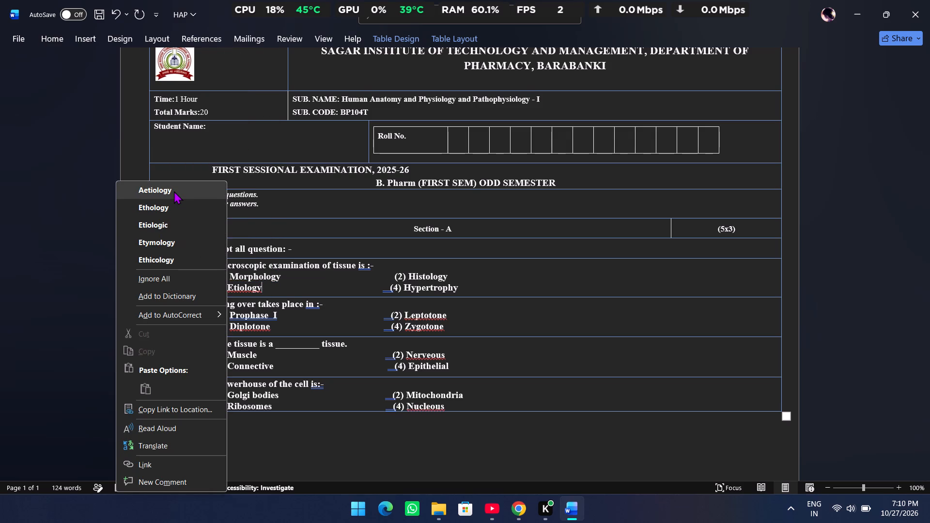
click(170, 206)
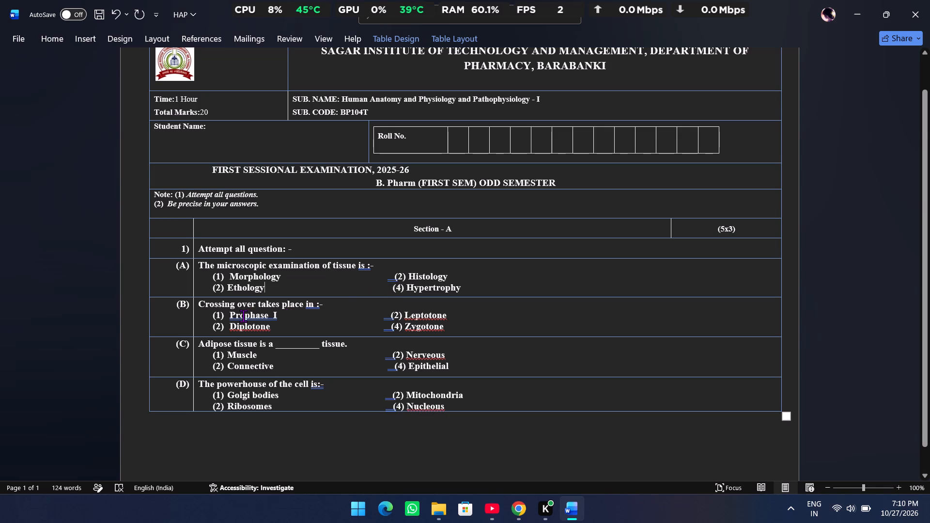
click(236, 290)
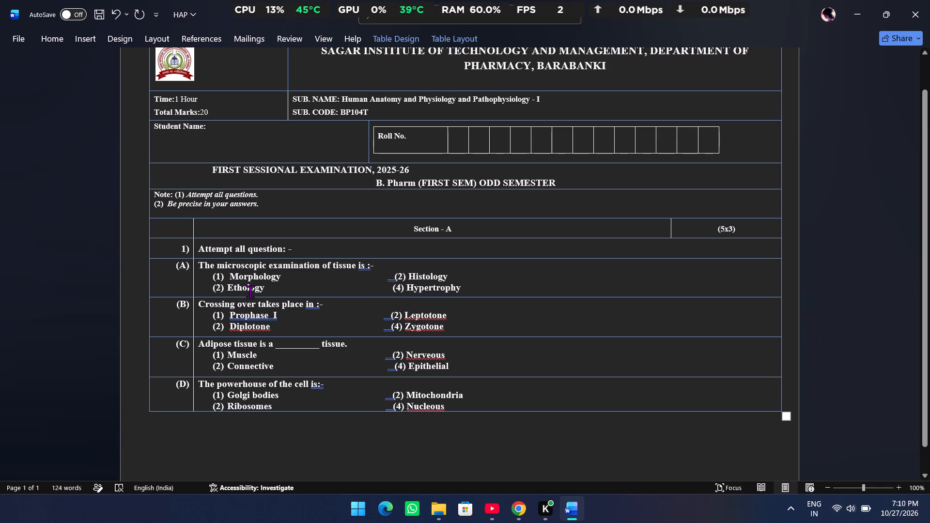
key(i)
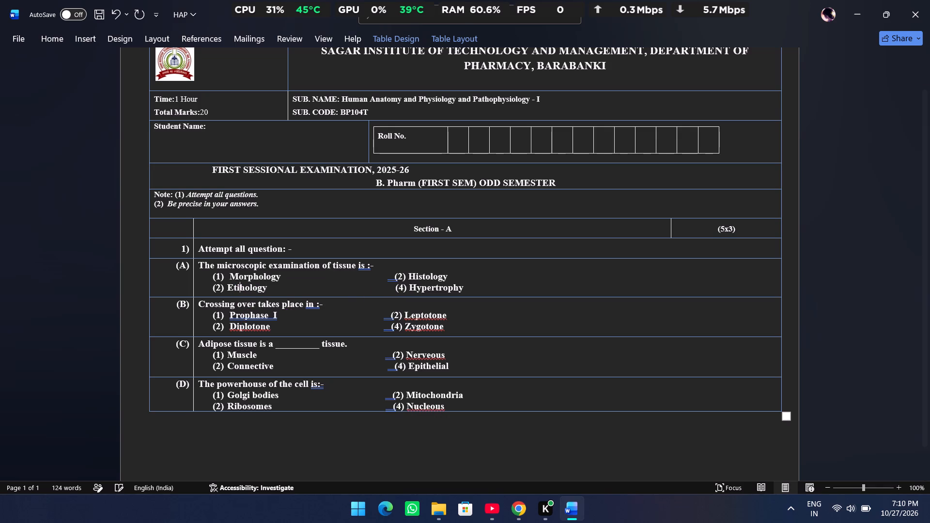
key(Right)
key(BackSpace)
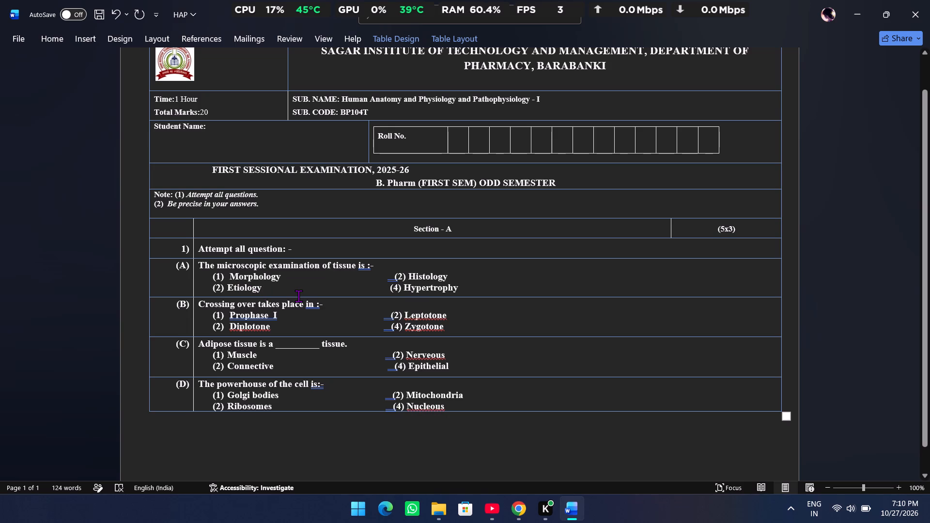
Accept the suggested grammar correction for the spacing before "(2) Histology" in question (A).
right_click(391, 280)
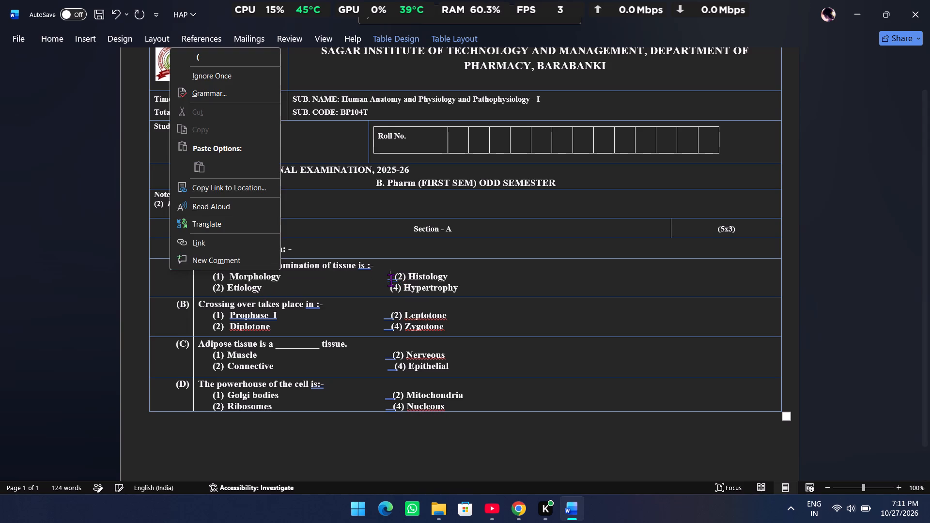
click(212, 54)
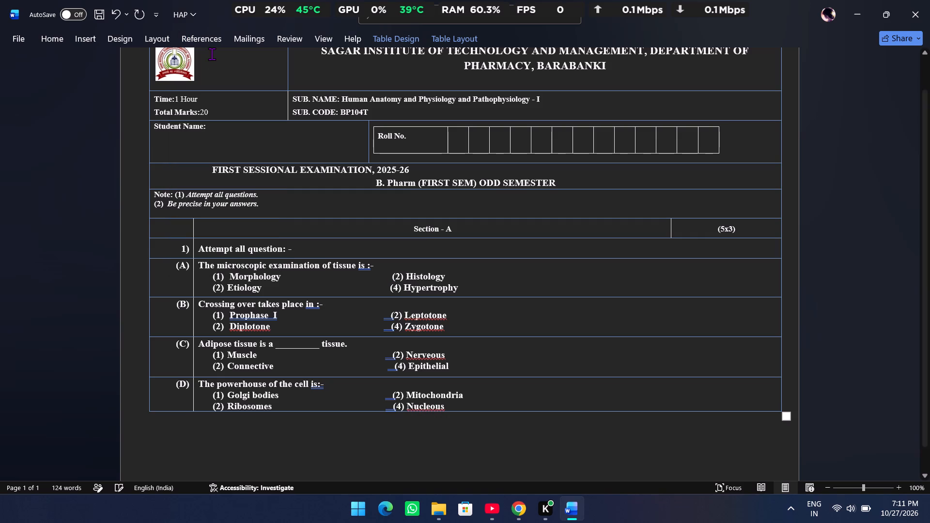
click(372, 331)
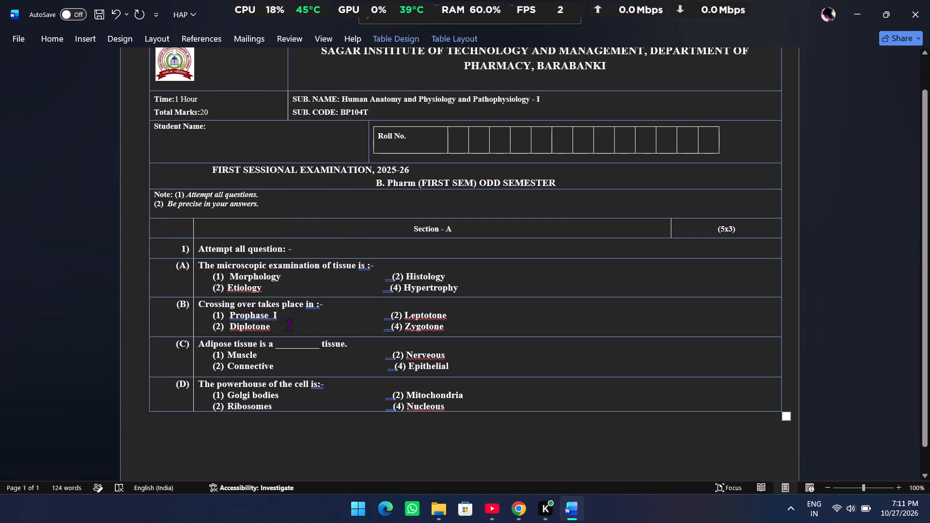
Correct the spacing of the first answer option in question (B) to the suggested "Prophase I".
right_click(268, 317)
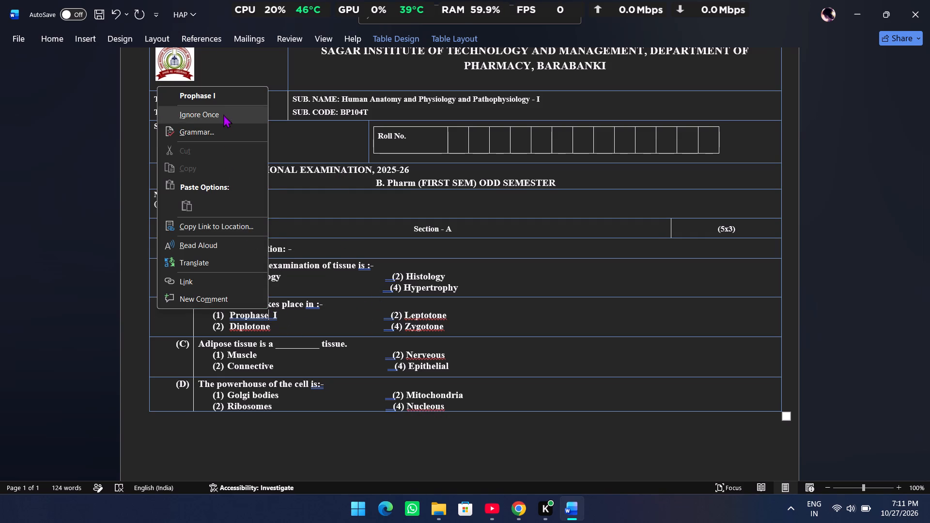
click(222, 99)
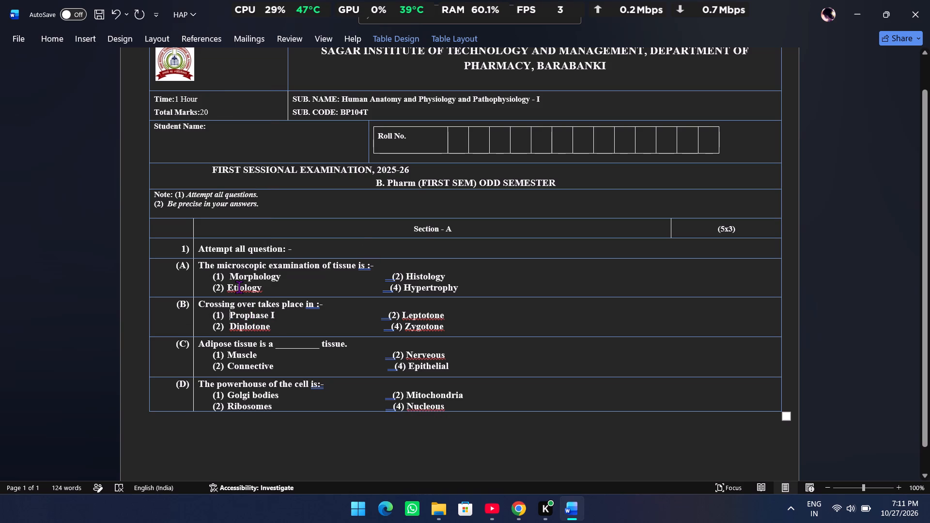
Correct the misspelled option below "Prophase I" in question (B) to the suggested "Diplotene".
right_click(259, 328)
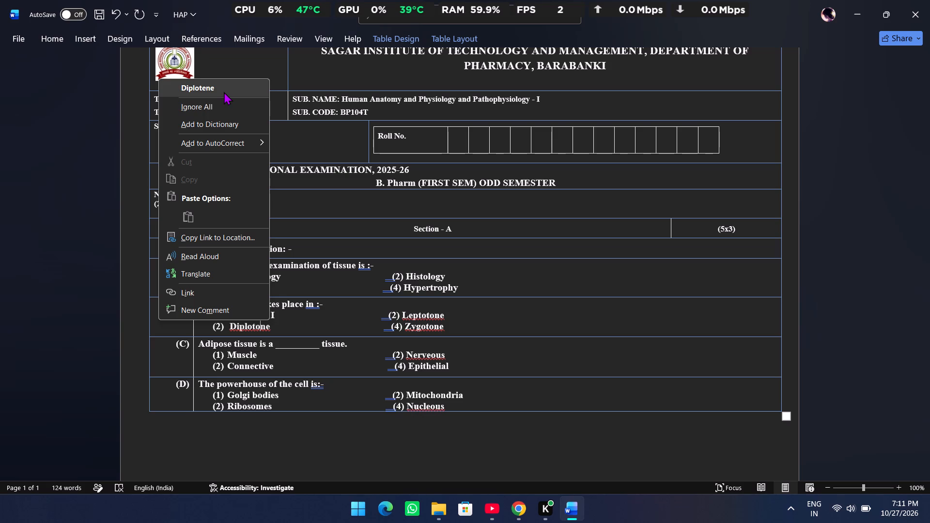
click(223, 92)
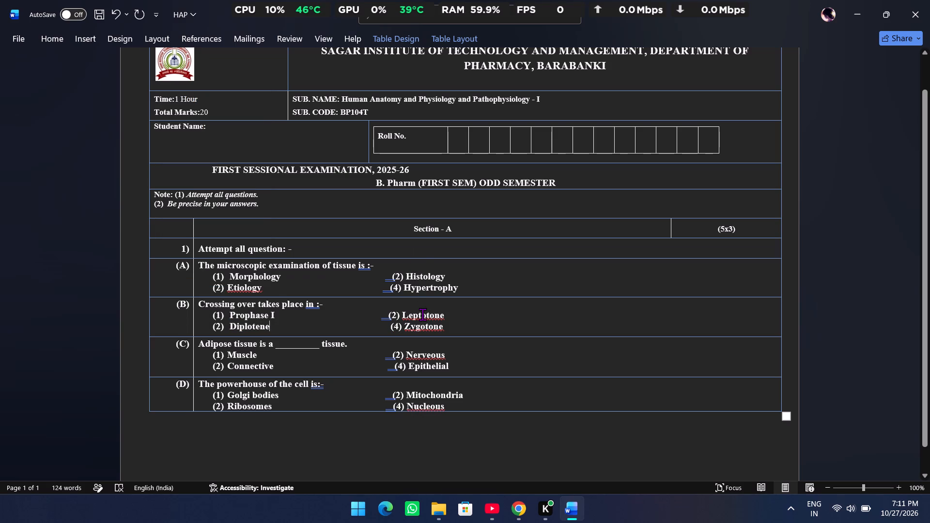
Check the spelling suggestions for "Leptotone" in question (B).
right_click(423, 315)
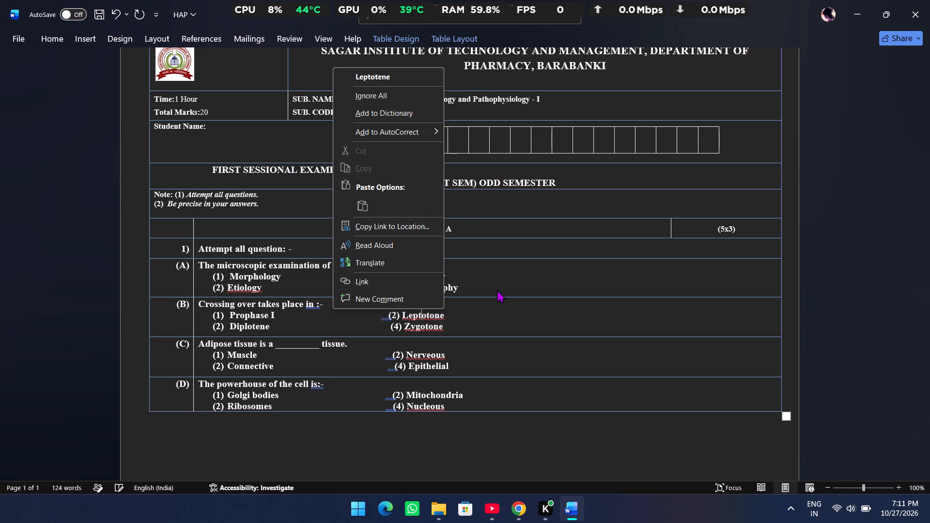
click(425, 322)
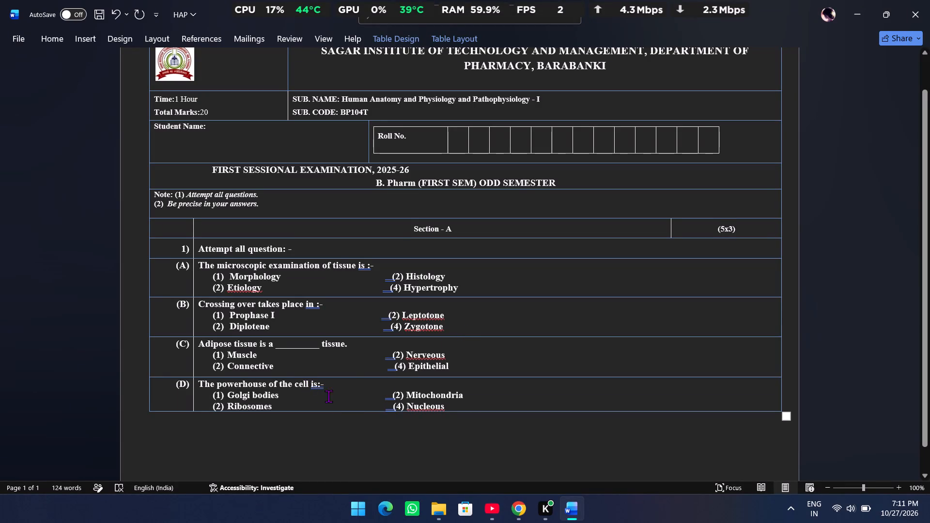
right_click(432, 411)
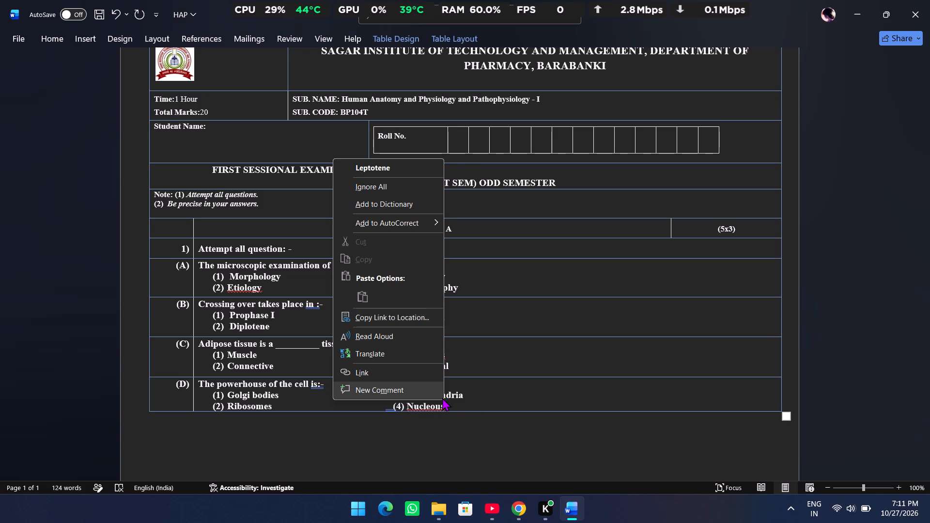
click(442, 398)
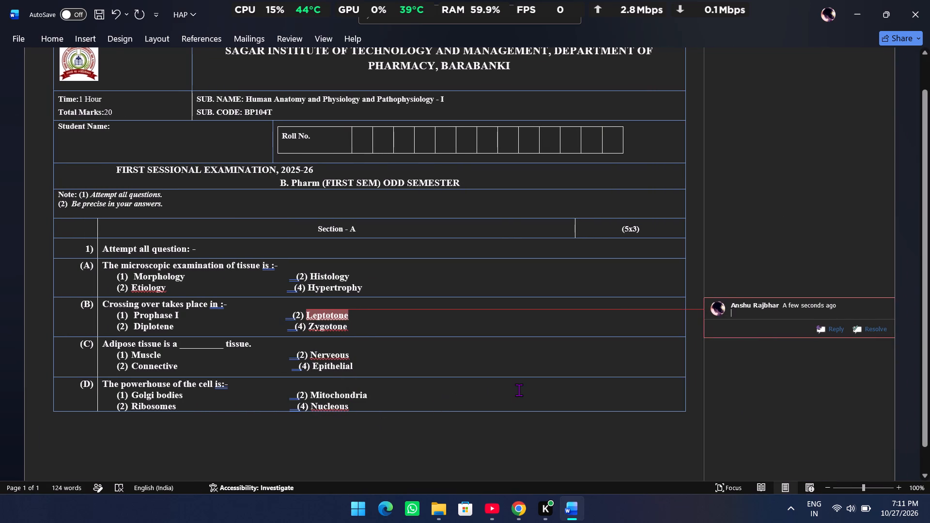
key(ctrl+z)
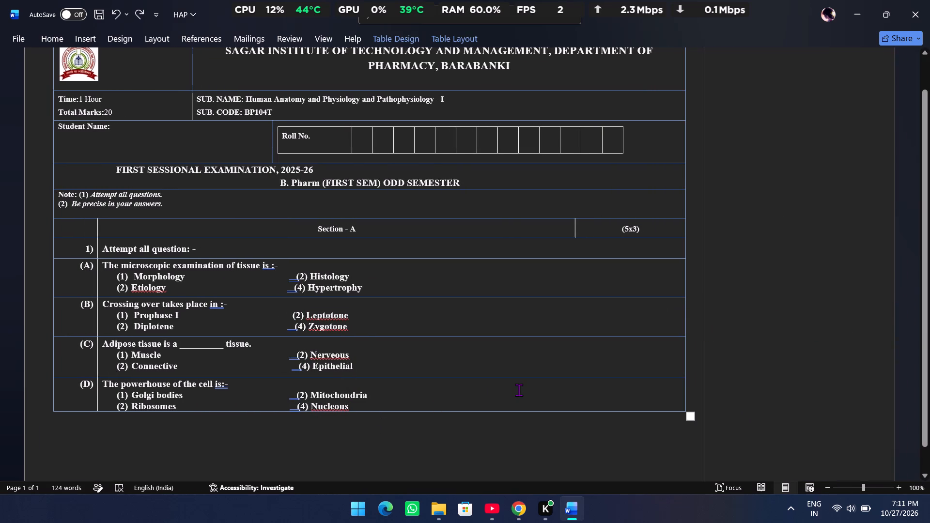
Correct the misspelled option (4) in question (D) to the suggested "Nucleus".
right_click(345, 407)
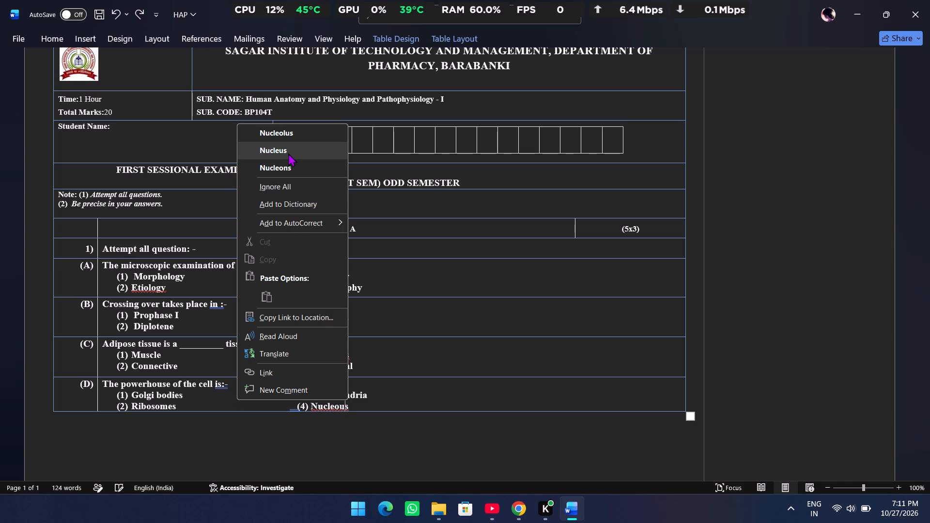
click(288, 153)
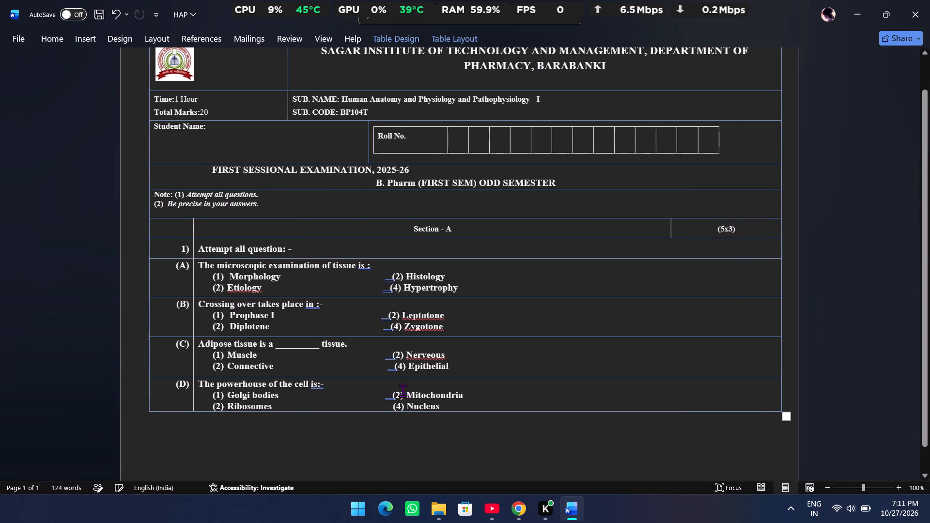
Look over the whole exam paper page, including the space below the question table.
scroll(403, 418, down, 9)
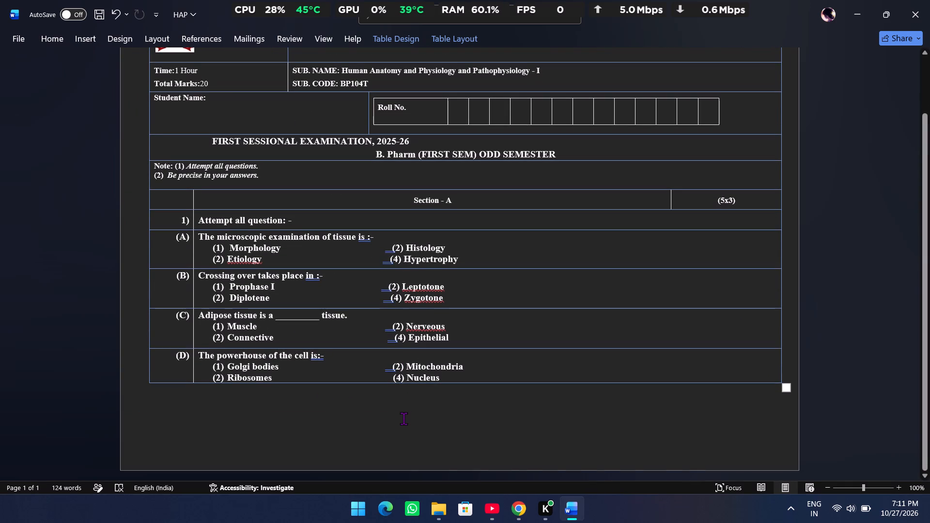
scroll(403, 418, down, 2)
scroll(403, 418, right, 1)
scroll(403, 418, up, 10)
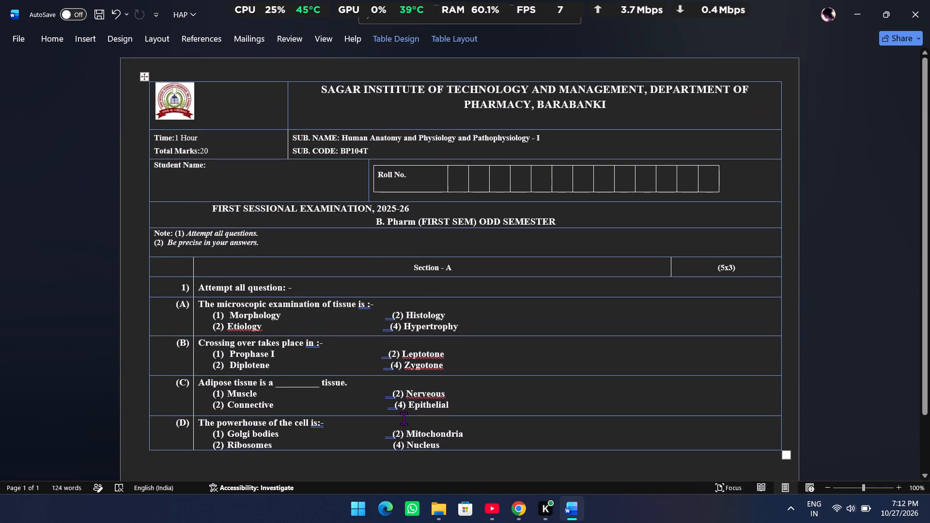
scroll(403, 418, down, 13)
ctrl+scroll(403, 418, down, 6)
ctrl+scroll(403, 418, up, 2)
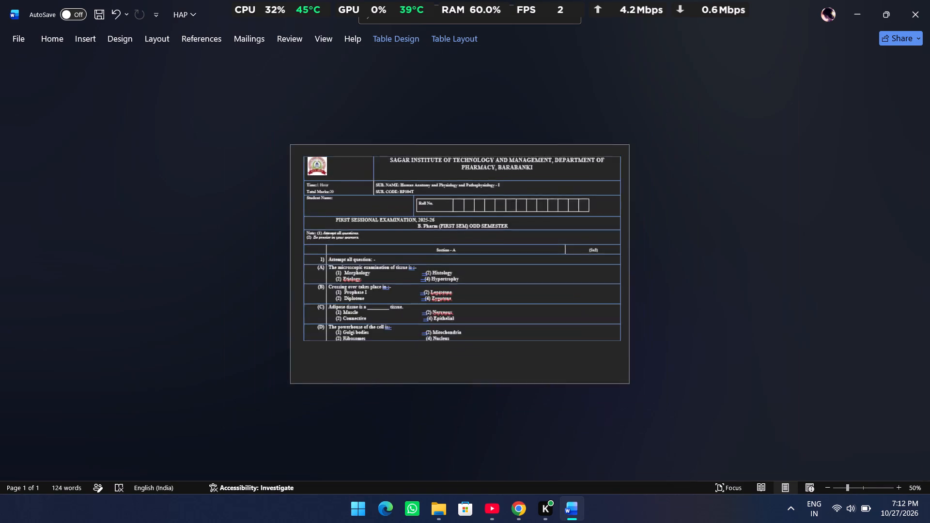
ctrl+scroll(403, 418, up, 1)
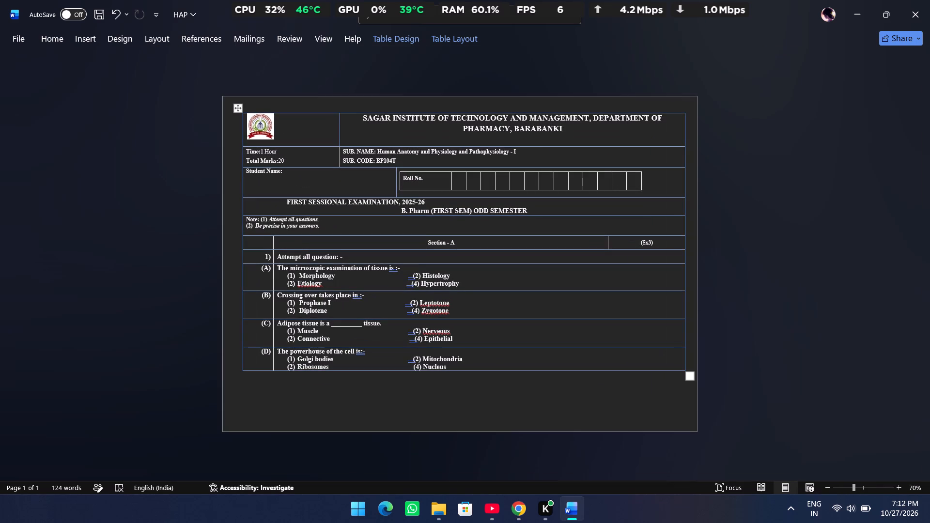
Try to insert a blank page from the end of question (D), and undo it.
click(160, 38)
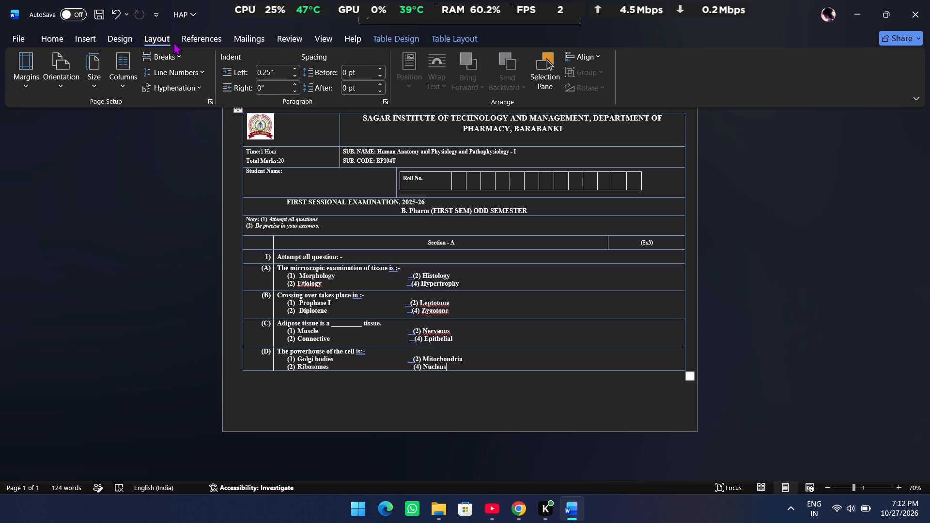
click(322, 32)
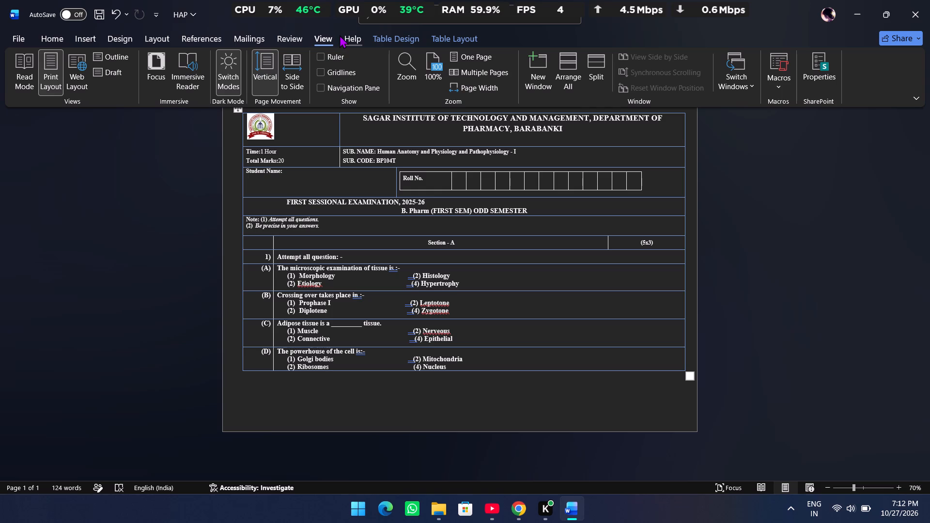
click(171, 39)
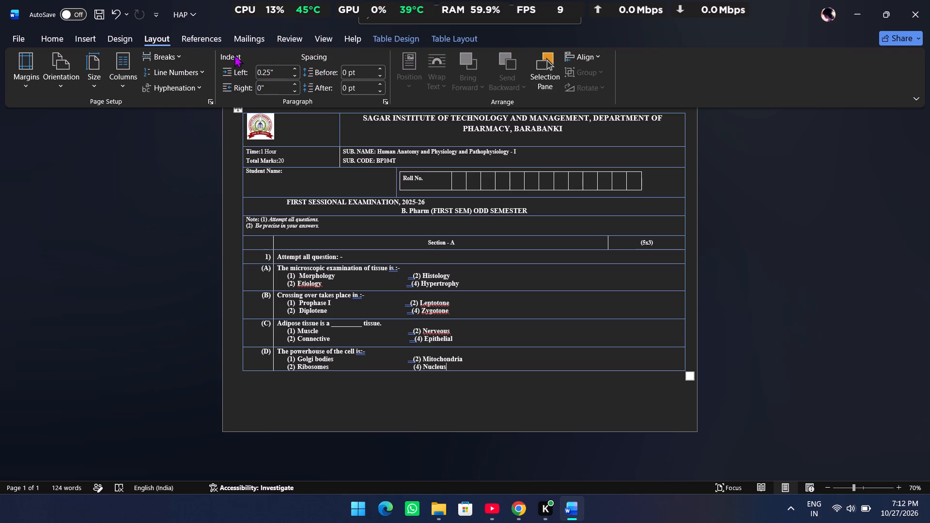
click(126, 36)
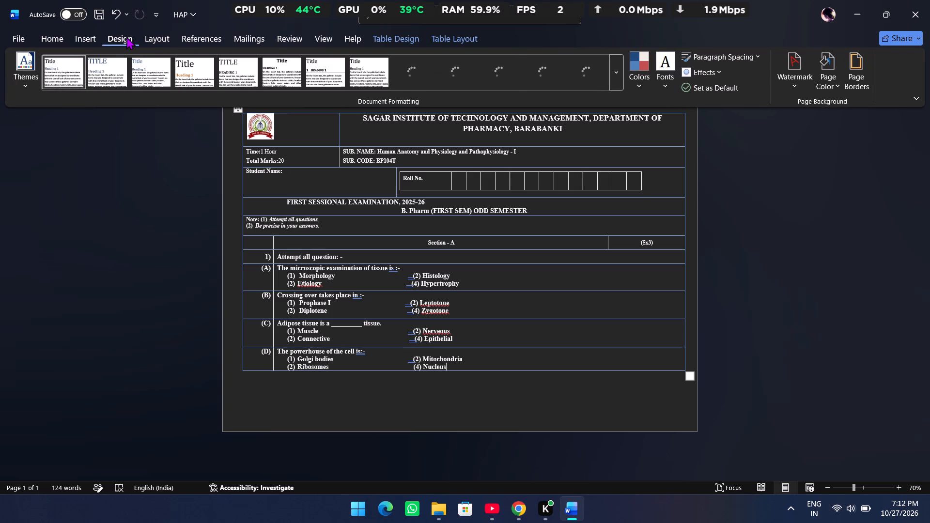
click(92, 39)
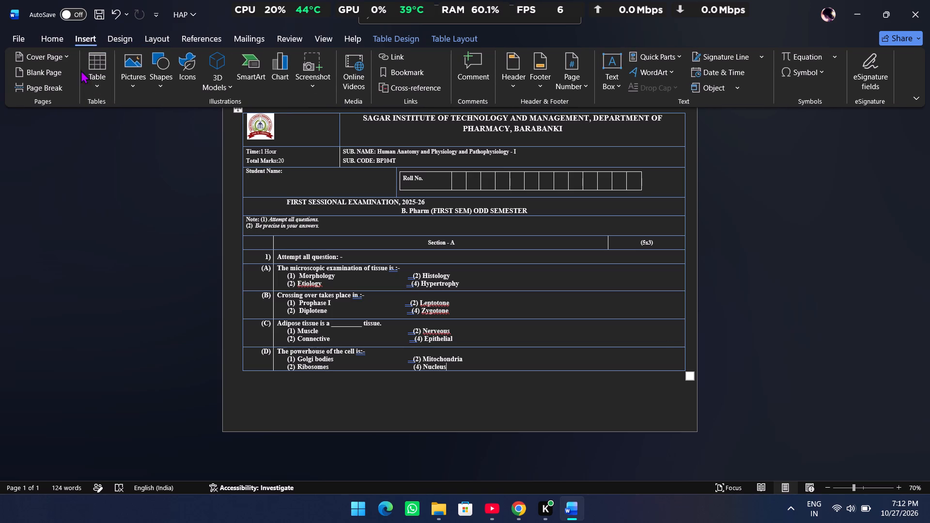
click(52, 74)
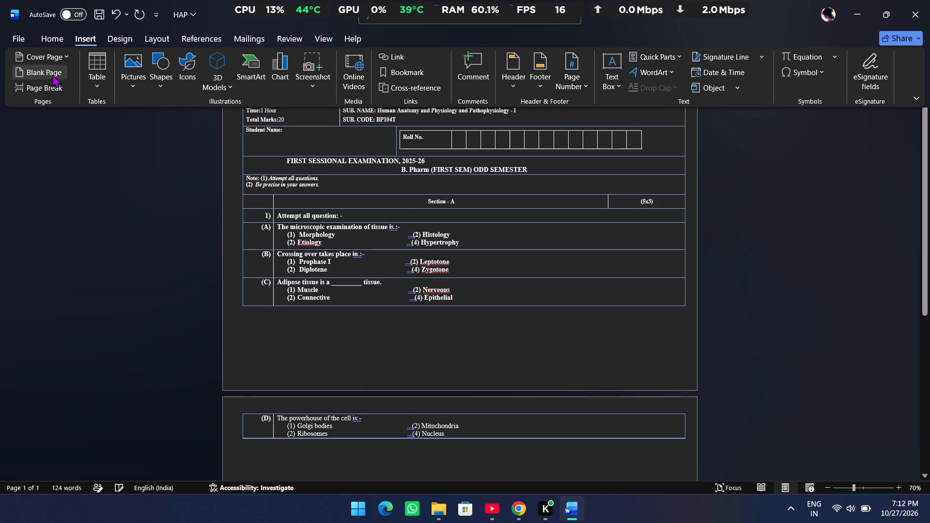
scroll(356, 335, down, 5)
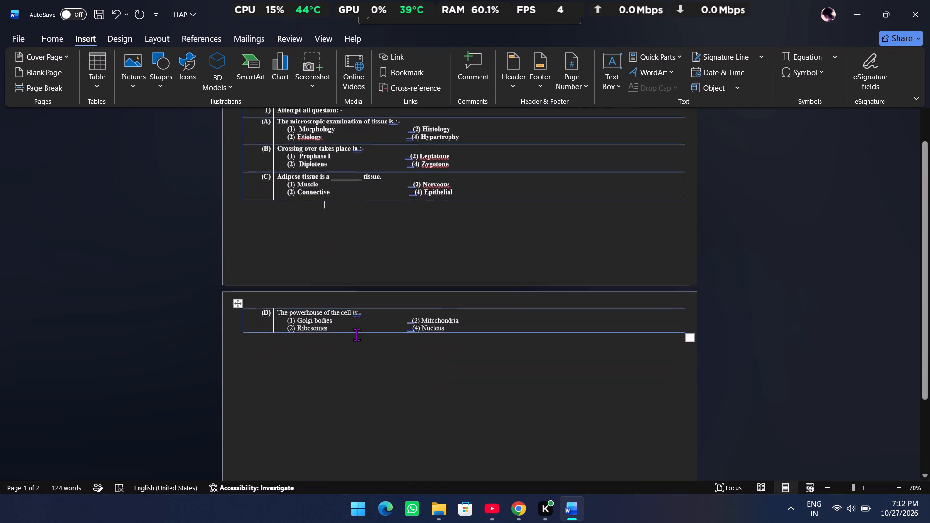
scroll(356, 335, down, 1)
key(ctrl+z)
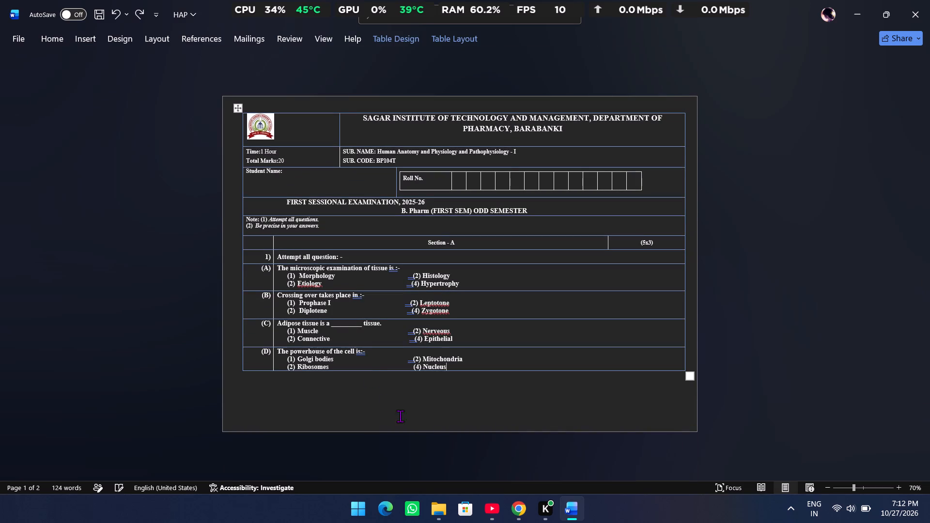
Insert a blank page from the empty area below the question table.
click(456, 412)
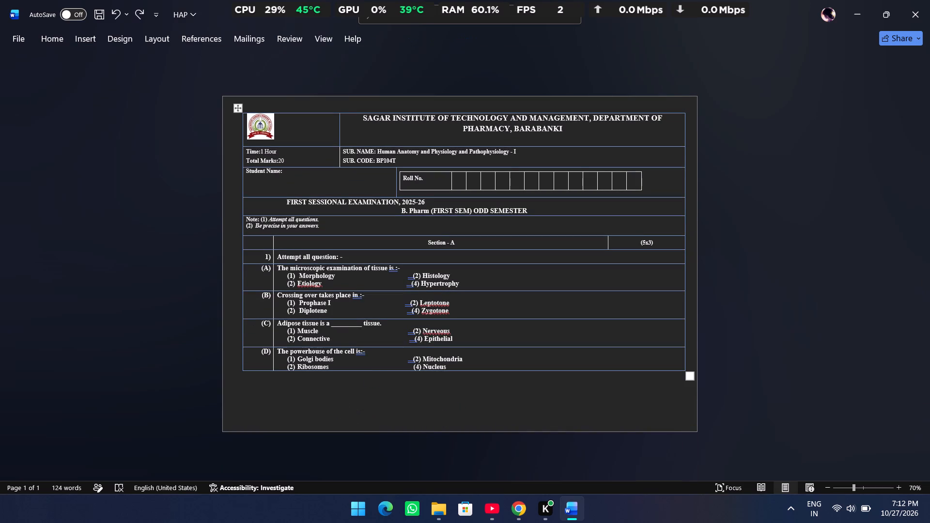
click(90, 34)
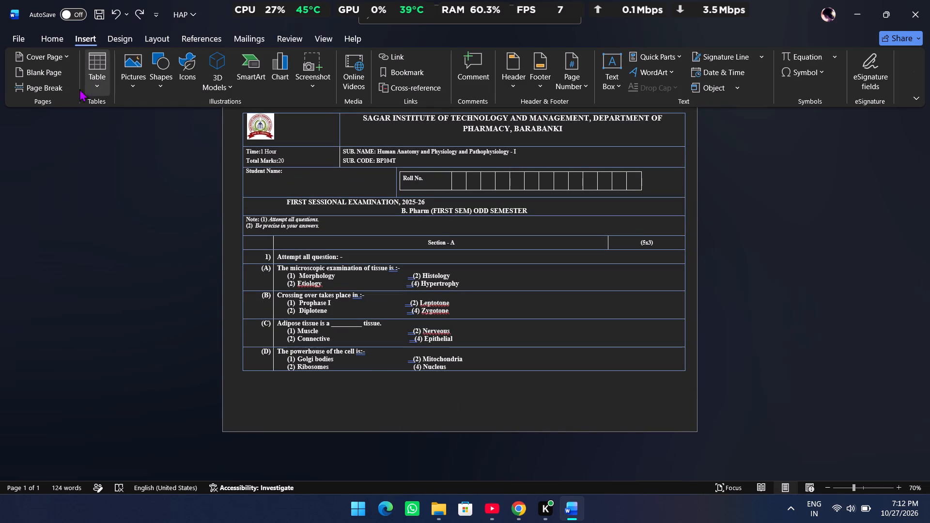
click(48, 70)
scroll(393, 273, down, 1)
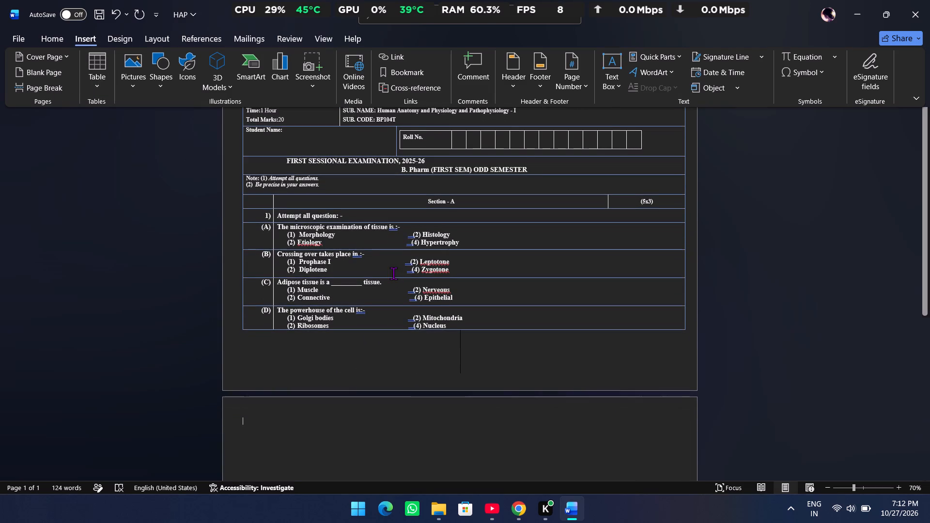
scroll(393, 273, down, 11)
scroll(393, 273, up, 10)
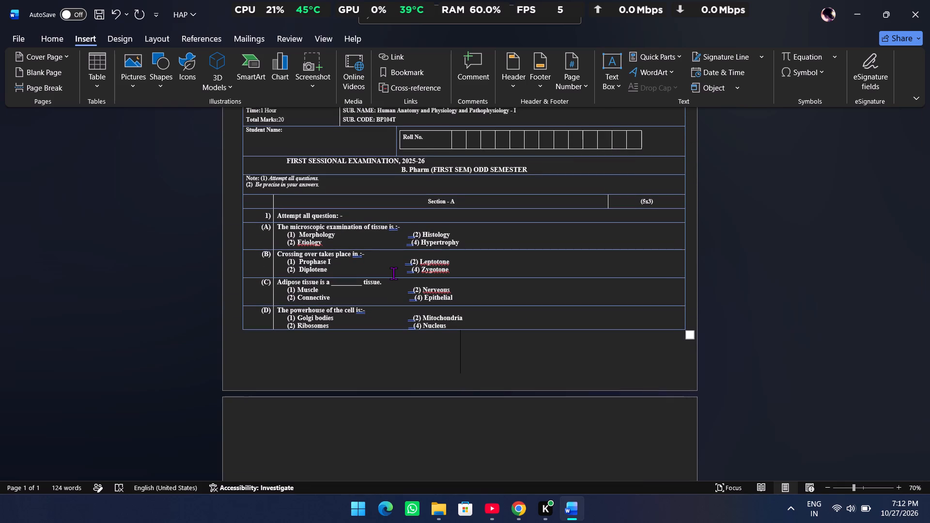
scroll(393, 273, up, 5)
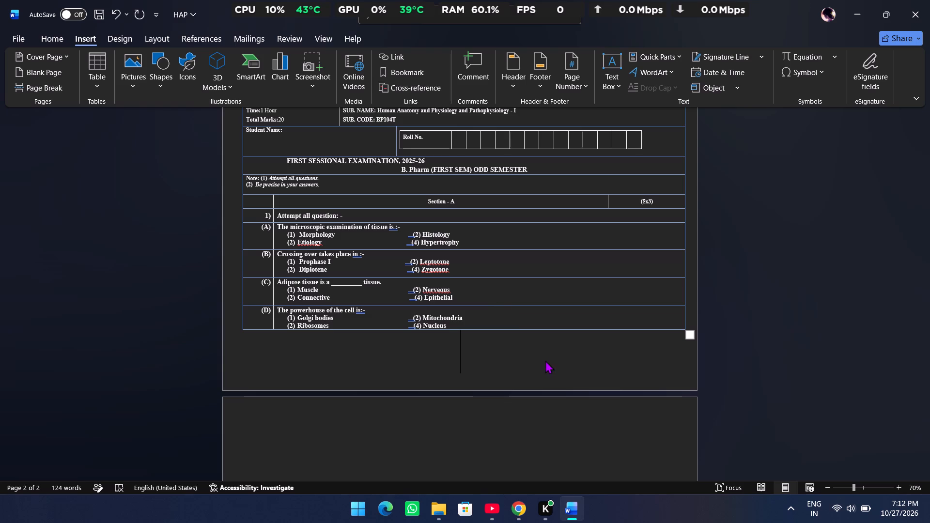
Insert two empty rows below question (D) in the question table.
click(447, 322)
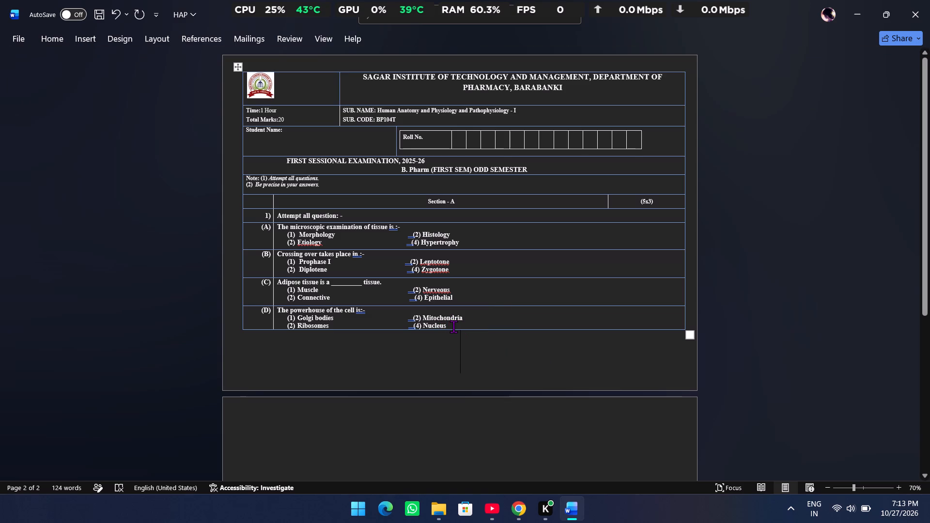
click(453, 326)
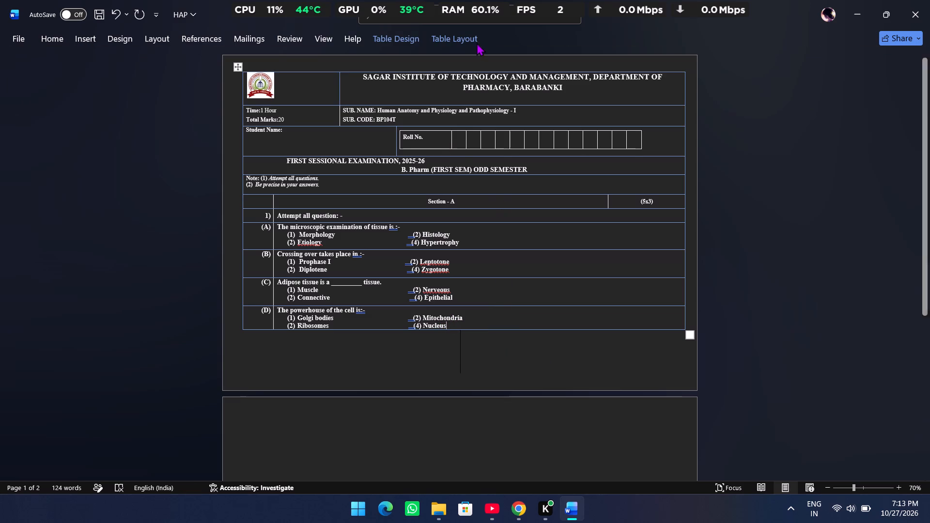
click(467, 43)
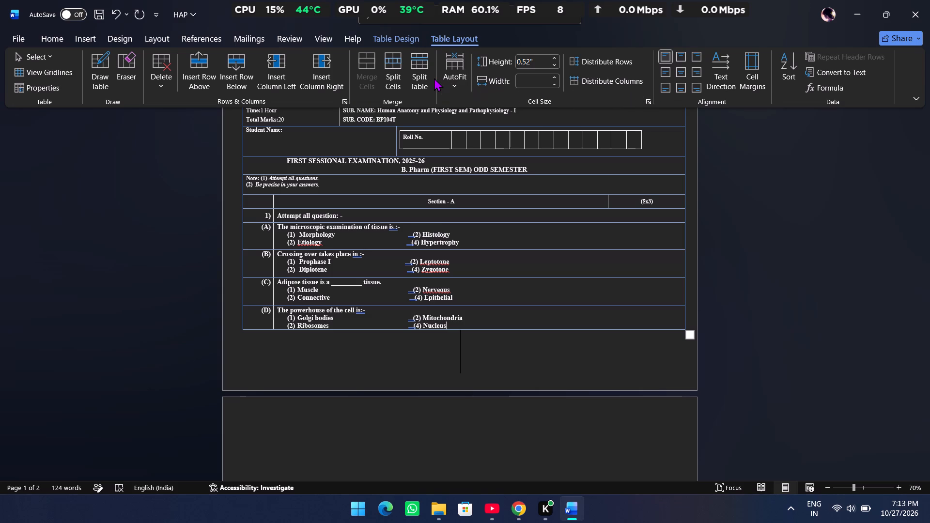
click(243, 69)
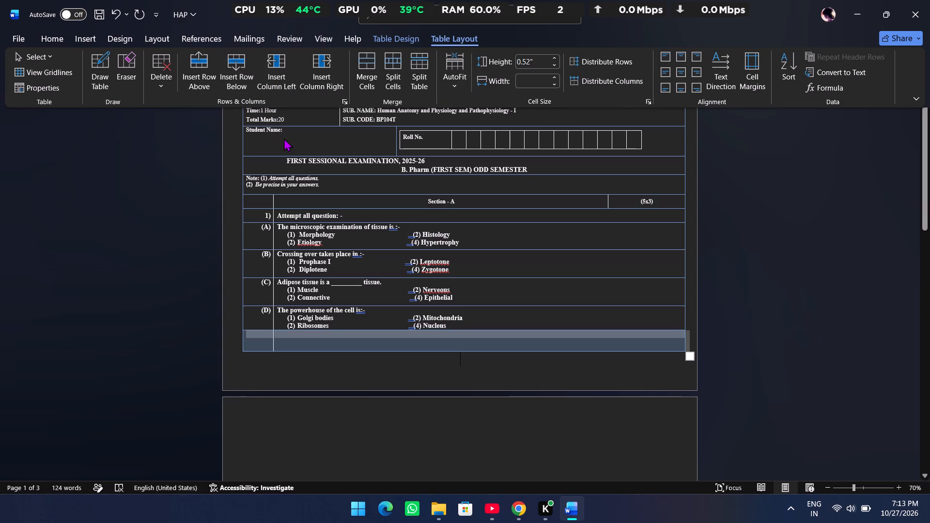
click(227, 71)
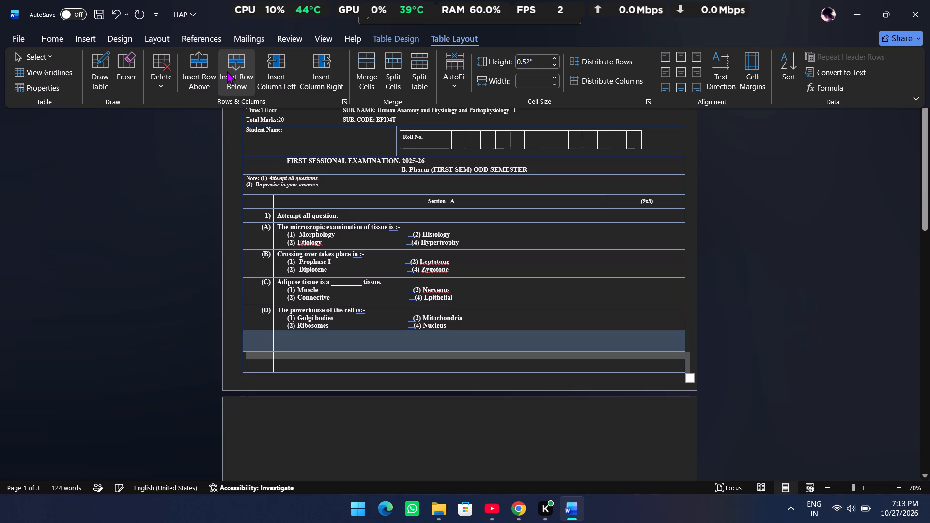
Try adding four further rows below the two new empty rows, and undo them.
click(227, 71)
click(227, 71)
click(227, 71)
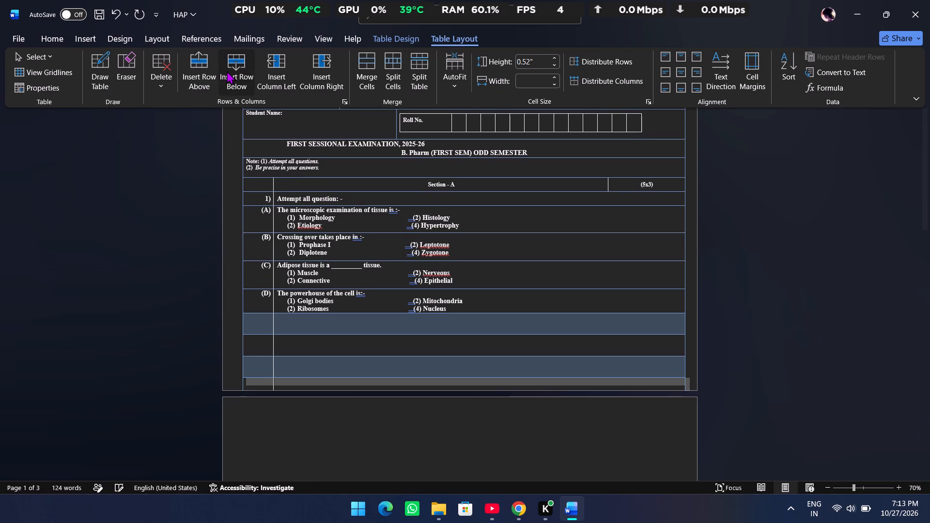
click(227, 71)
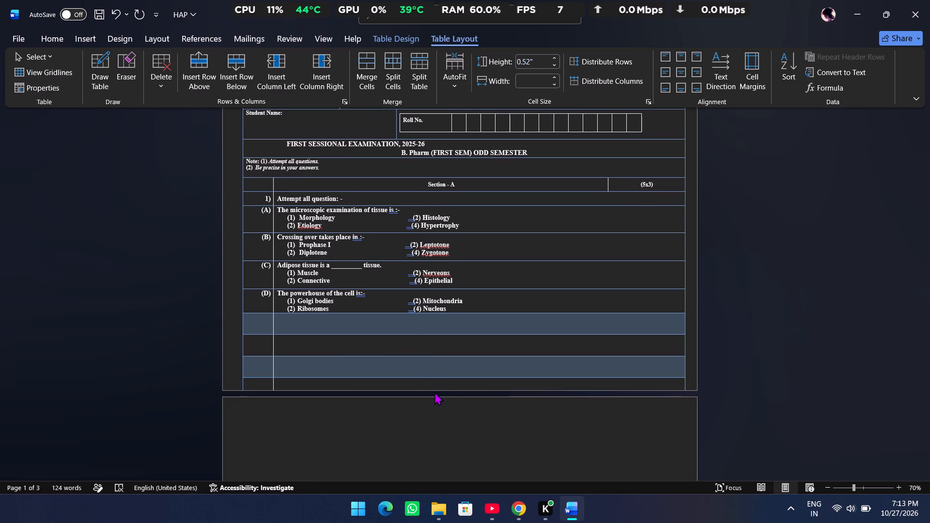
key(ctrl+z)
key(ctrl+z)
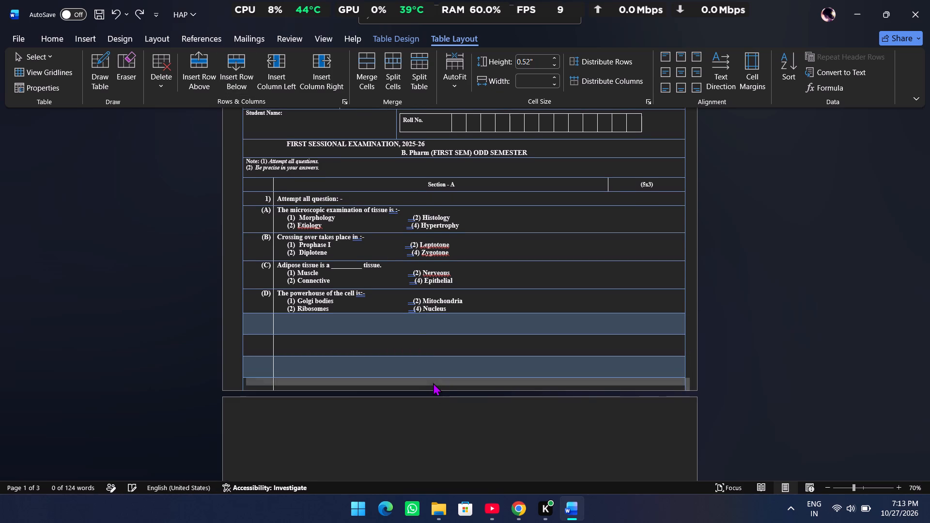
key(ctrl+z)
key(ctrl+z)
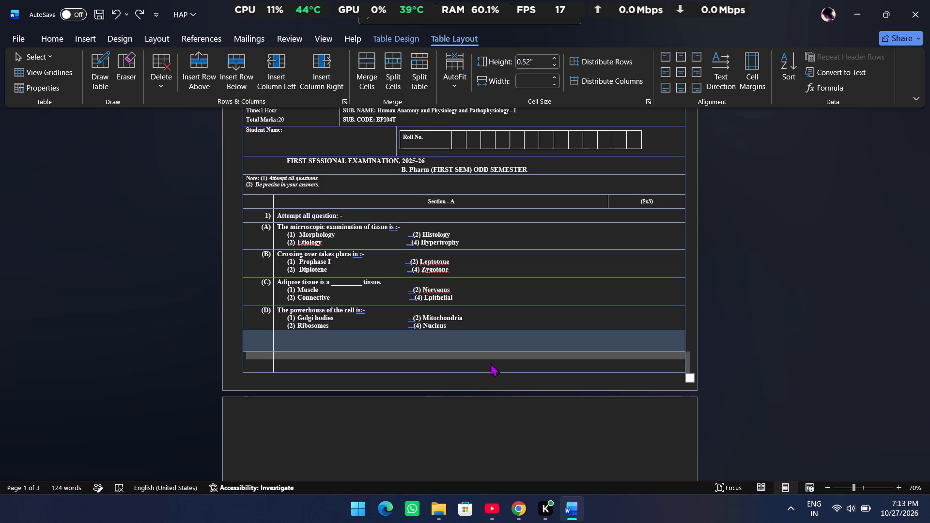
Undo the insertion of the two empty rows below question (D).
click(489, 359)
click(400, 344)
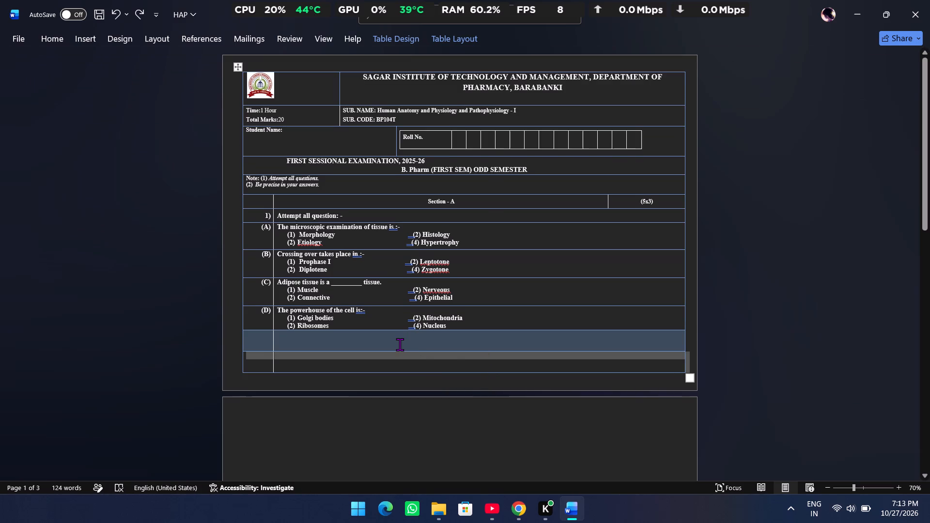
click(527, 291)
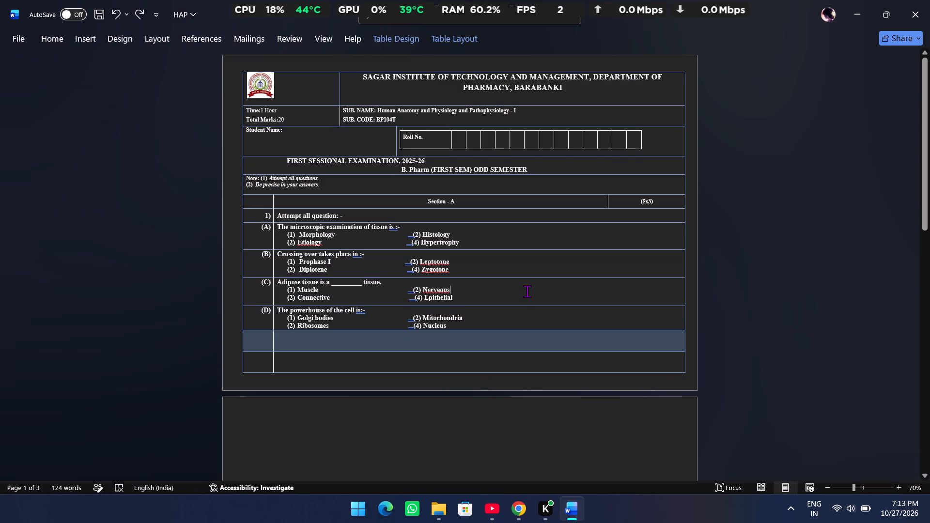
click(502, 365)
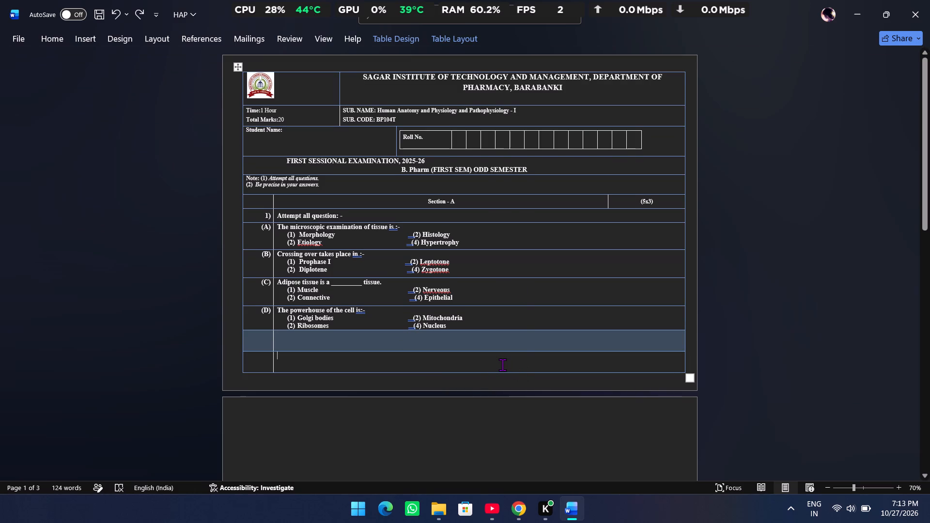
click(502, 365)
key(ctrl+z)
key(ctrl+z)
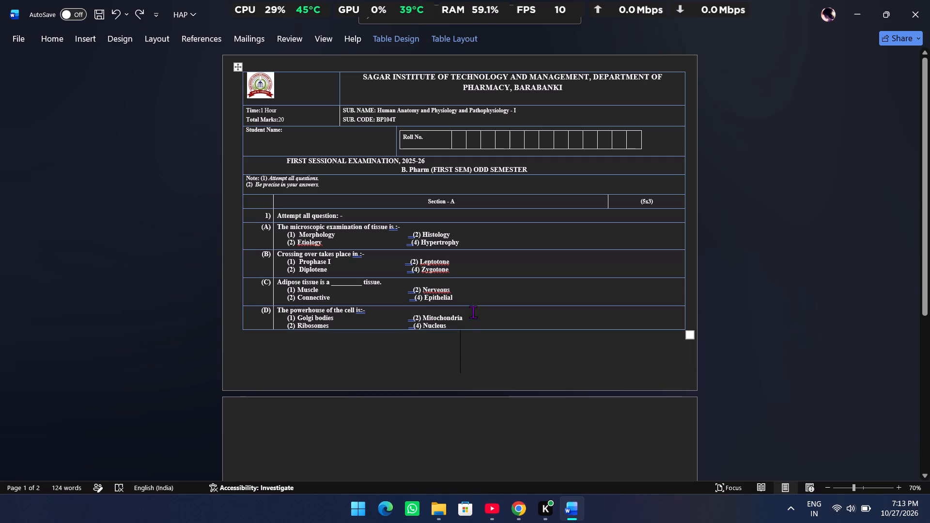
Insert one empty row below question (D) in the question table.
click(441, 43)
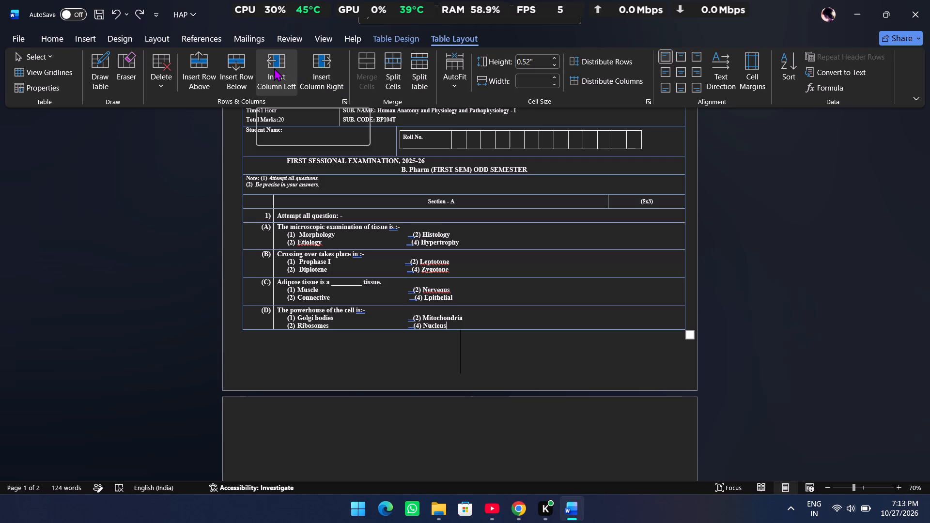
click(242, 70)
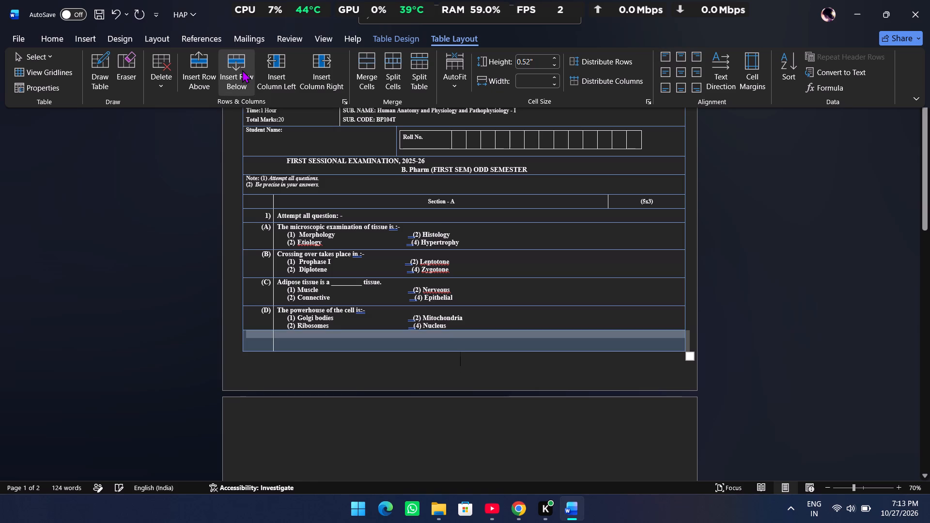
click(394, 369)
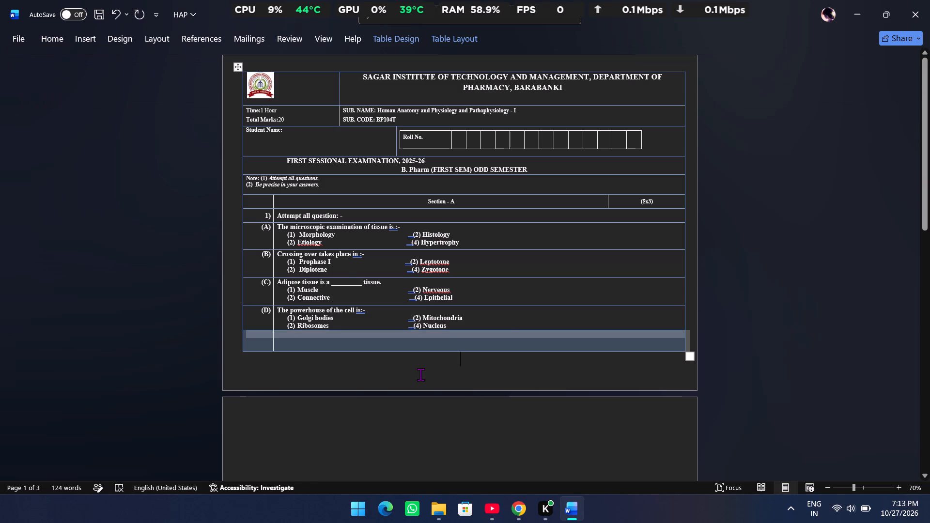
click(501, 298)
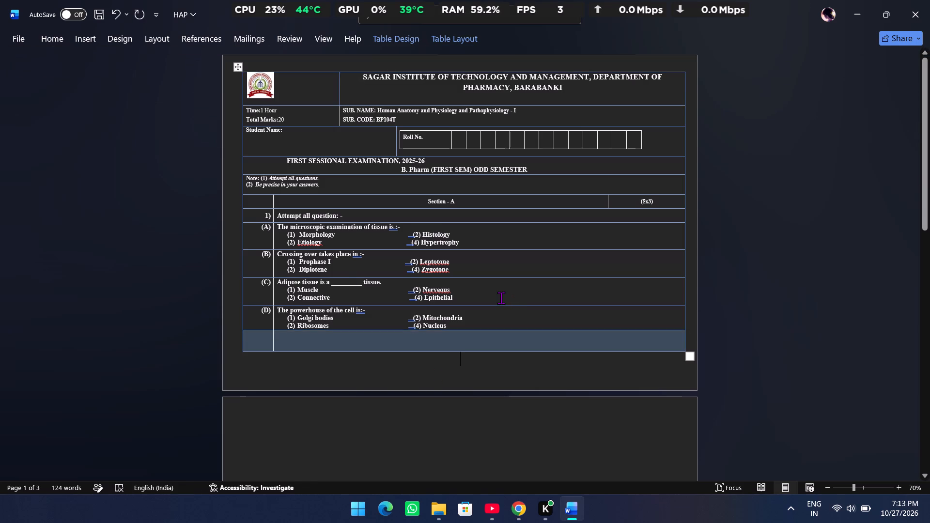
click(486, 287)
Set the shading of the wide cell in the new row below question (D) to No Color.
click(491, 341)
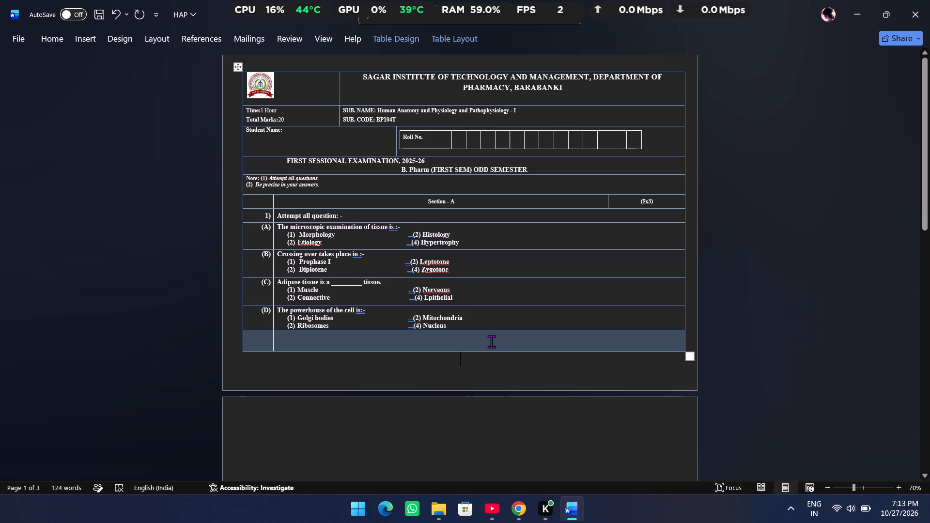
click(408, 43)
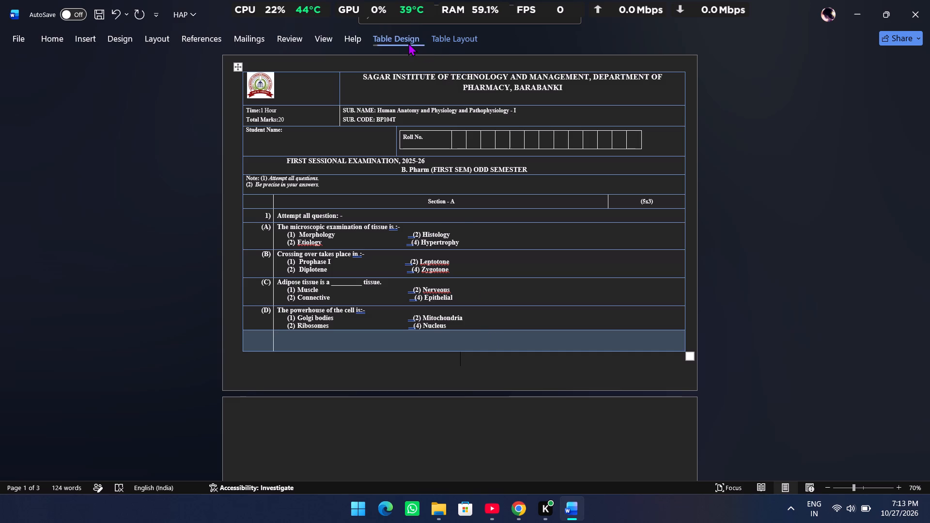
click(497, 86)
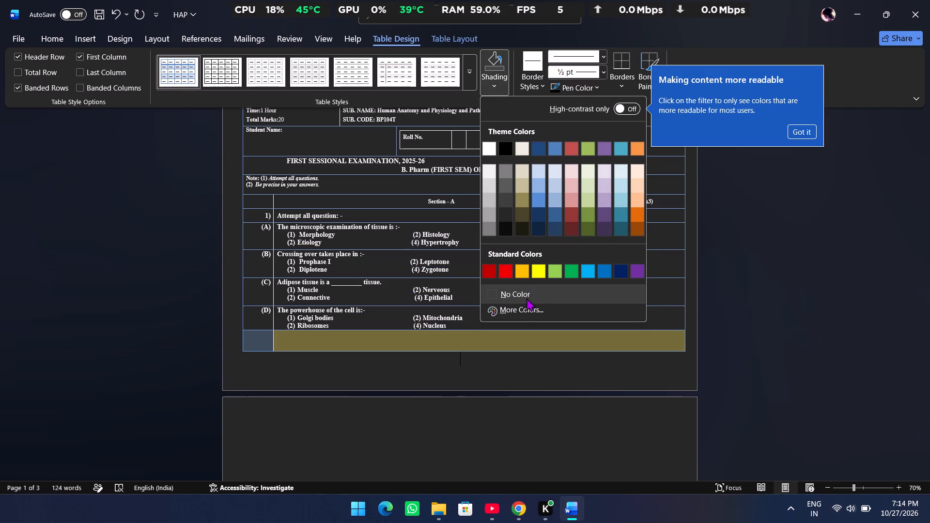
click(523, 293)
click(511, 369)
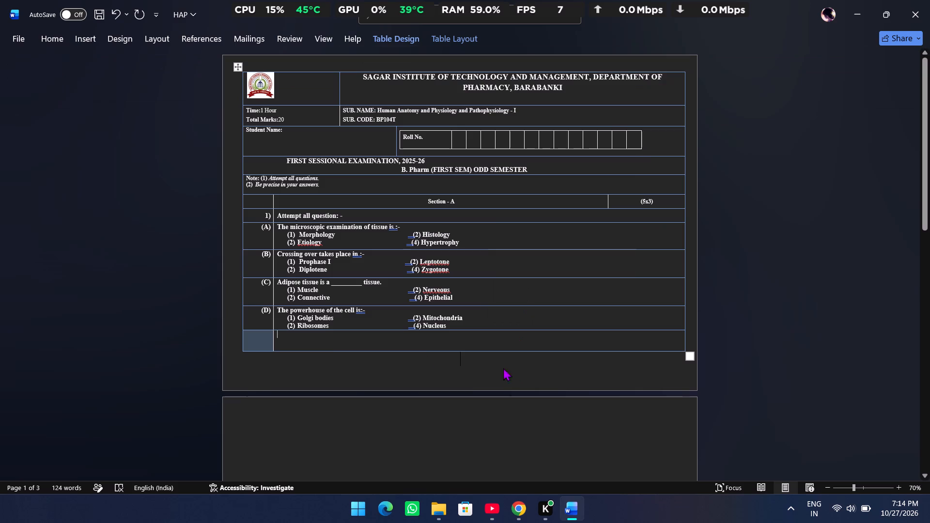
Insert another empty row below the empty row that follows question (D).
click(260, 343)
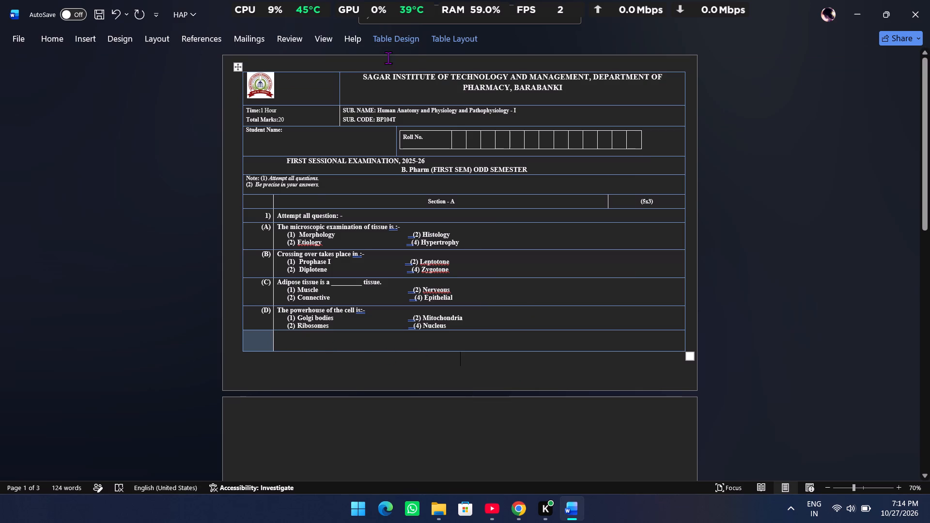
click(445, 37)
click(232, 73)
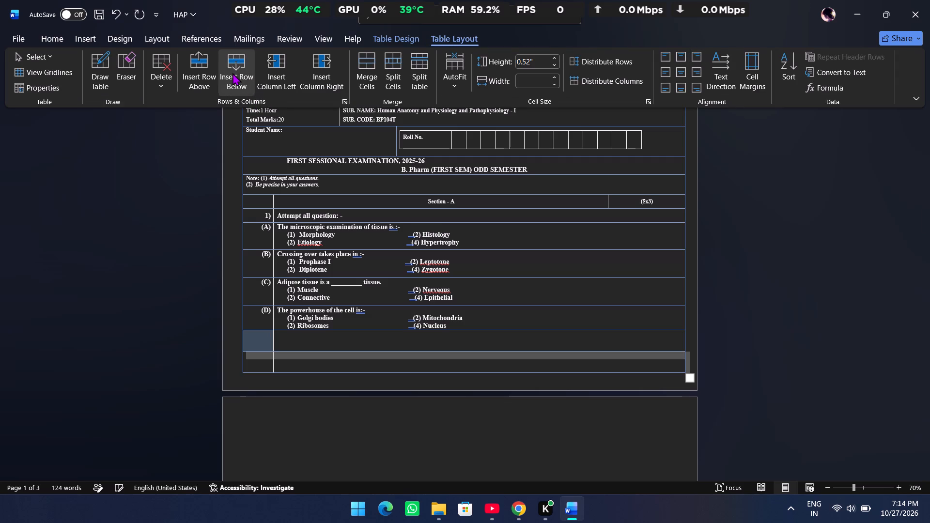
Set the shading of the narrow numbering cell just below (D) to No Color.
click(311, 341)
click(270, 345)
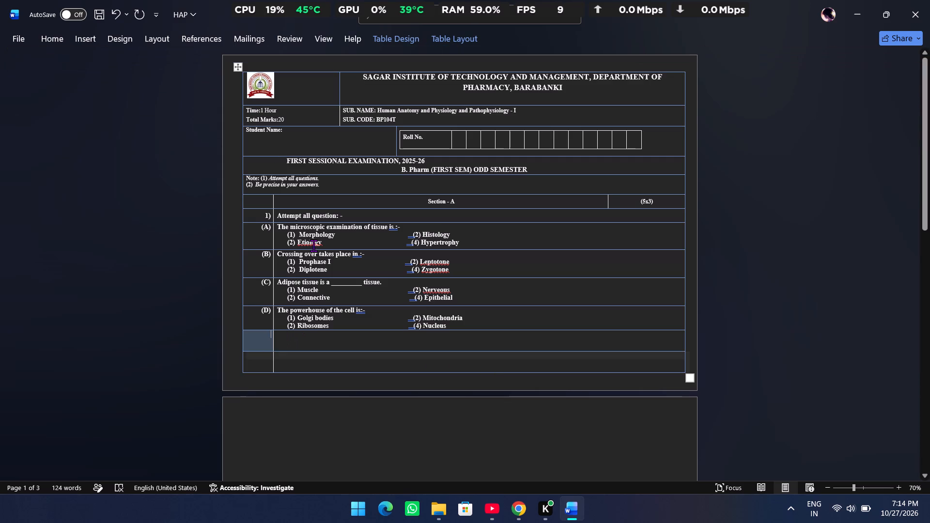
click(447, 46)
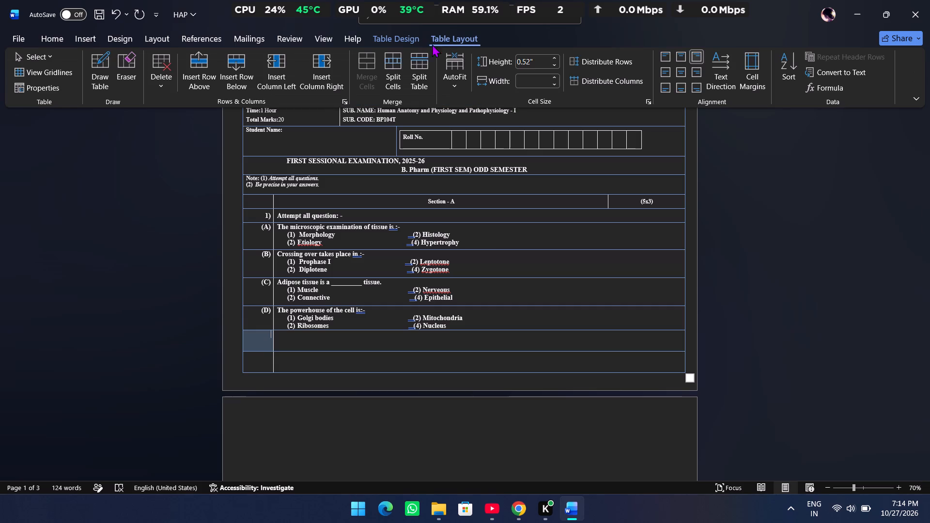
click(409, 40)
drag(500, 84, 493, 292)
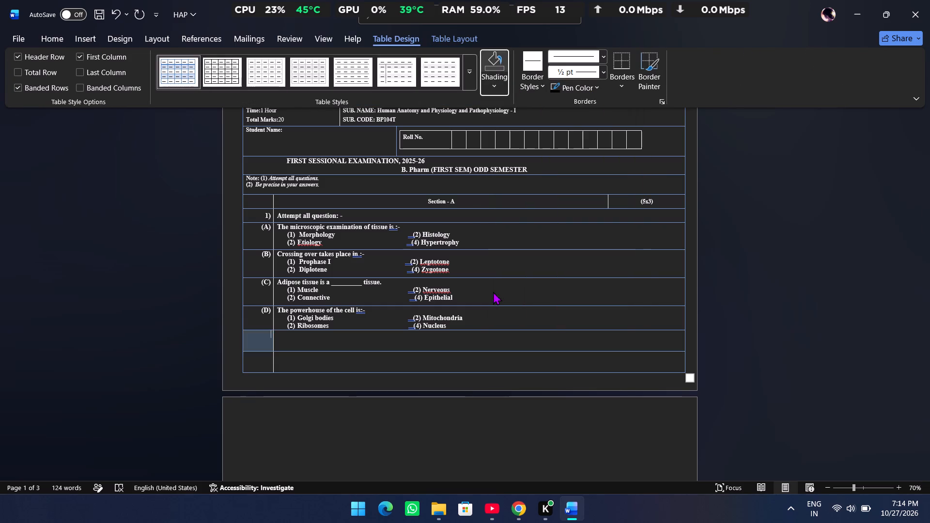
click(493, 292)
Enter the heading "Section - B" in the wide cell of the table's last row.
click(282, 357)
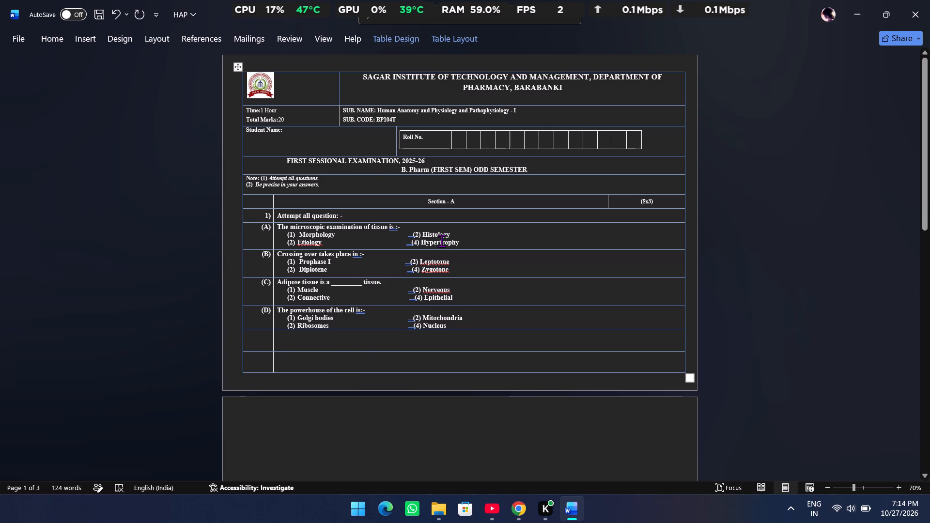
text(Sextion)
key(BackSpace)
key(BackSpace)
key(BackSpace)
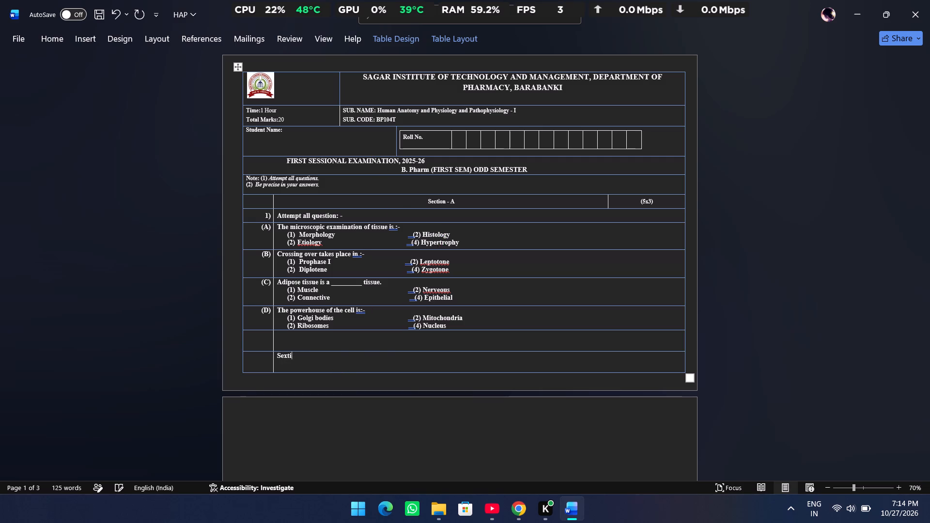
key(BackSpace)
key(BackSpace)
text(ction)
key(space)
key(BackSpace)
key(space)
text(-)
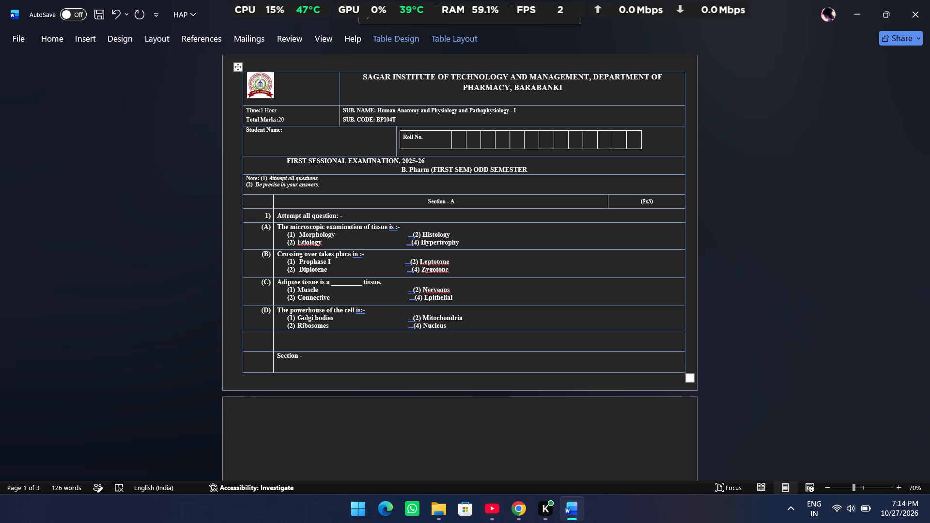
key(space)
text(B)
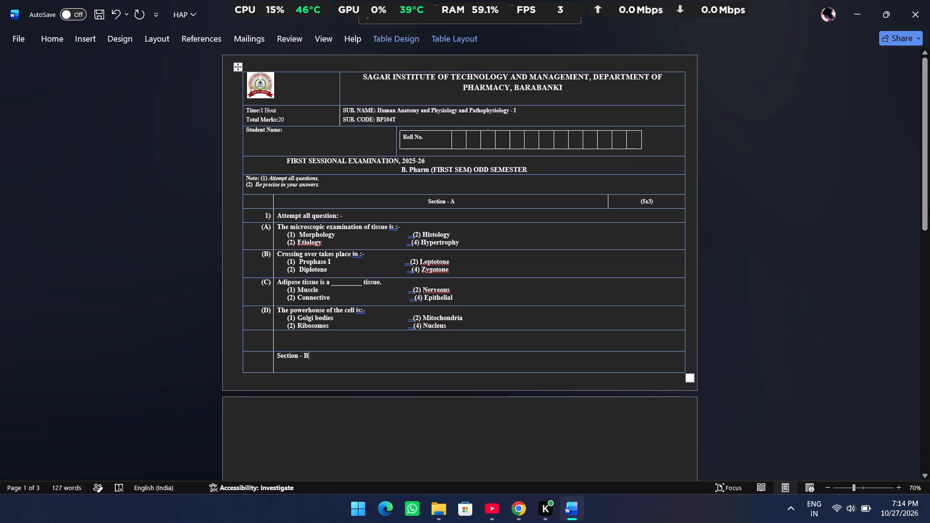
Align the "Section - B" heading to the top centre of its cell.
click(88, 37)
click(50, 41)
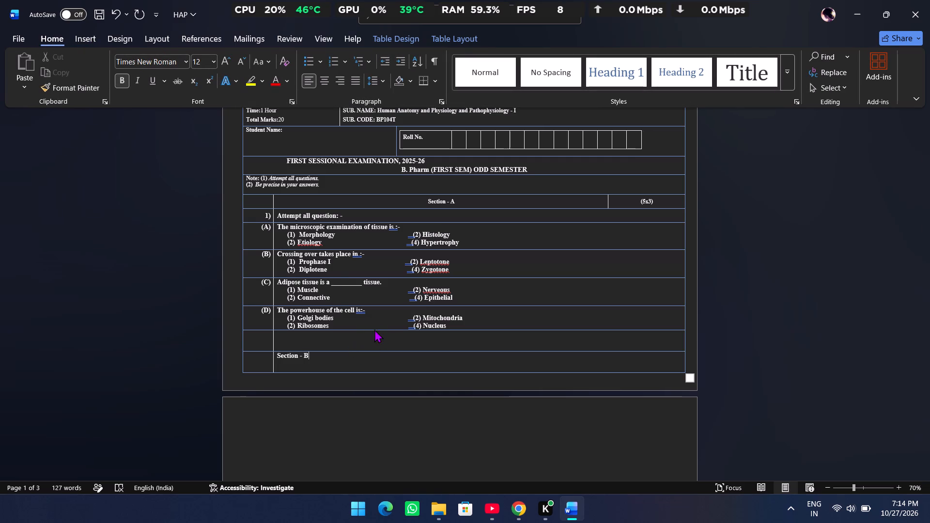
click(321, 359)
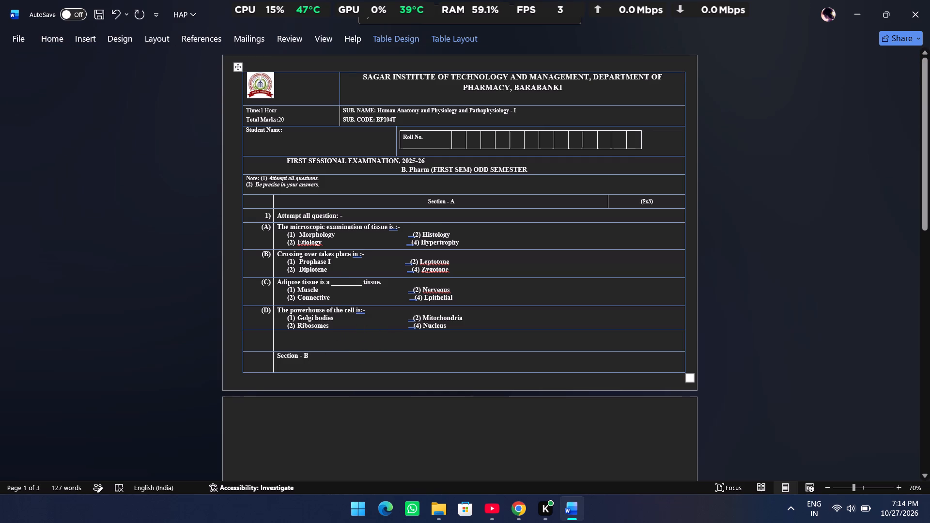
click(446, 36)
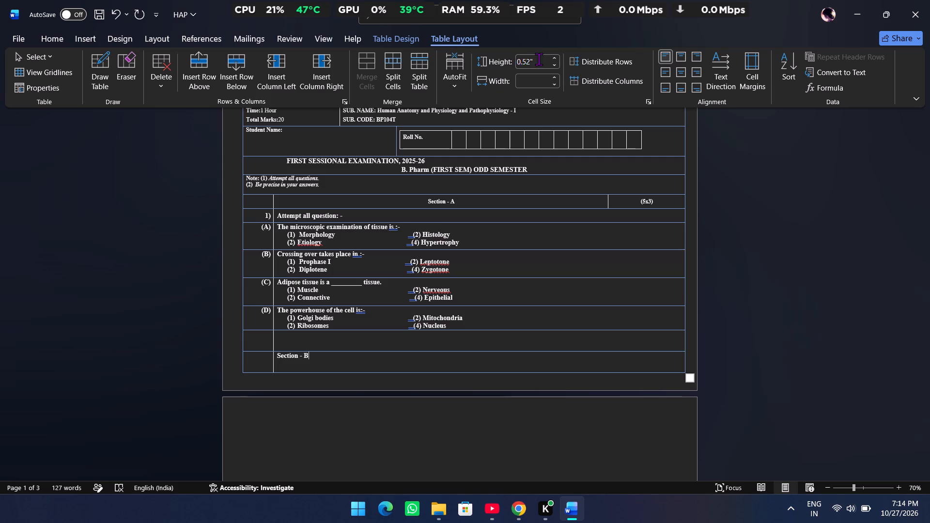
click(679, 56)
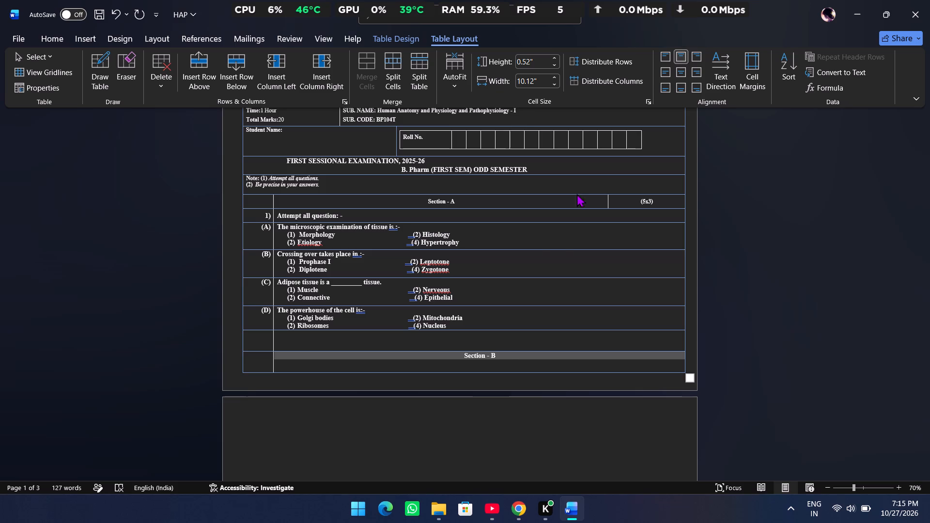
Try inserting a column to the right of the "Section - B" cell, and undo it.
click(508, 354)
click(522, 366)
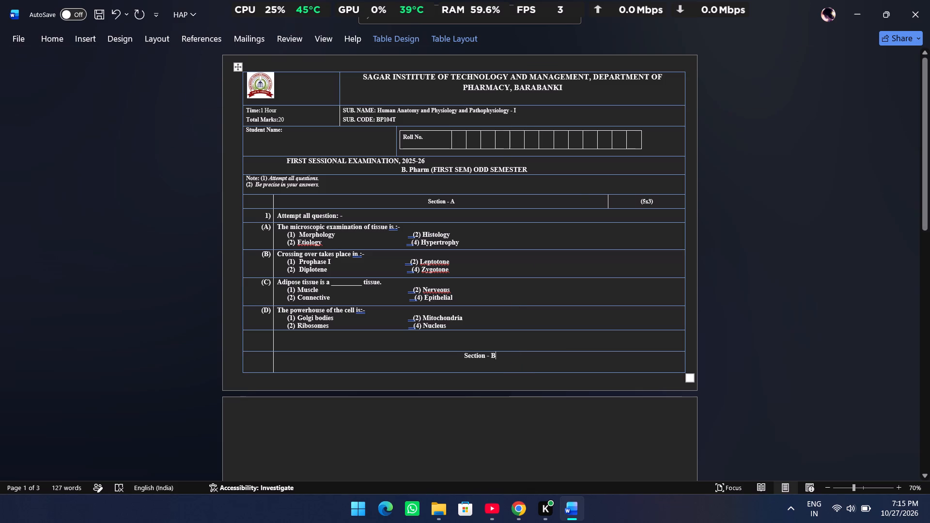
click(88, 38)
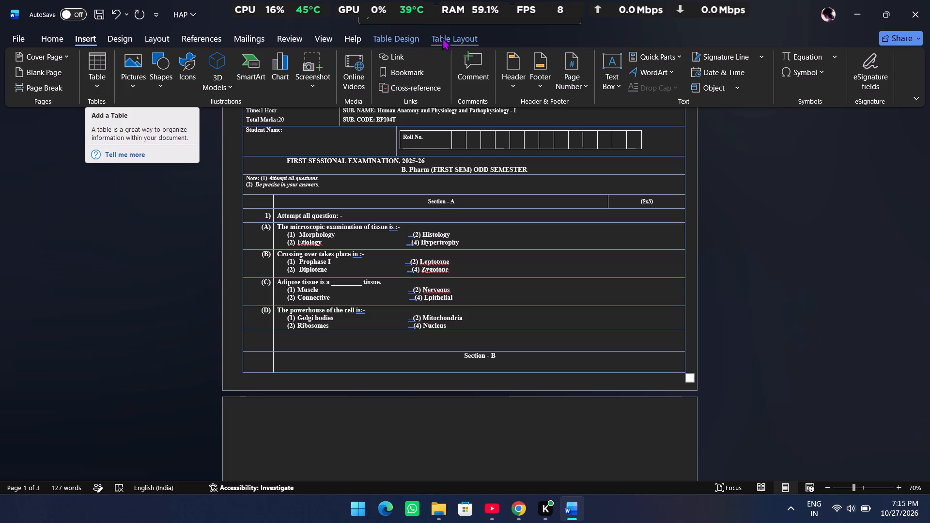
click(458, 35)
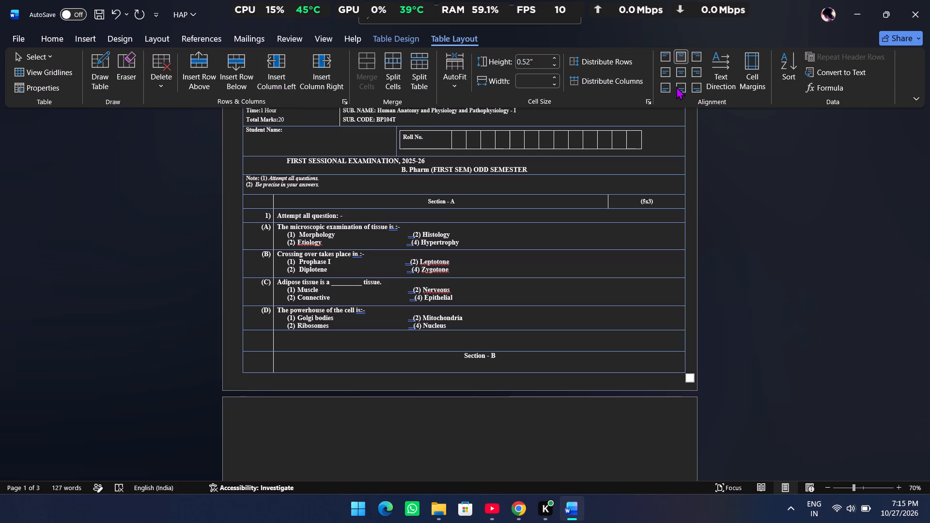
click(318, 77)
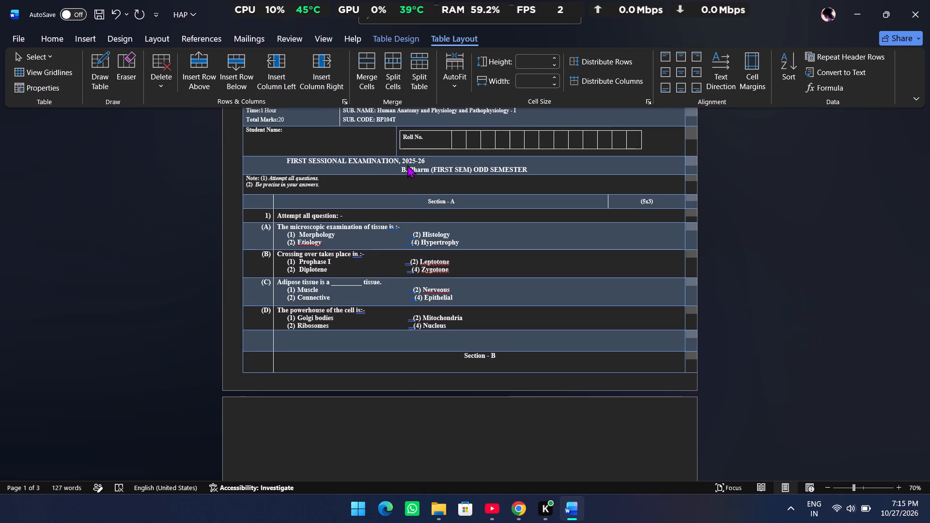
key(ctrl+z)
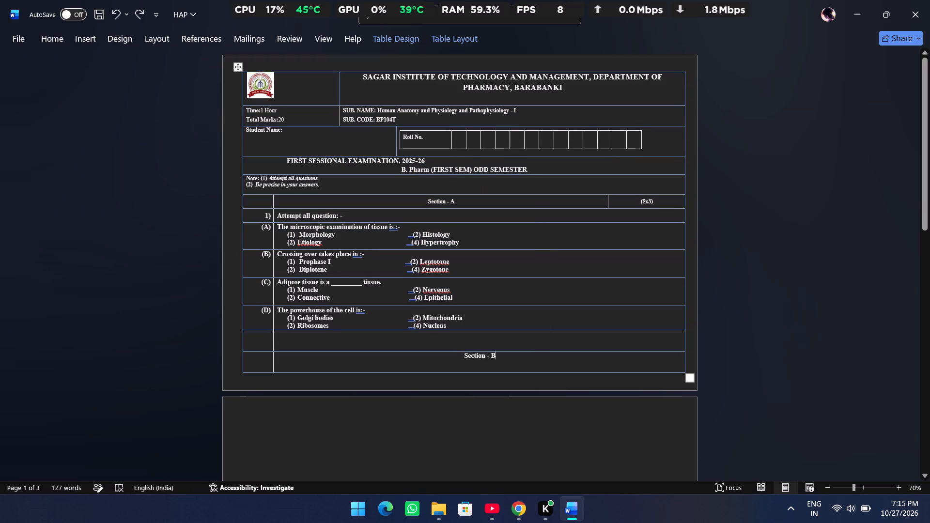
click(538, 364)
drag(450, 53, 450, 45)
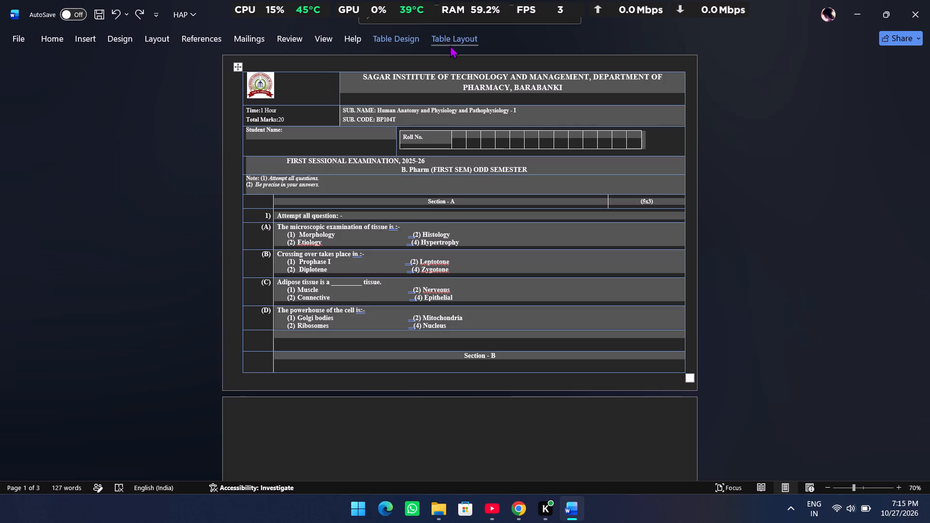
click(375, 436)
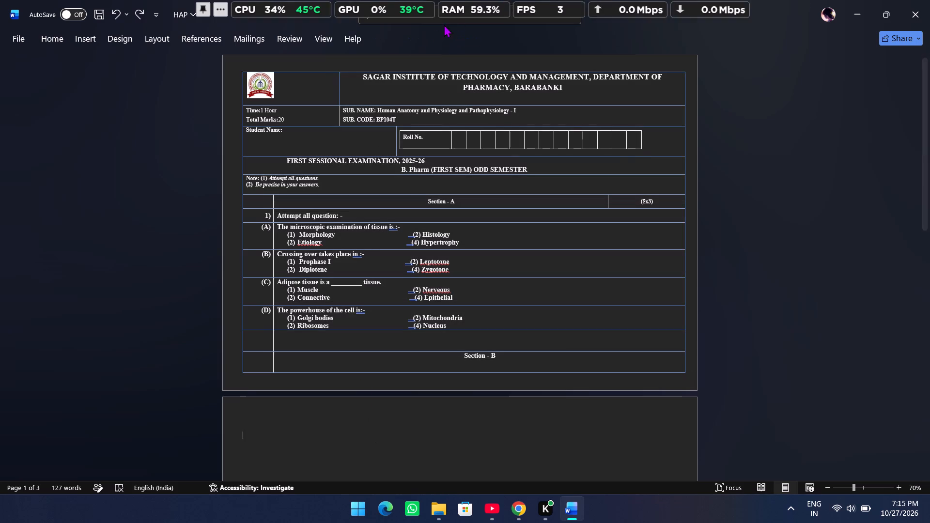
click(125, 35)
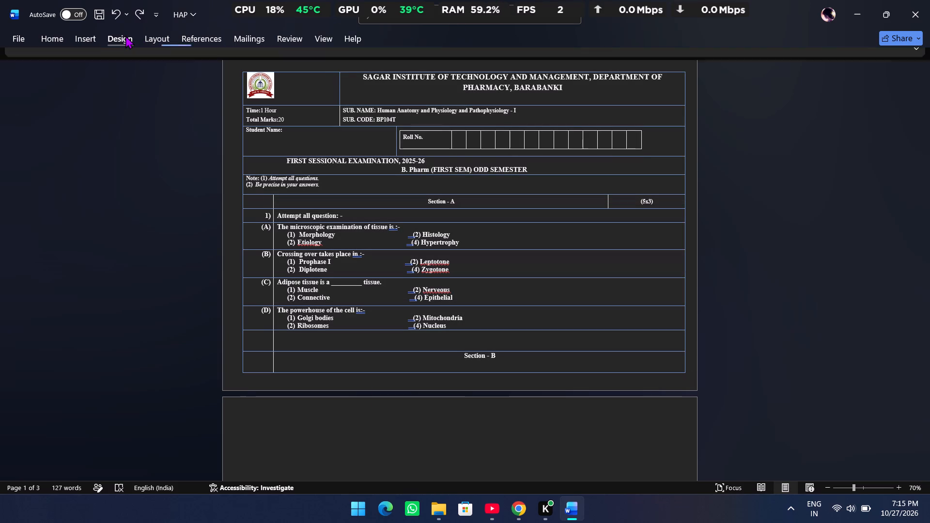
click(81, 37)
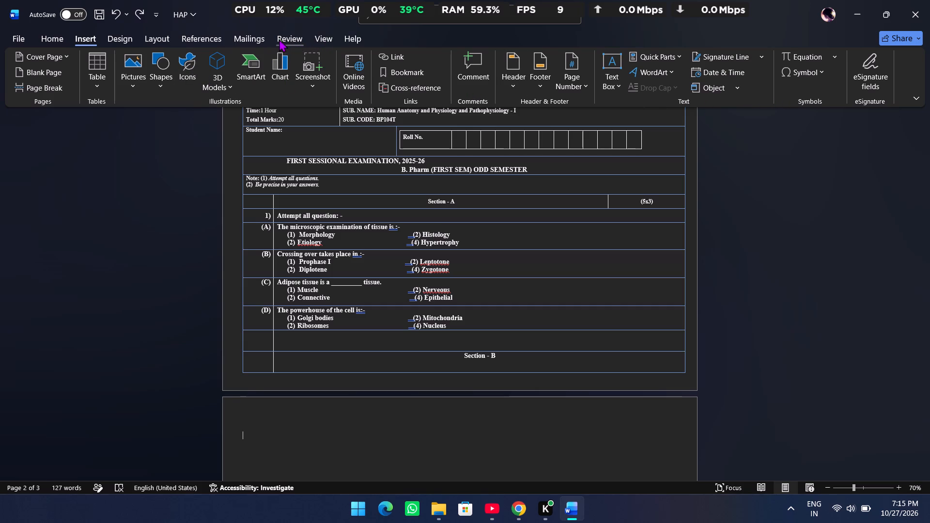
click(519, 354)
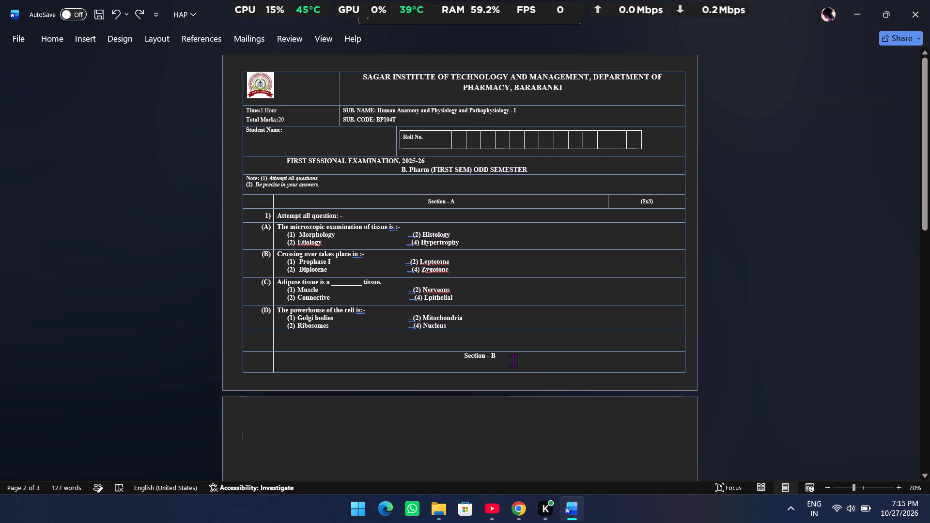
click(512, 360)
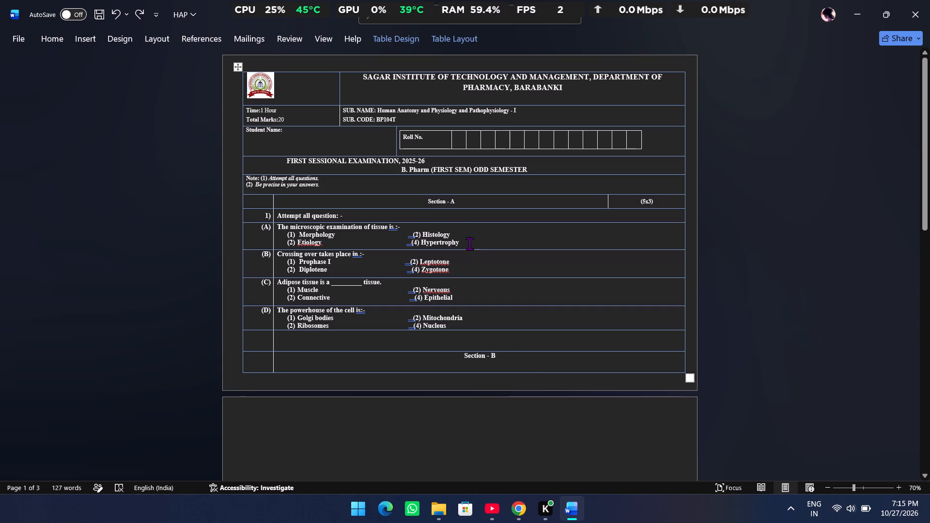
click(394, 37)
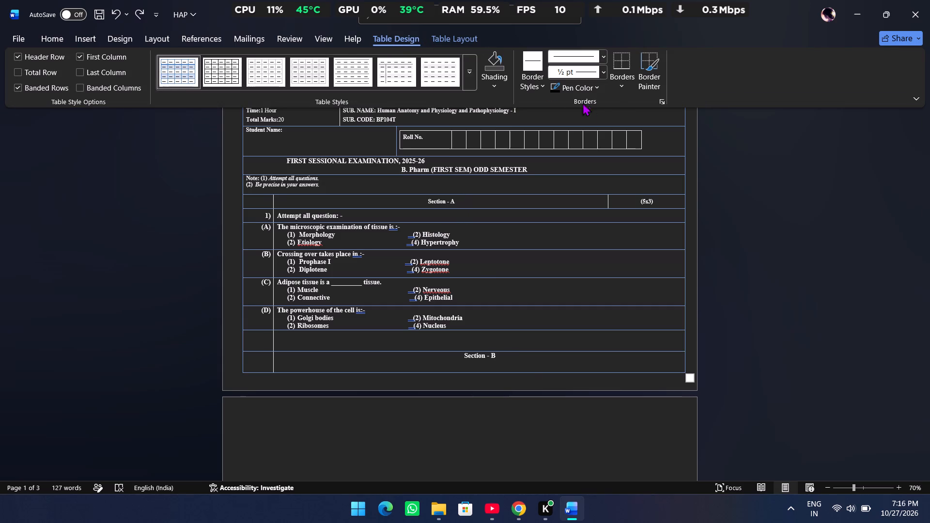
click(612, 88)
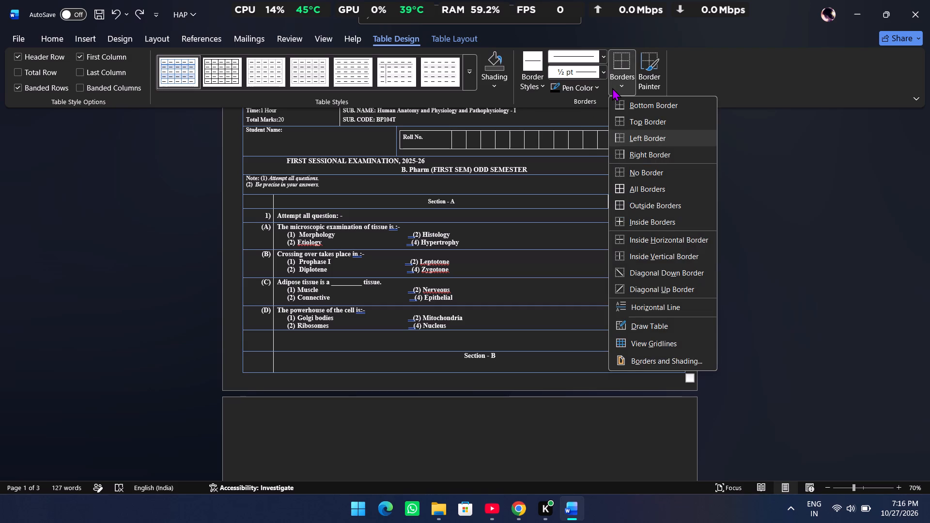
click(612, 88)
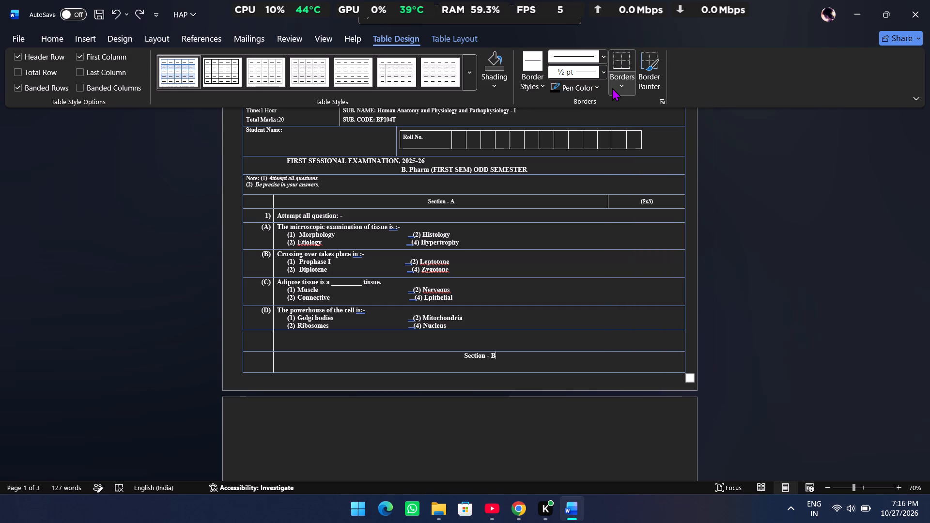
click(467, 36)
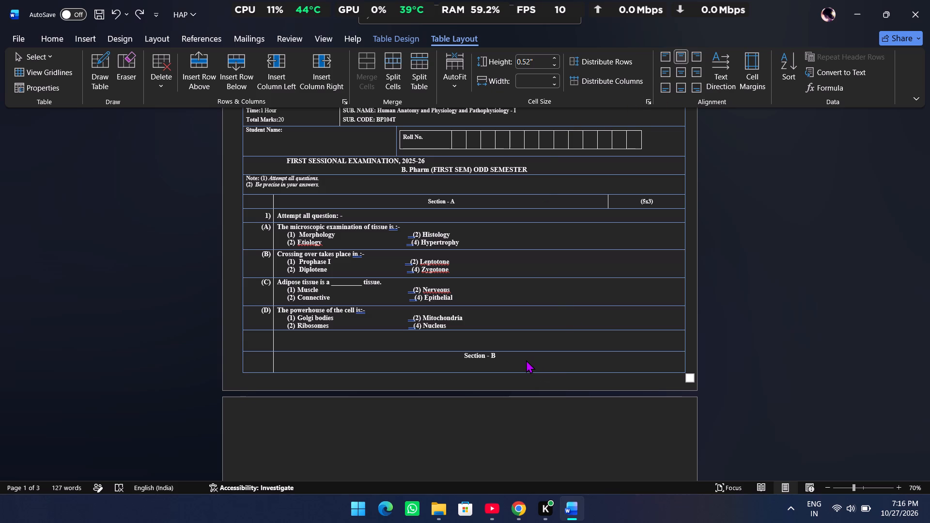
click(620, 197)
Draw a vertical border just after the "Section - B" text to split that cell in two, and leave table drawing.
click(553, 367)
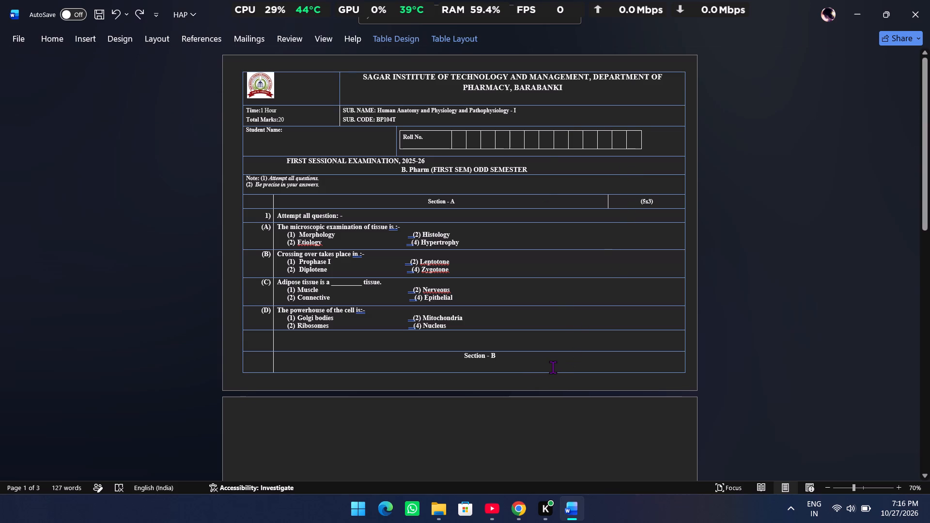
click(455, 43)
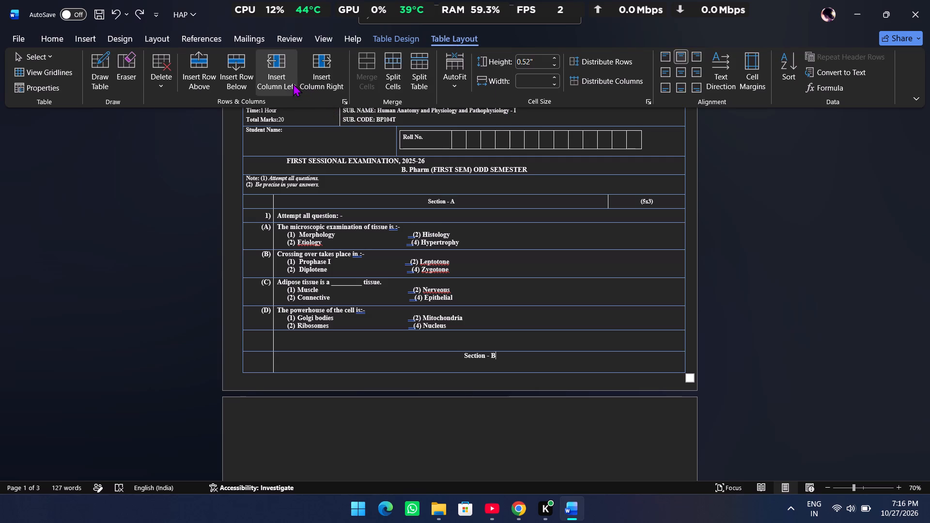
click(105, 79)
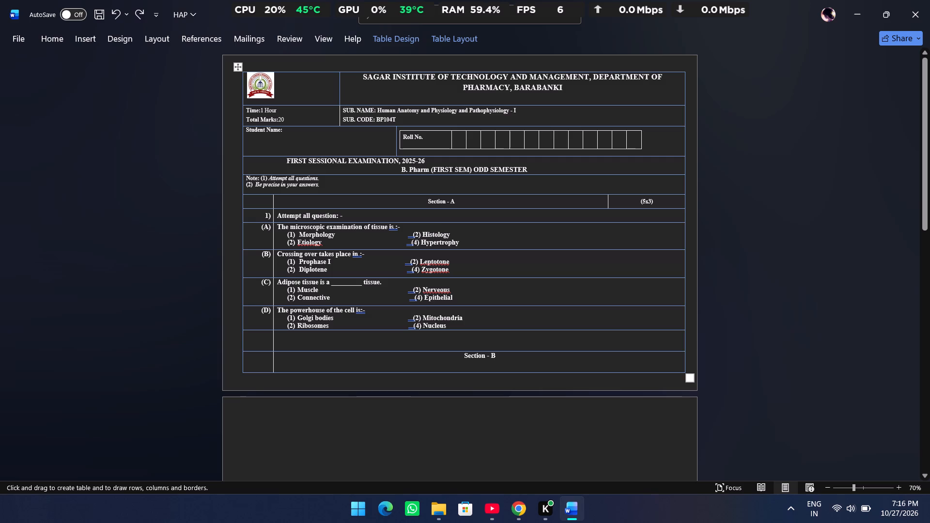
drag(509, 366, 508, 353)
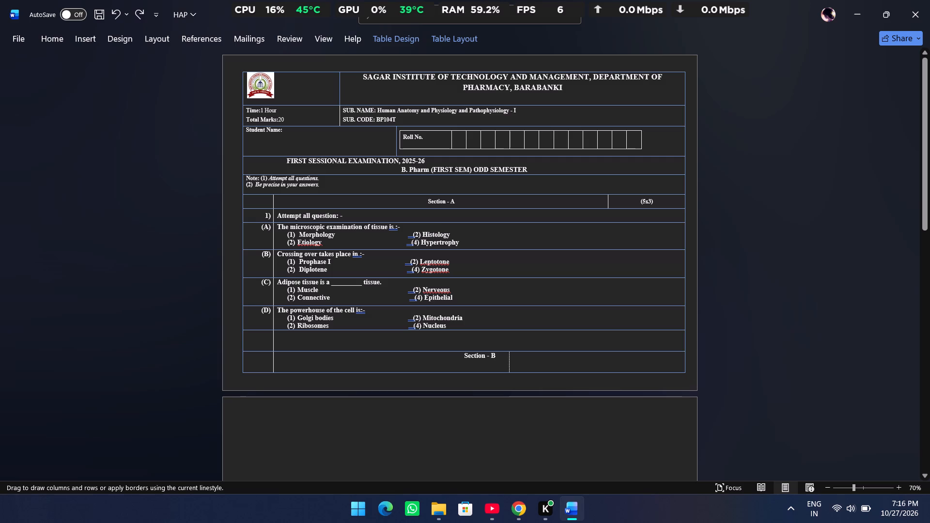
drag(508, 353, 508, 355)
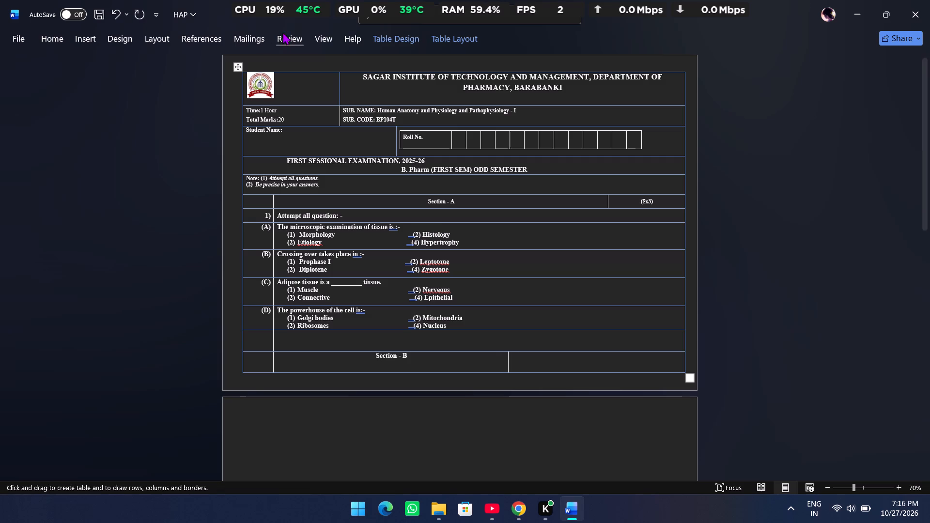
click(479, 36)
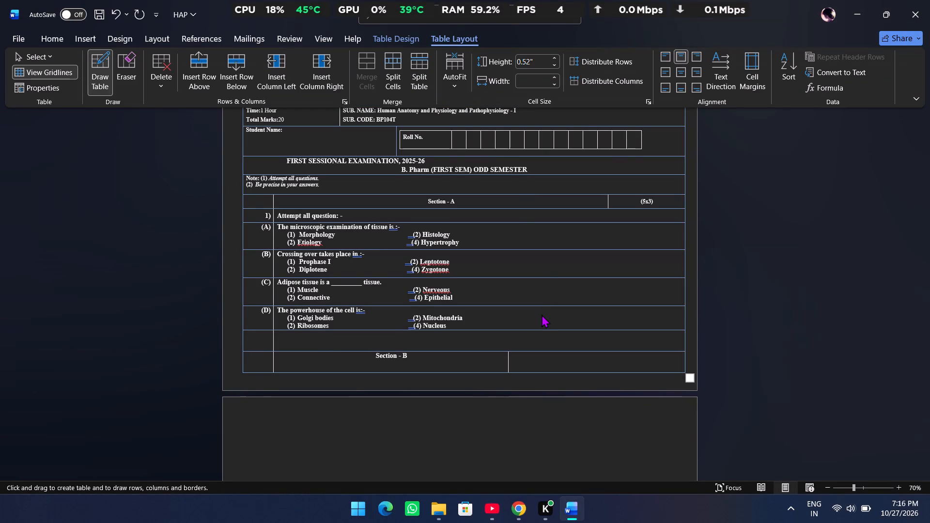
click(445, 360)
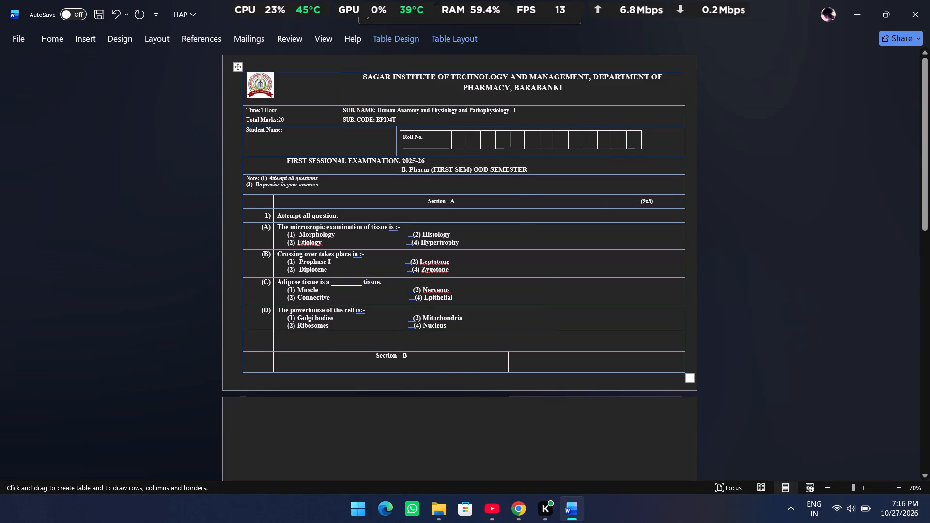
click(453, 366)
click(395, 44)
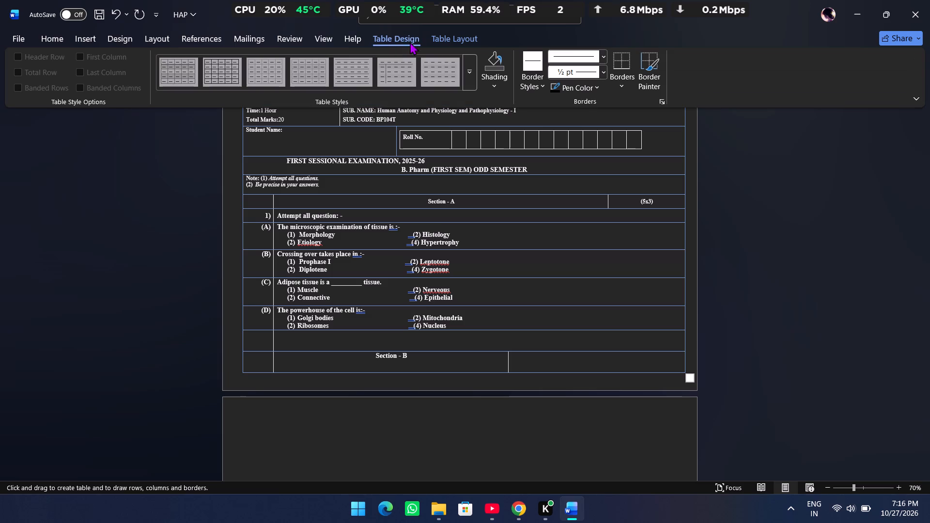
click(464, 41)
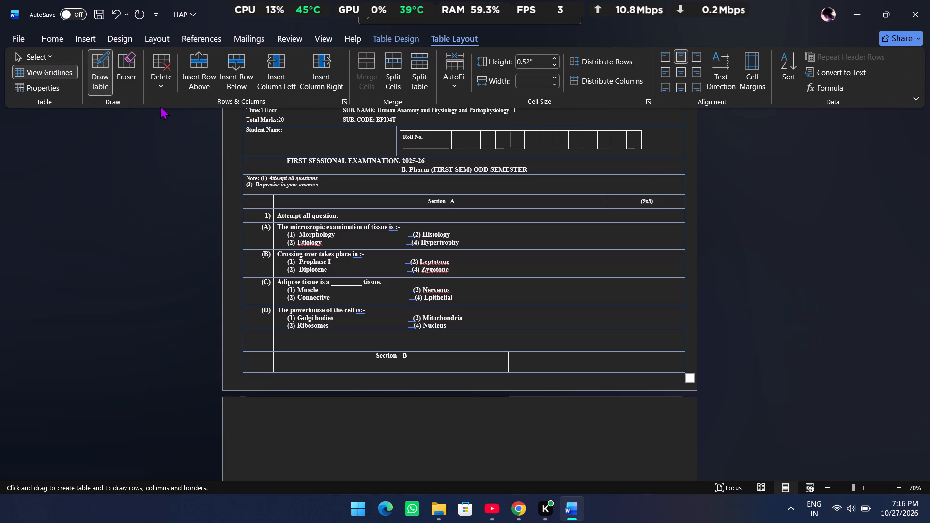
click(102, 75)
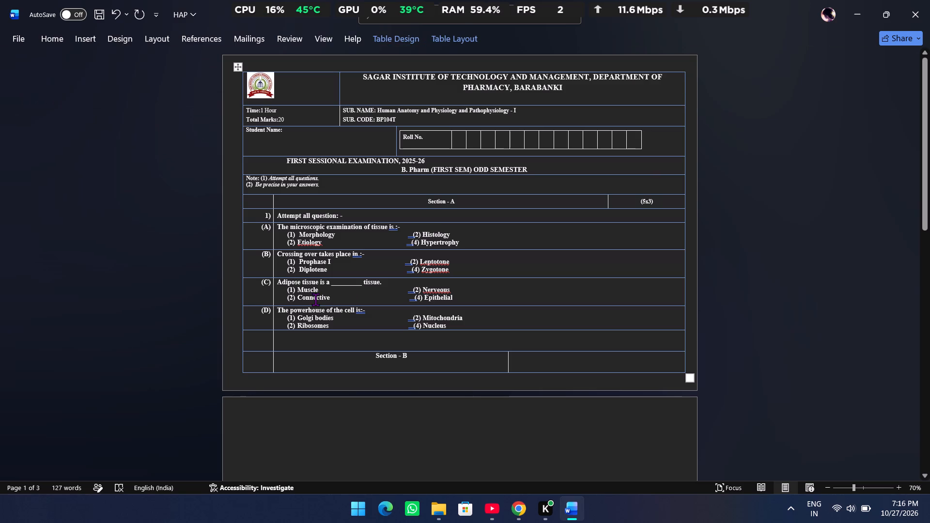
Center the "Section - B" heading both horizontally and vertically in its cell.
click(429, 360)
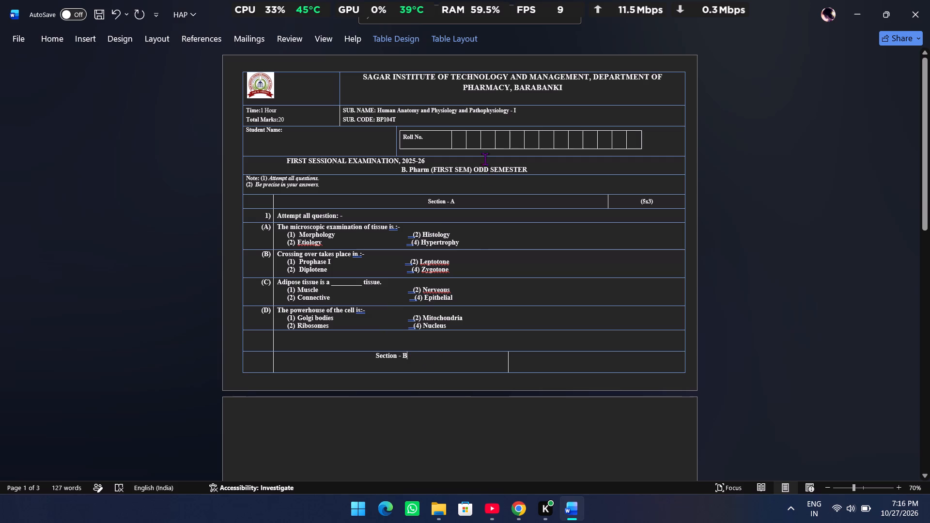
click(454, 38)
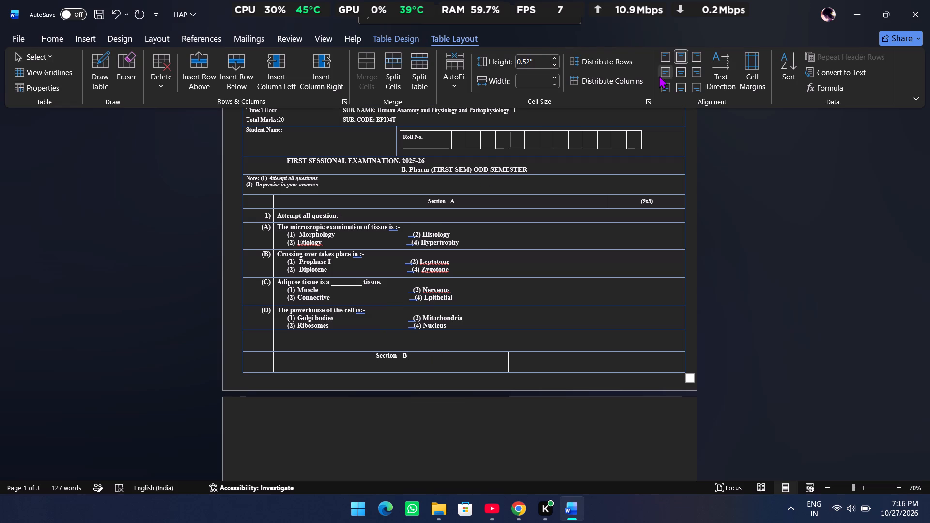
click(682, 71)
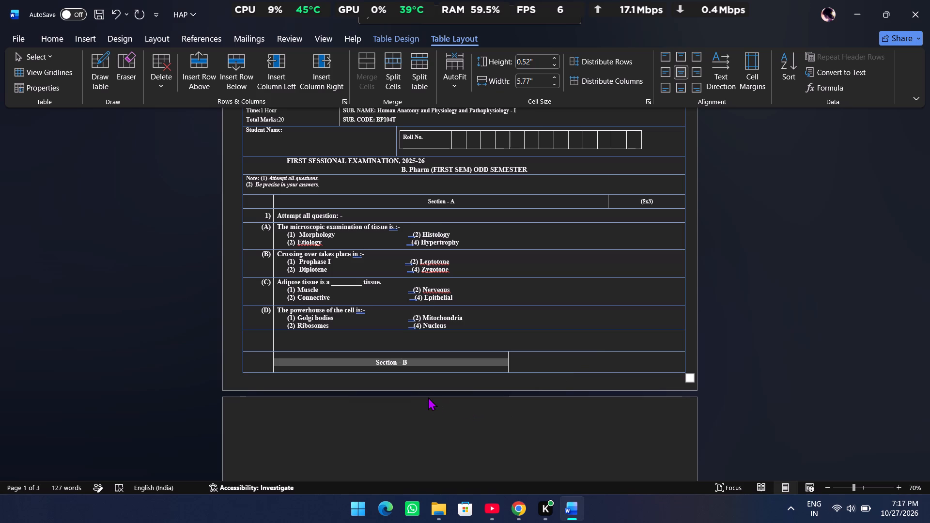
Move the divider beside "Section - B" to line up with the divider before the (5x3) cell in the Section - A row.
scroll(473, 408, down, 2)
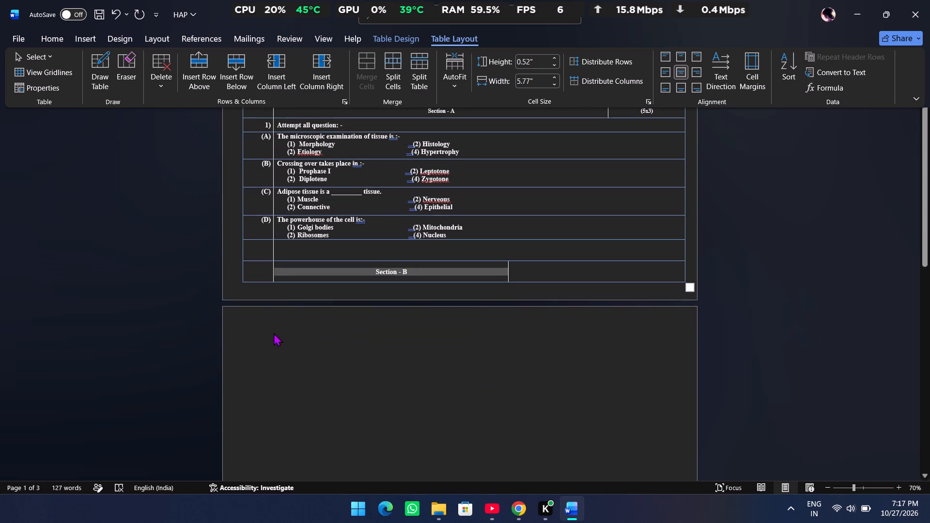
click(253, 322)
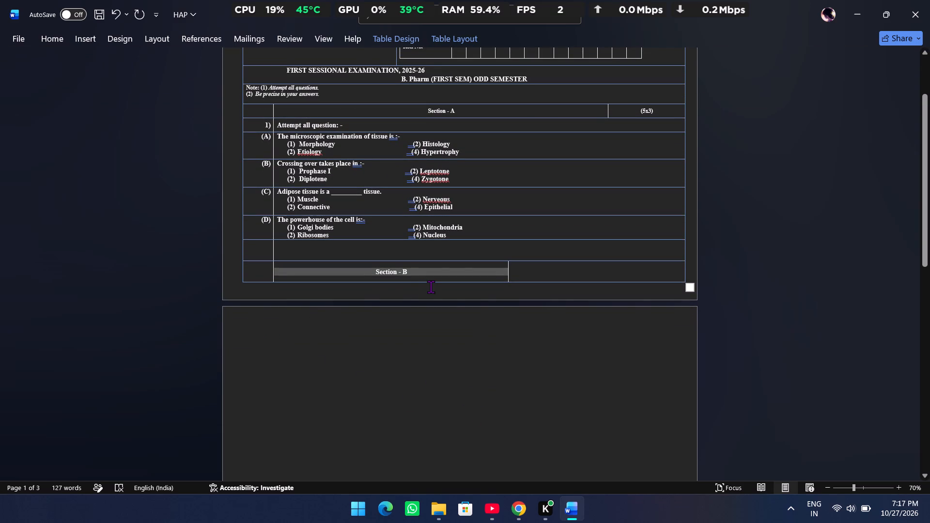
click(546, 271)
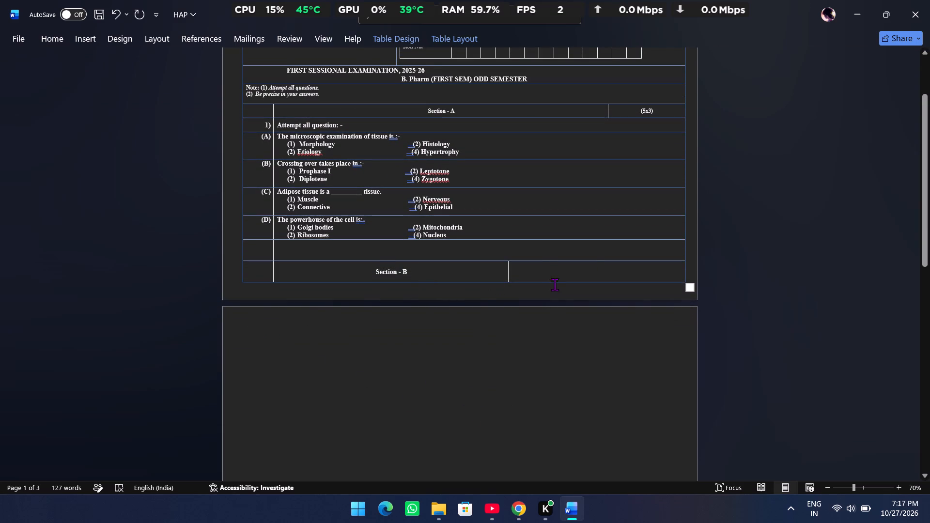
click(509, 274)
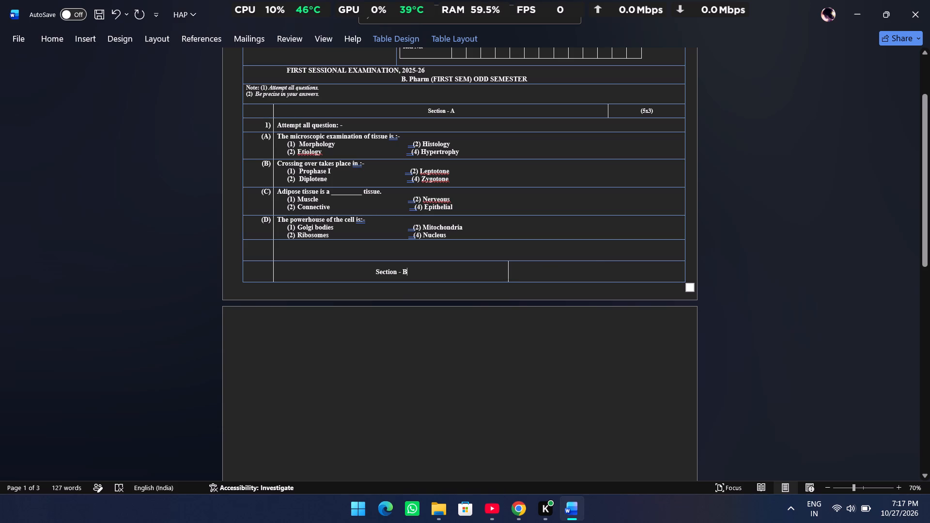
drag(508, 273, 563, 265)
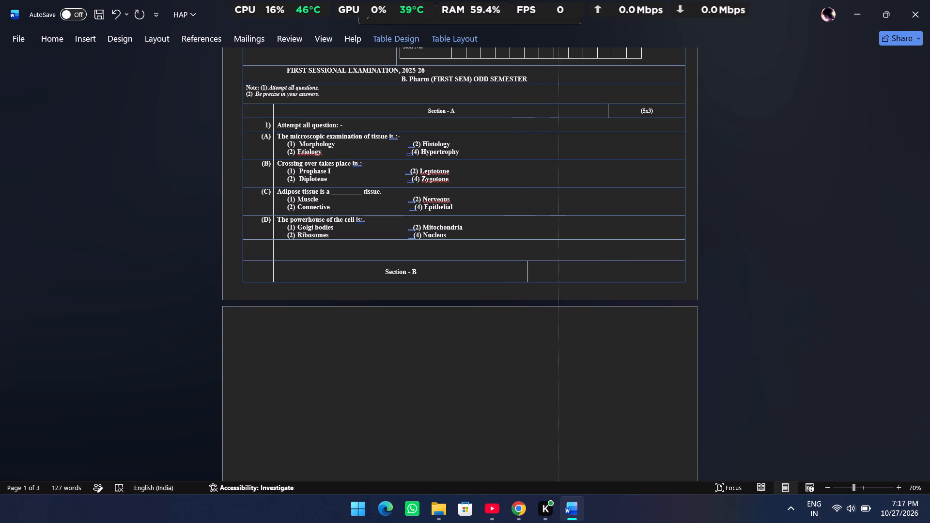
drag(563, 265, 607, 263)
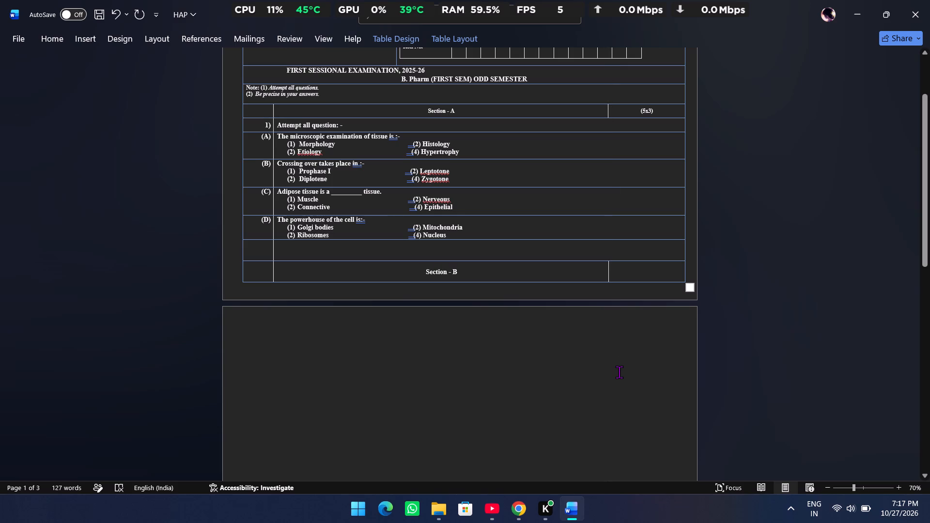
Delete the empty paragraphs on page 2, back to the top of the page.
click(619, 372)
scroll(553, 354, up, 2)
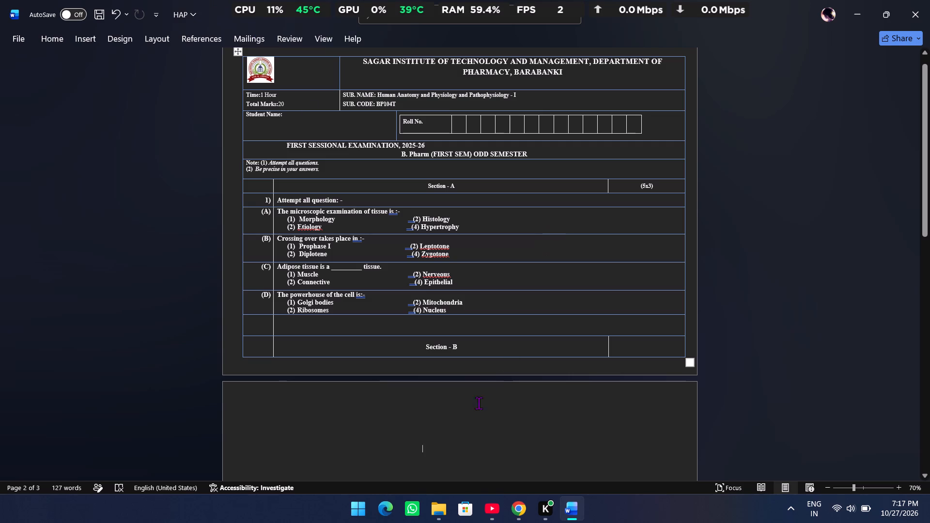
scroll(449, 445, down, 1)
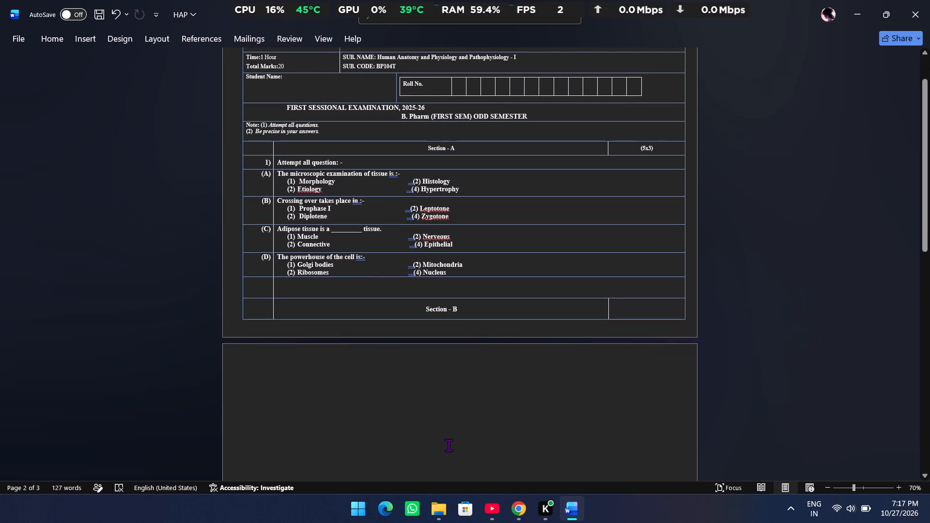
key(BackSpace)
key(BackSpace)
key(BackSpace)
key(BackSpace)
key(BackSpace)
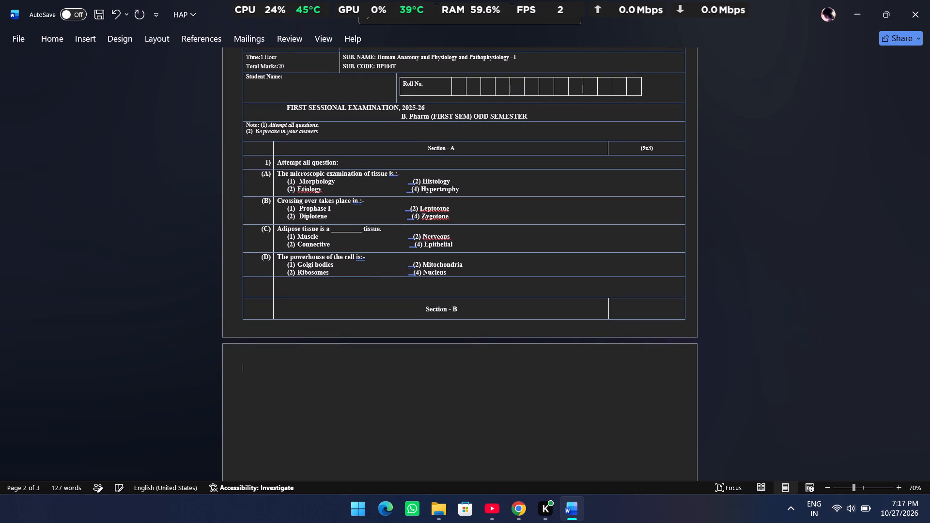
key(BackSpace)
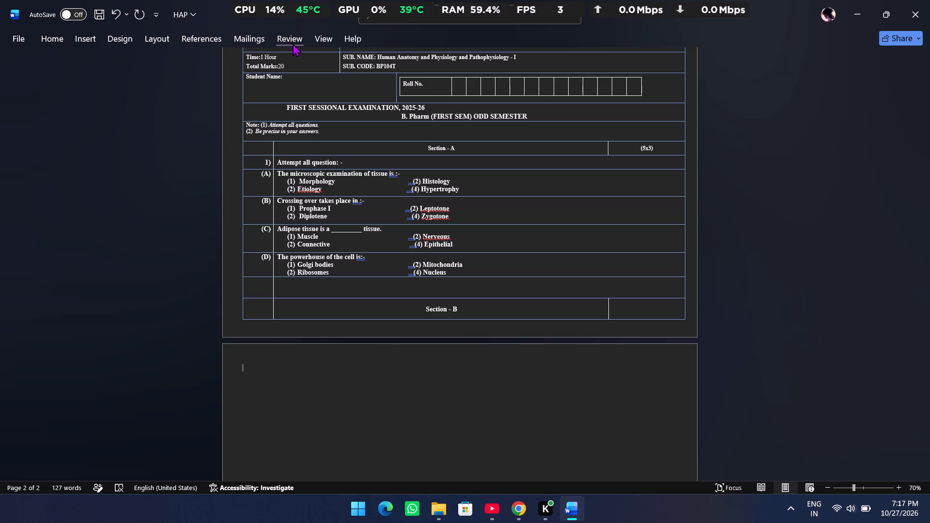
Insert a table with two columns and four rows at the top of page 2.
click(89, 33)
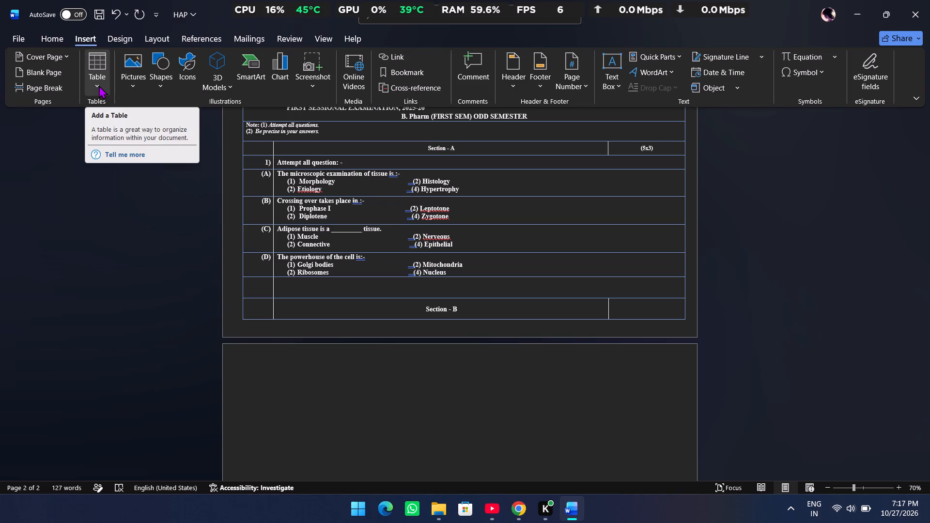
click(99, 85)
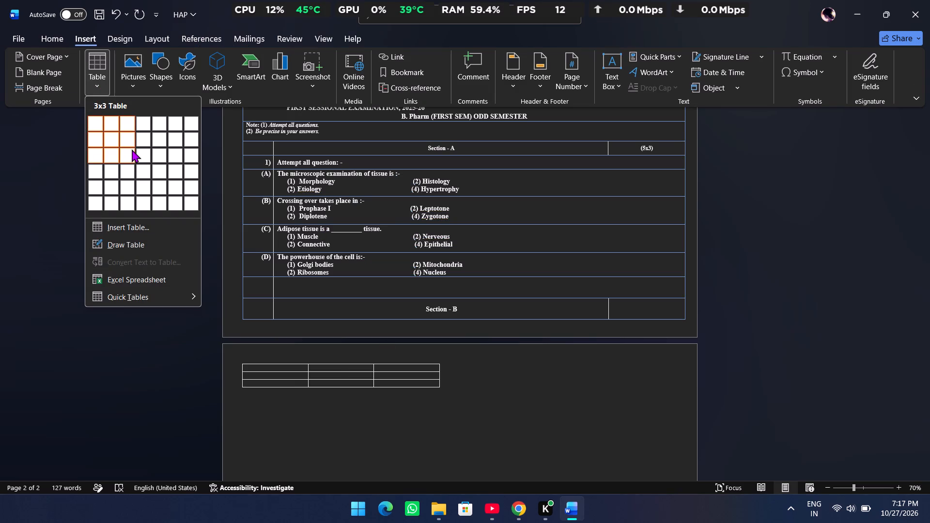
click(115, 179)
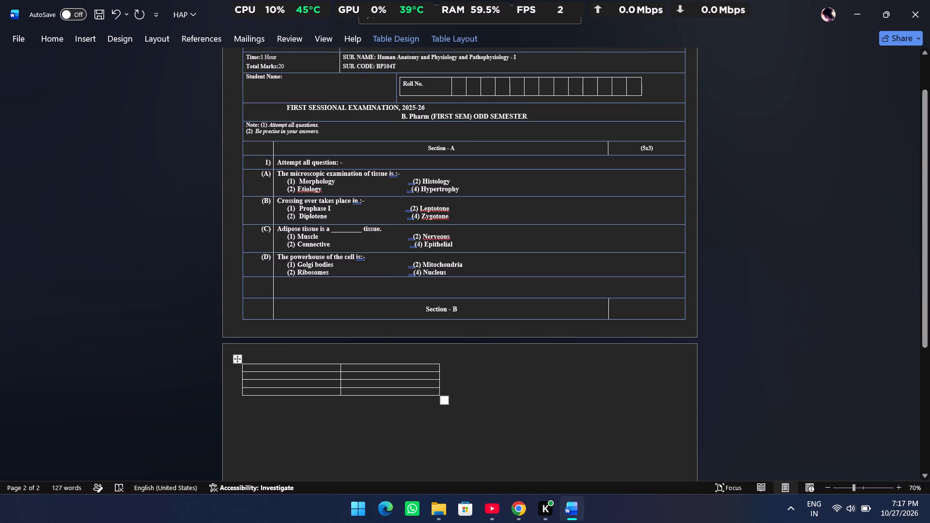
Widen the new table on page 2 so its outer edge lines up with the exam table on page 1.
drag(439, 393, 685, 401)
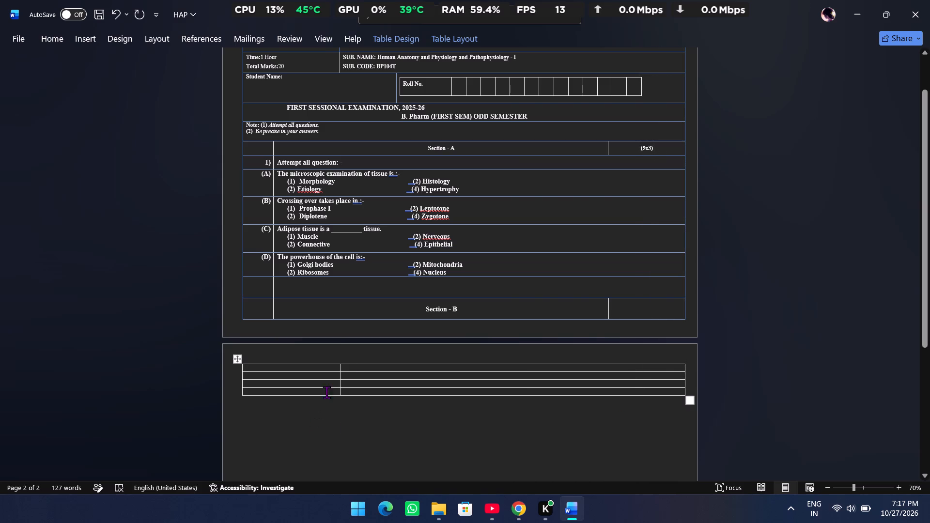
Apply the blue-bordered grid style with banded rows to the table on page 2.
drag(254, 365, 262, 373)
click(262, 373)
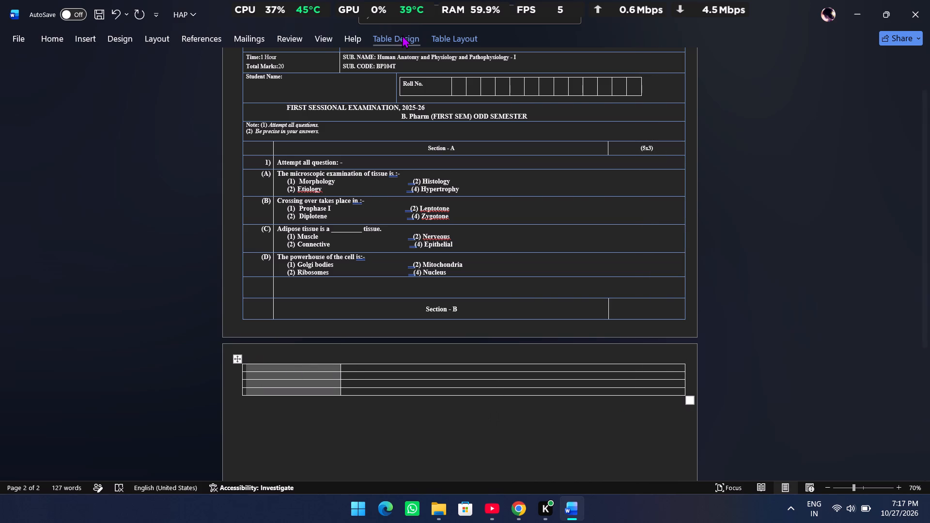
click(415, 38)
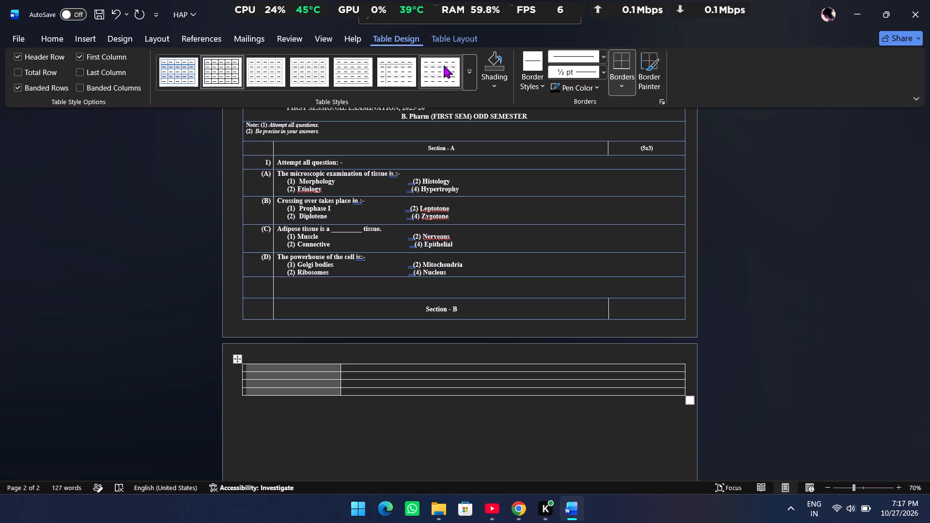
click(496, 87)
click(496, 87)
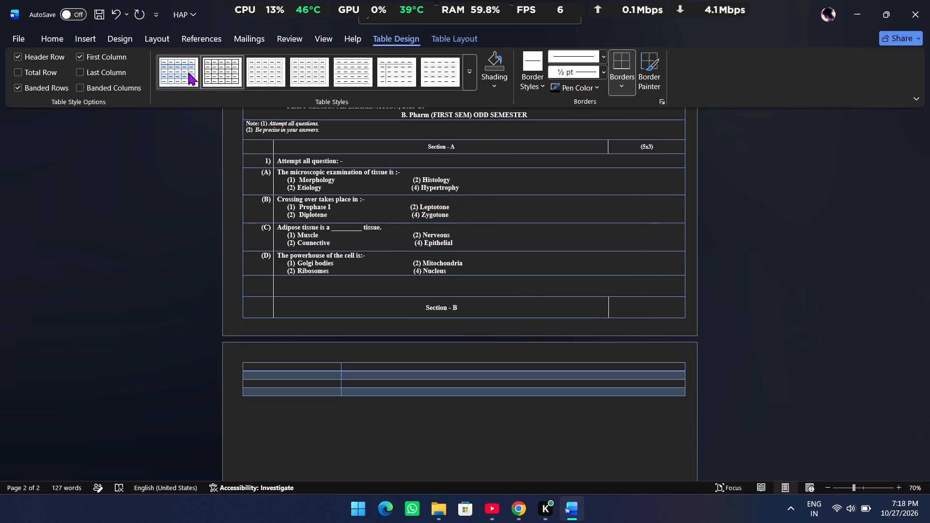
click(188, 72)
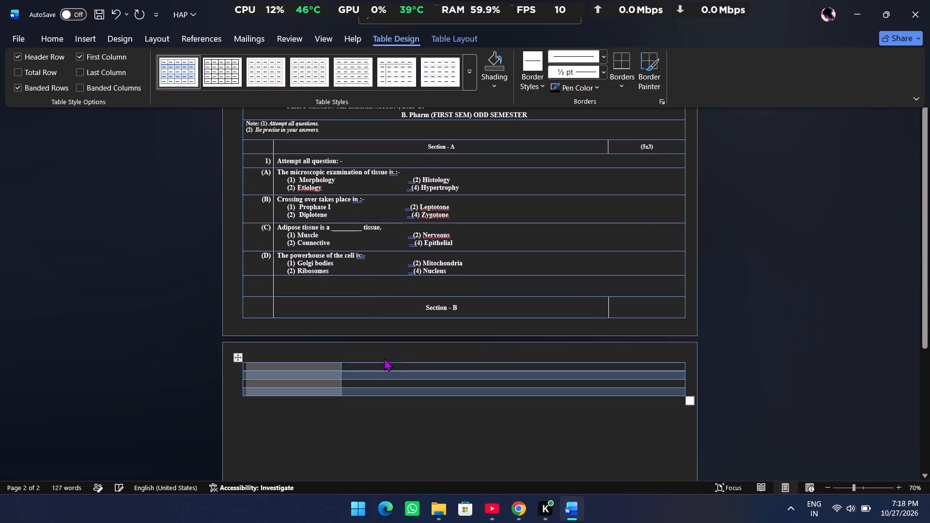
click(372, 372)
click(401, 432)
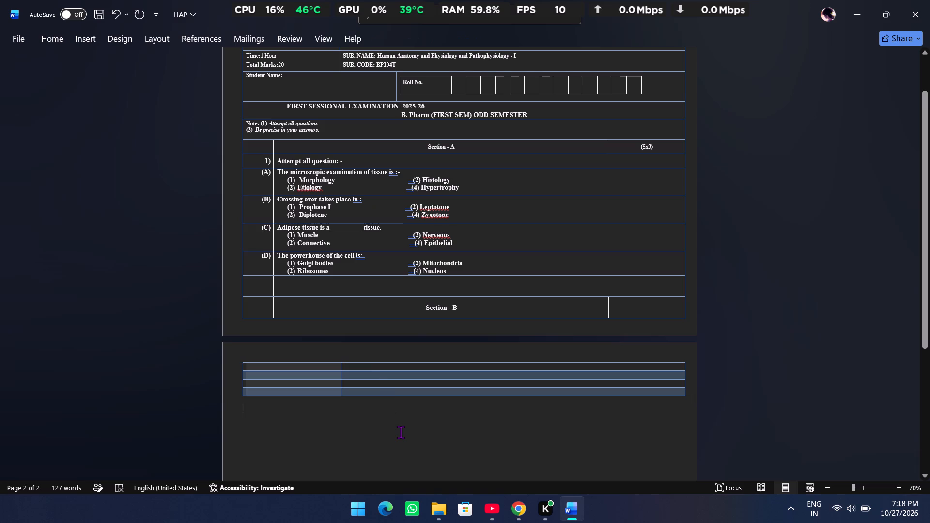
Remove the band shading from all four rows of the page 2 table by setting it to No Color.
click(368, 377)
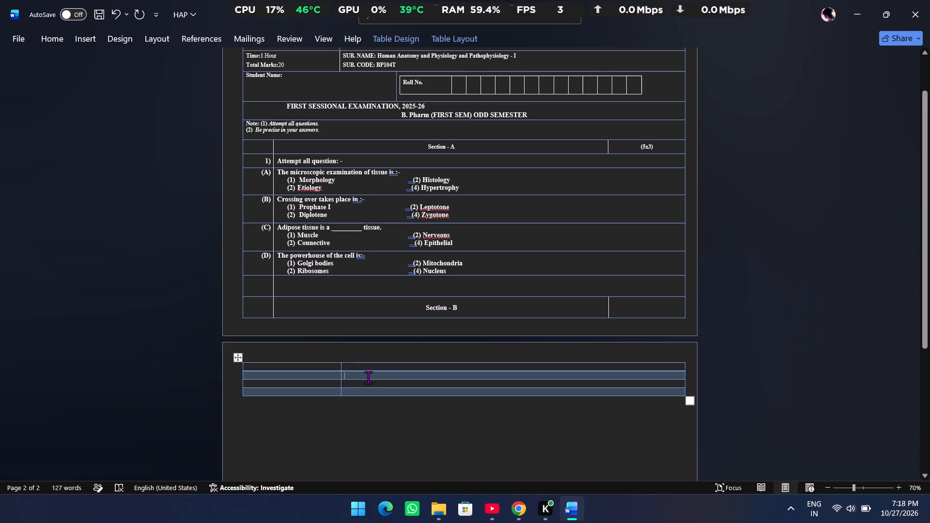
drag(295, 368, 350, 385)
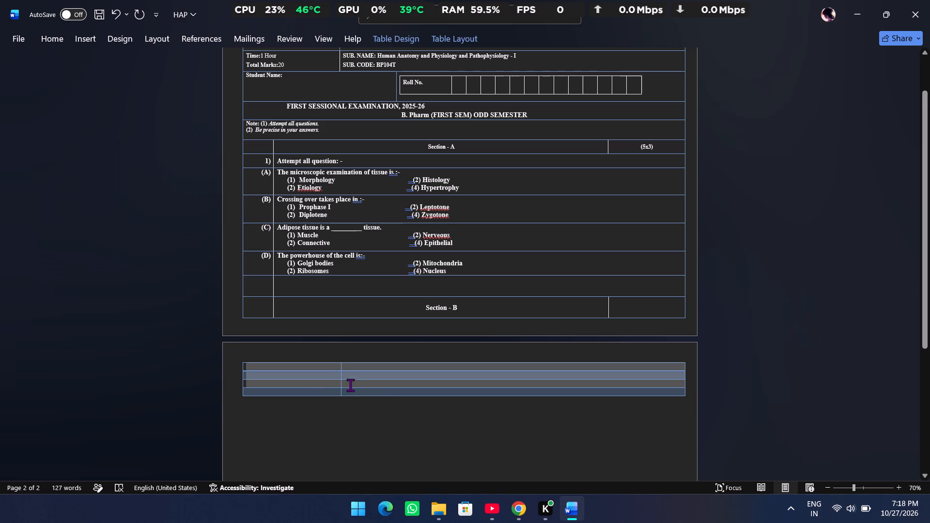
drag(350, 385, 353, 392)
click(405, 36)
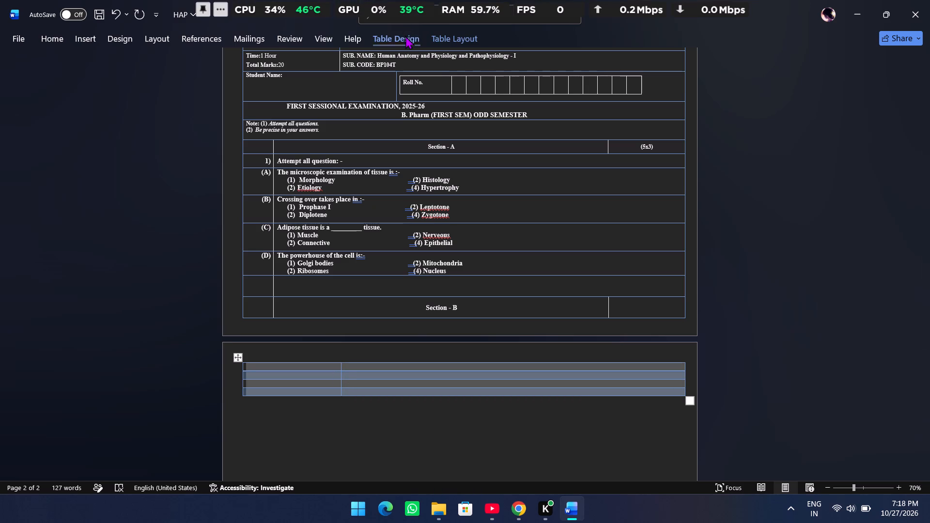
click(498, 84)
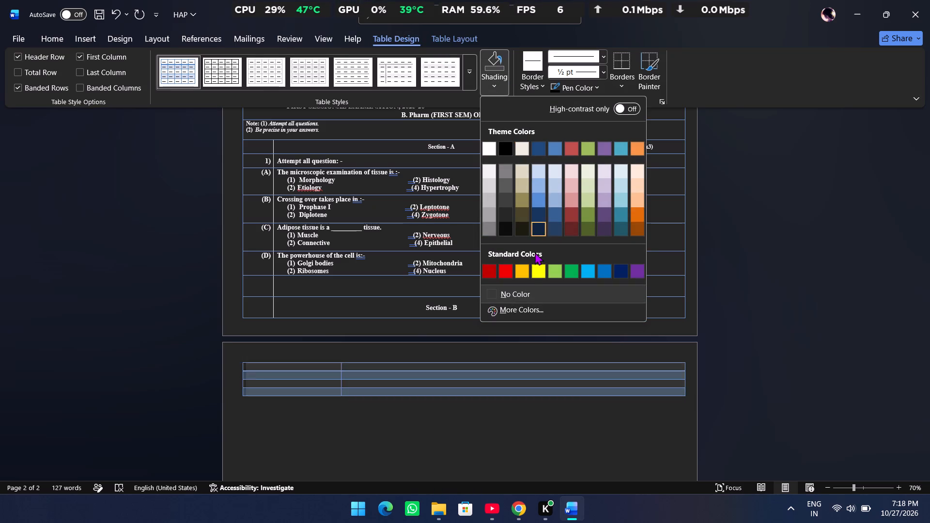
click(523, 292)
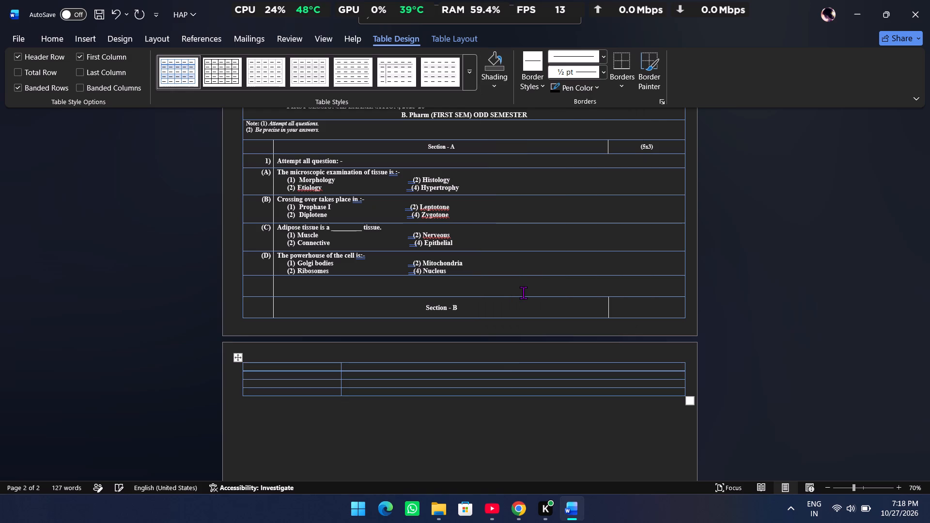
click(473, 442)
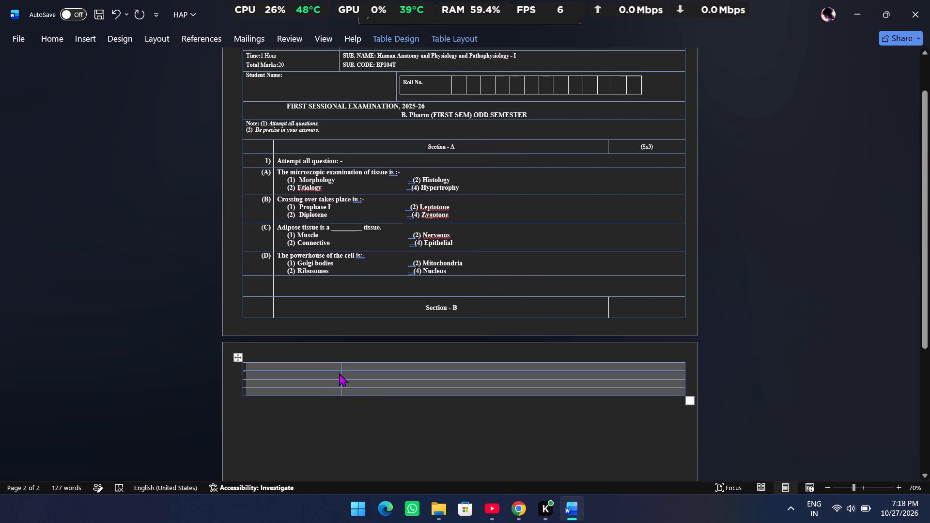
Repaint the vertical divider between the two columns in all four rows with the Border Painter's ½ pt line.
click(331, 367)
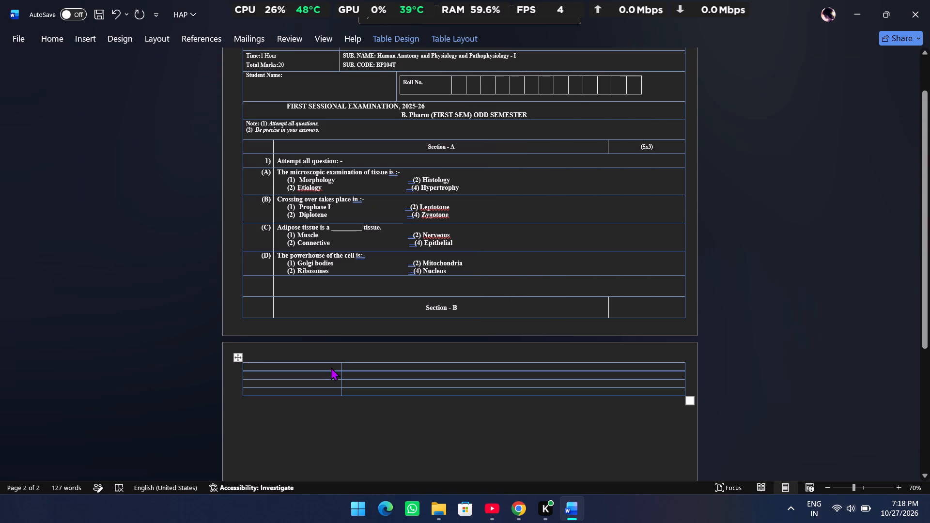
click(401, 39)
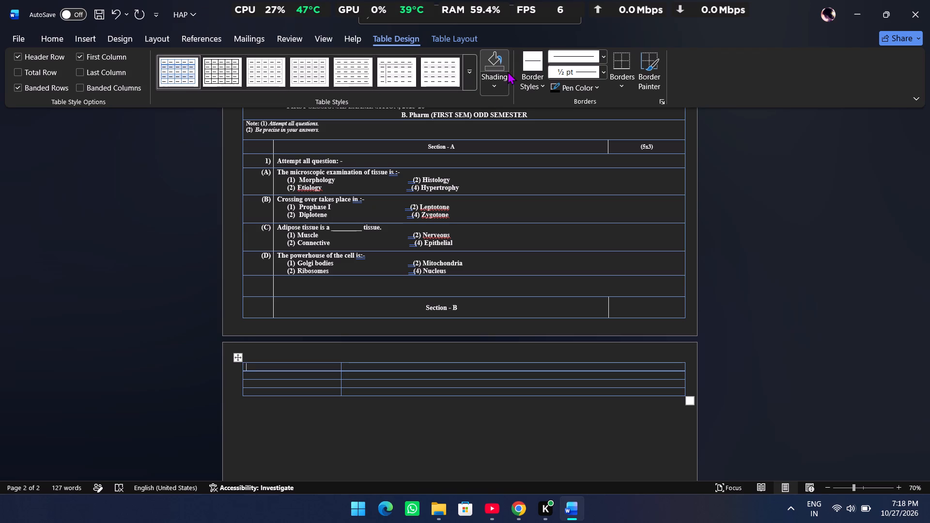
click(651, 74)
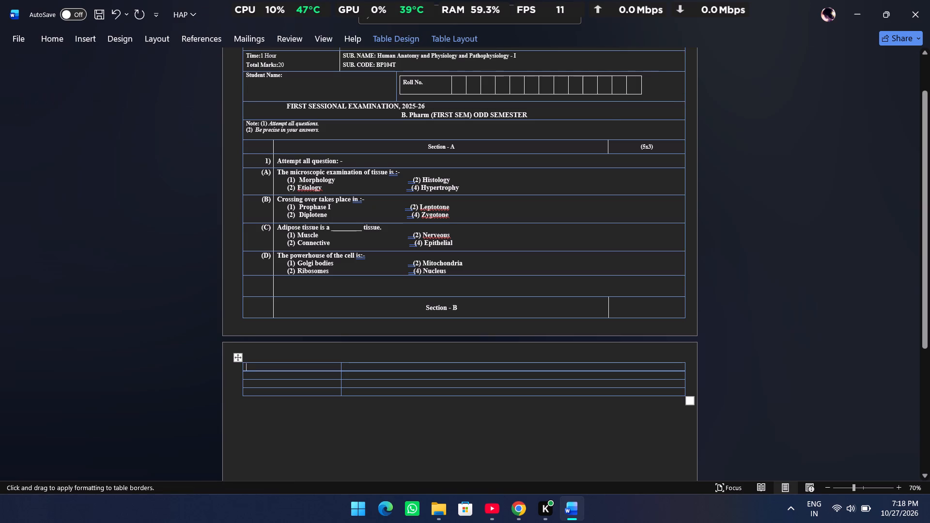
click(341, 367)
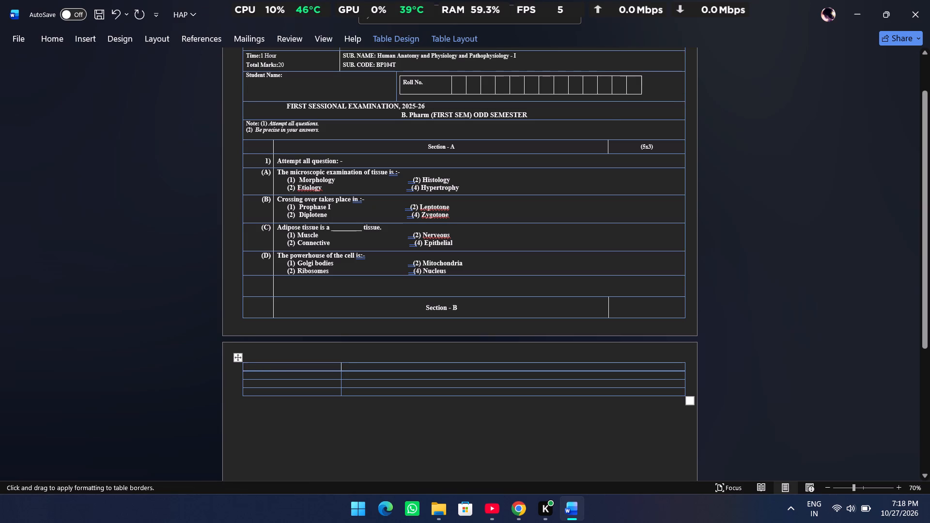
click(341, 375)
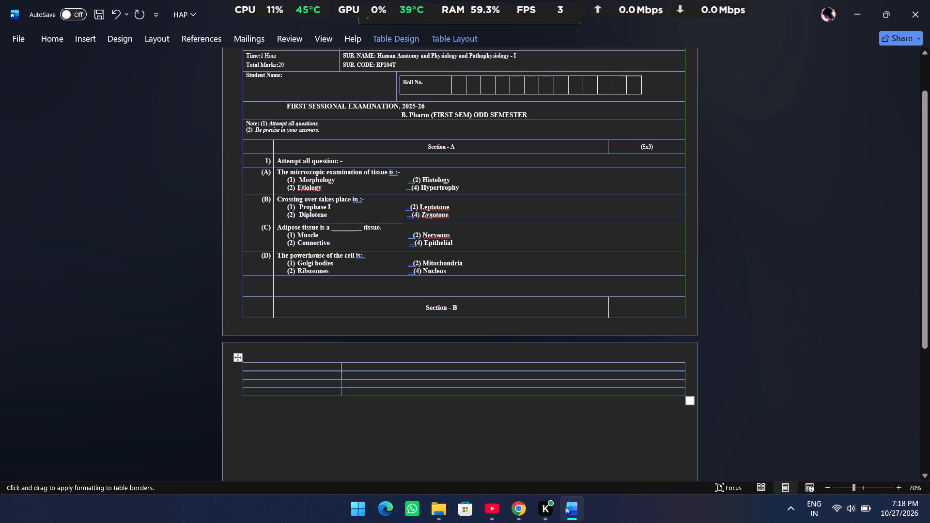
click(340, 385)
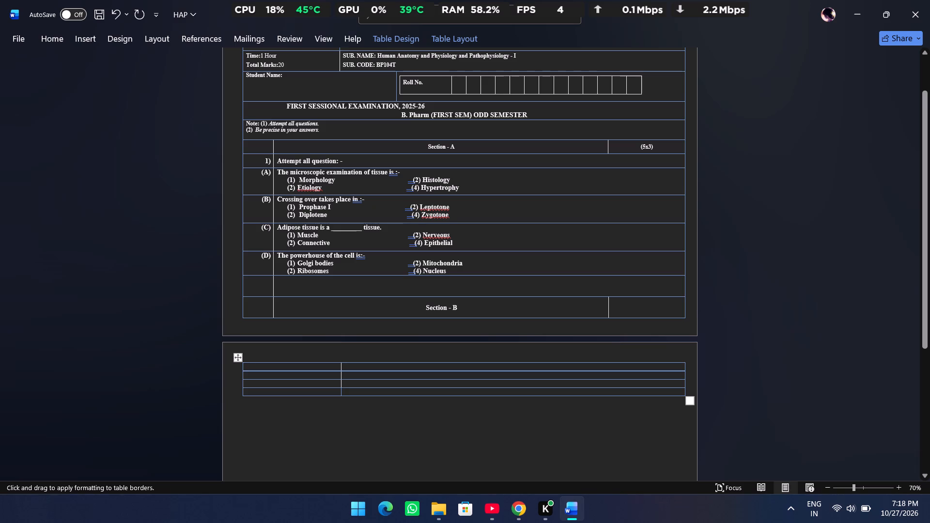
click(341, 393)
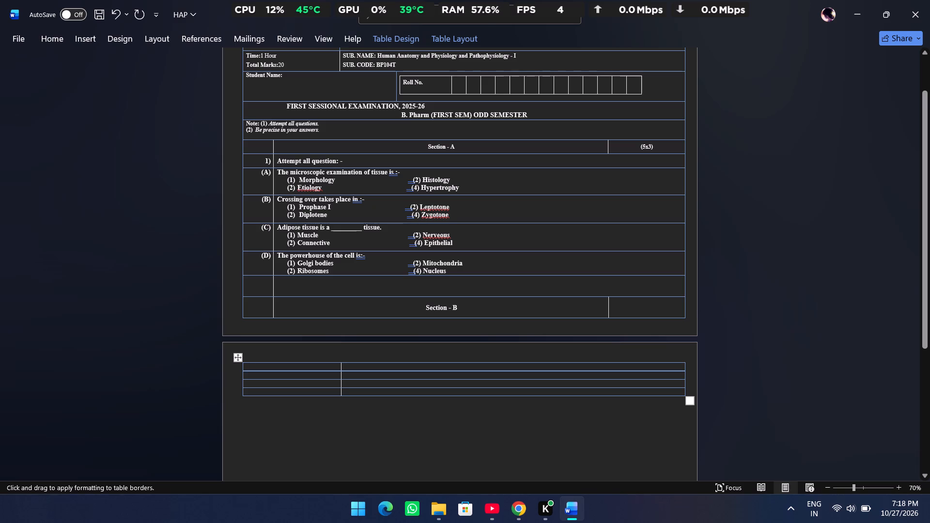
click(404, 42)
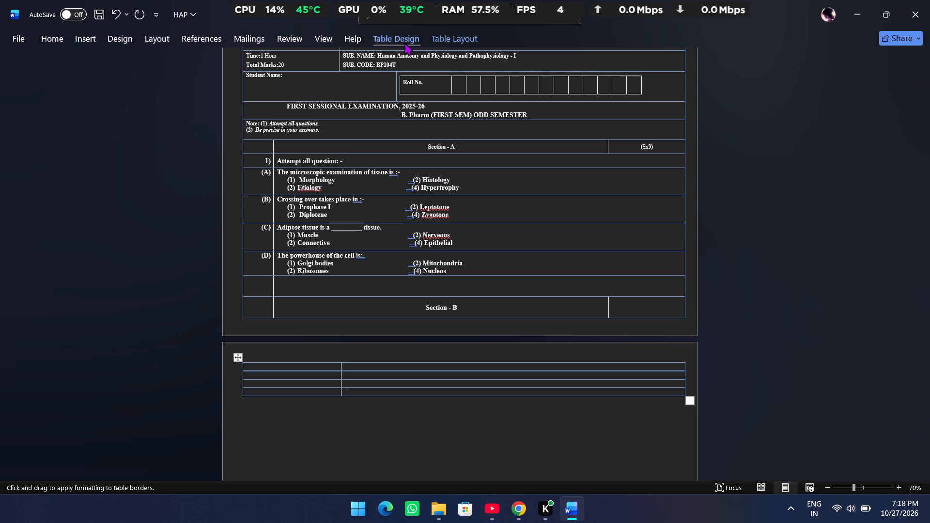
click(656, 83)
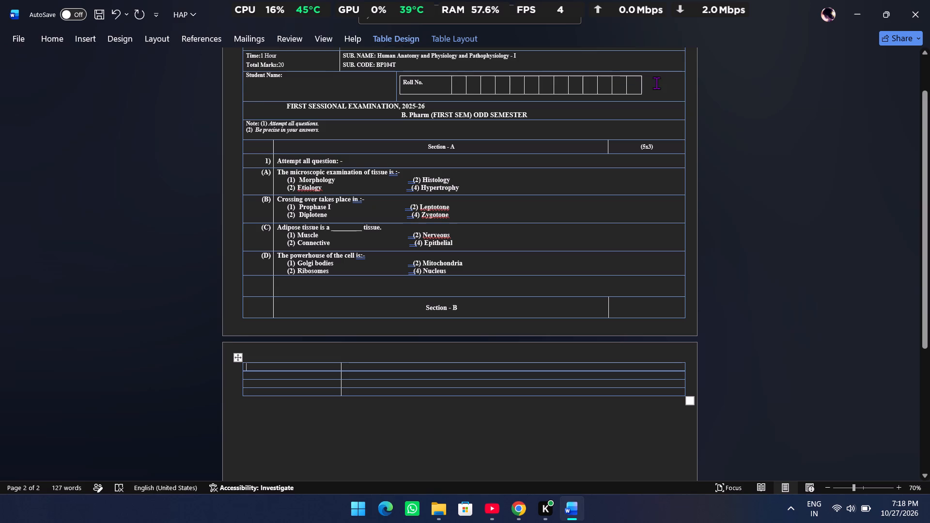
click(408, 461)
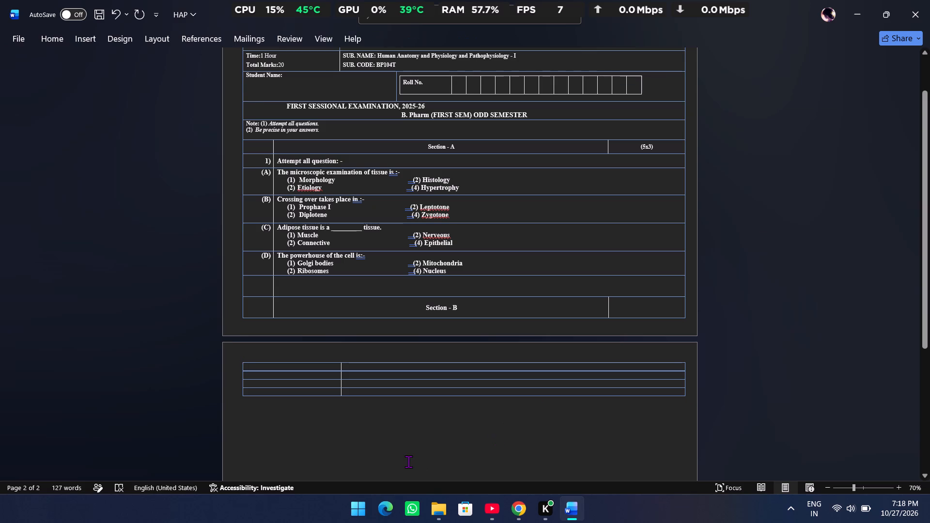
Increase the height of the page 2 table's first row to about 0.55 inches.
click(307, 368)
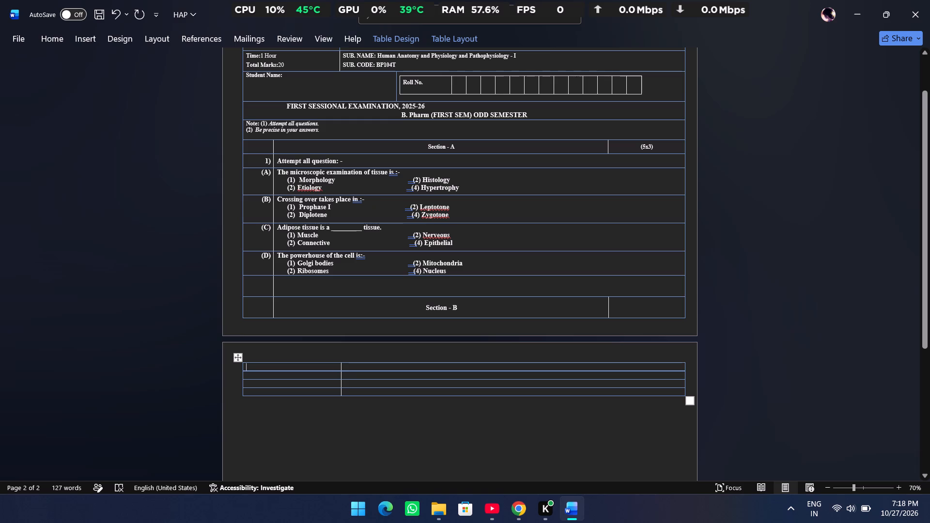
click(342, 376)
drag(342, 376, 260, 374)
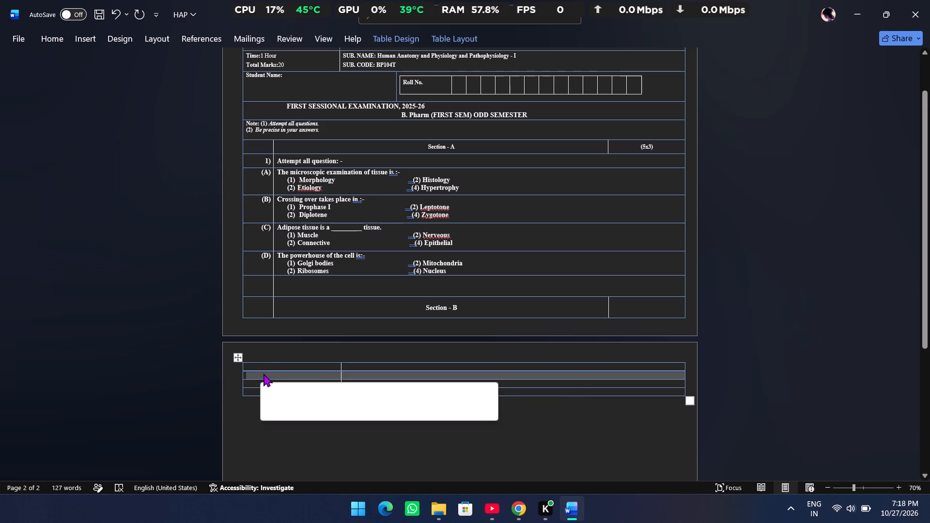
drag(265, 371, 265, 373)
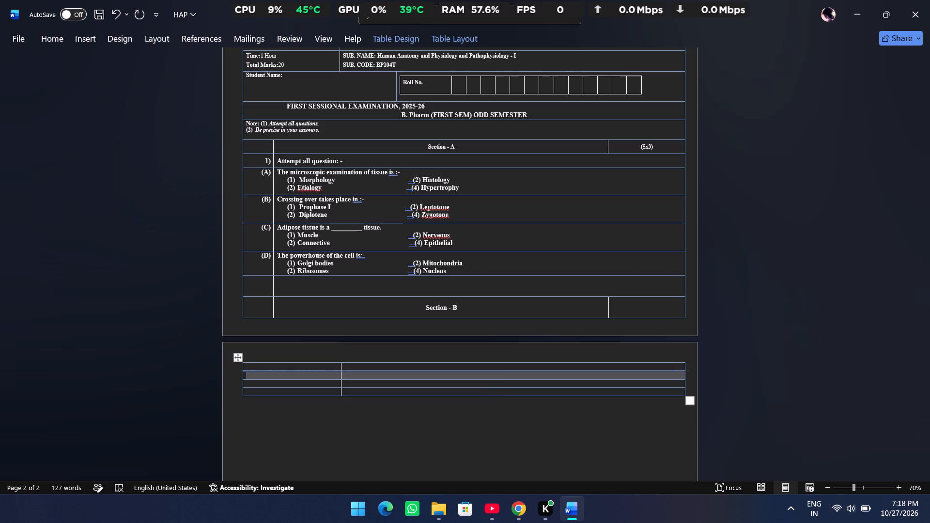
drag(265, 373, 267, 385)
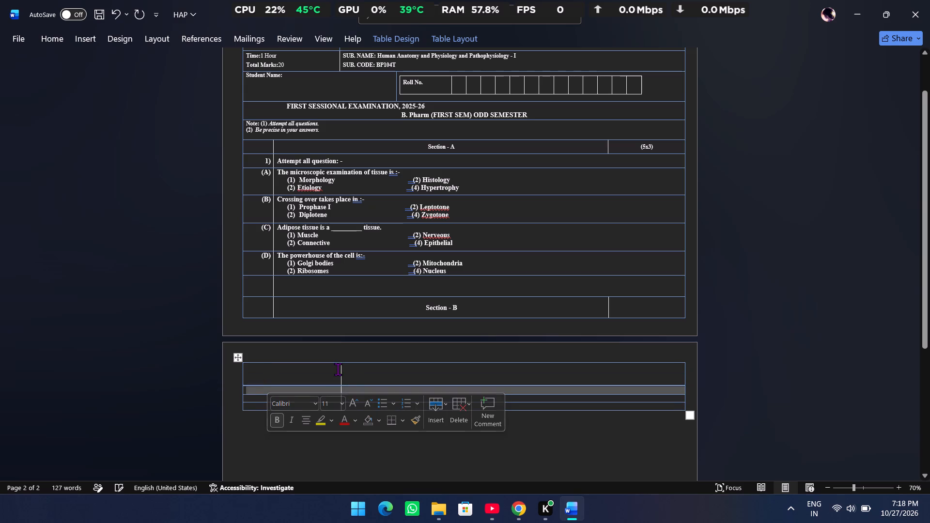
Narrow the page 2 table's first column so its divider lines up with the question-number column on page 1.
drag(341, 373, 293, 379)
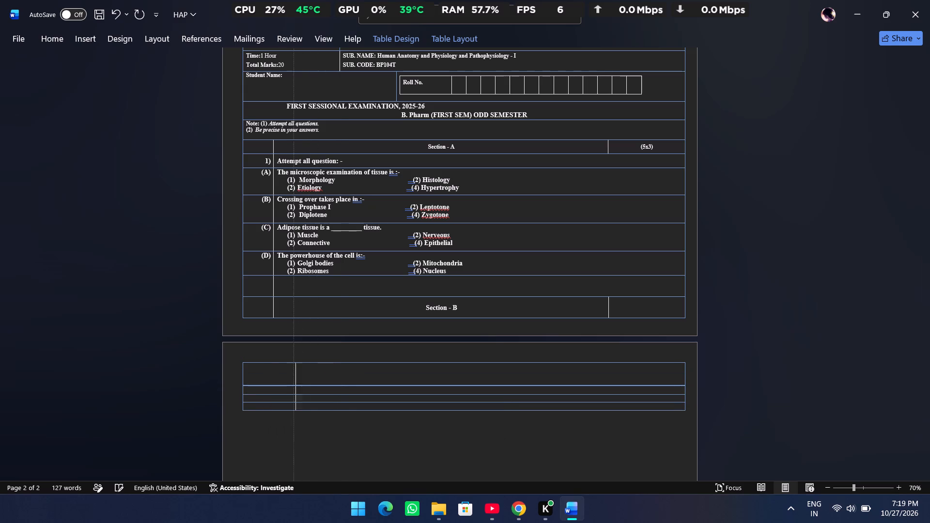
drag(293, 379, 274, 383)
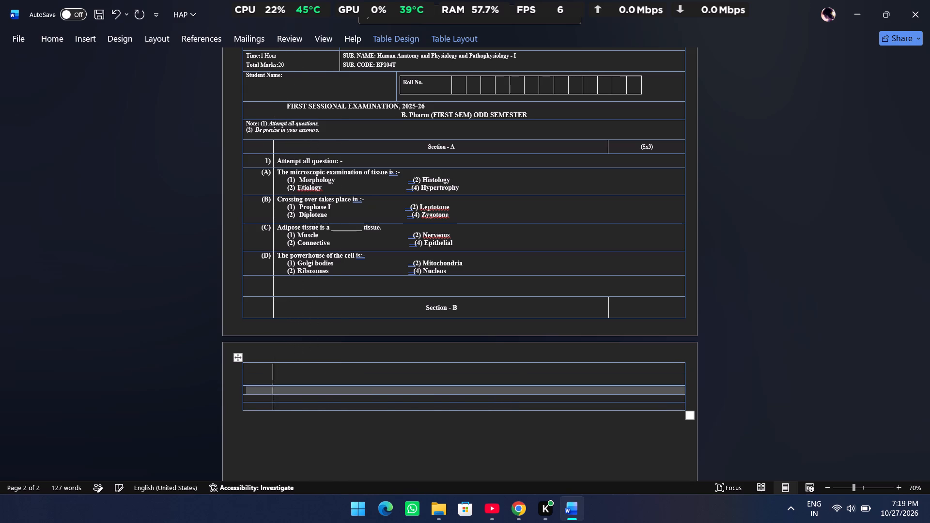
Enter "2)" in the first cell of the page 2 table and align it to the cell's top right.
click(258, 374)
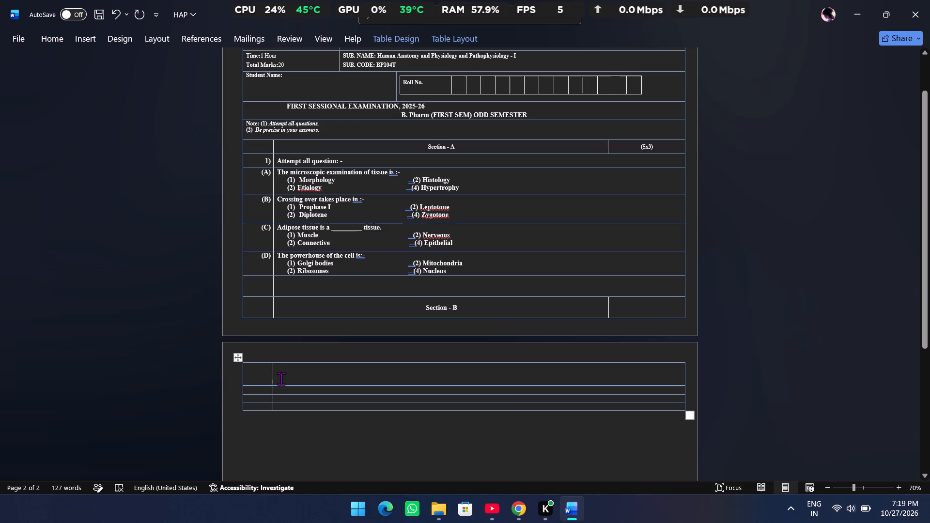
key(2)
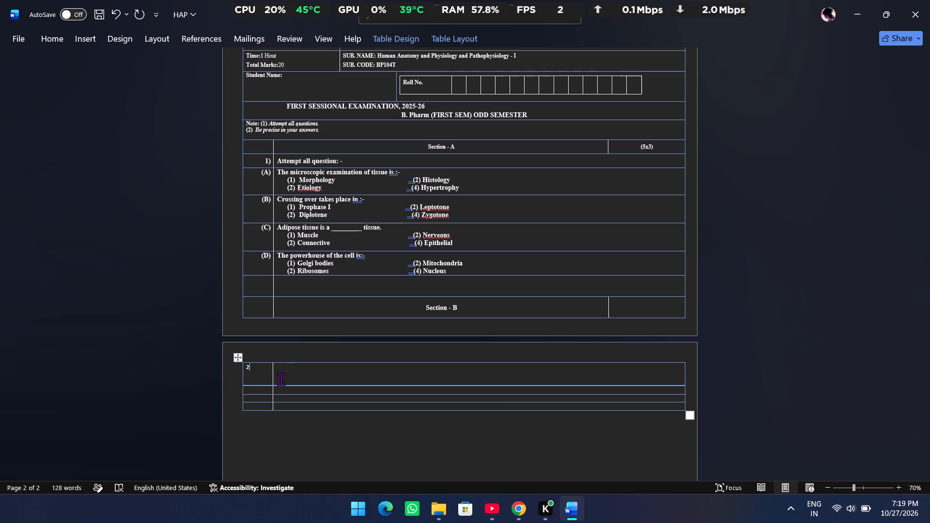
key(shift+parenright)
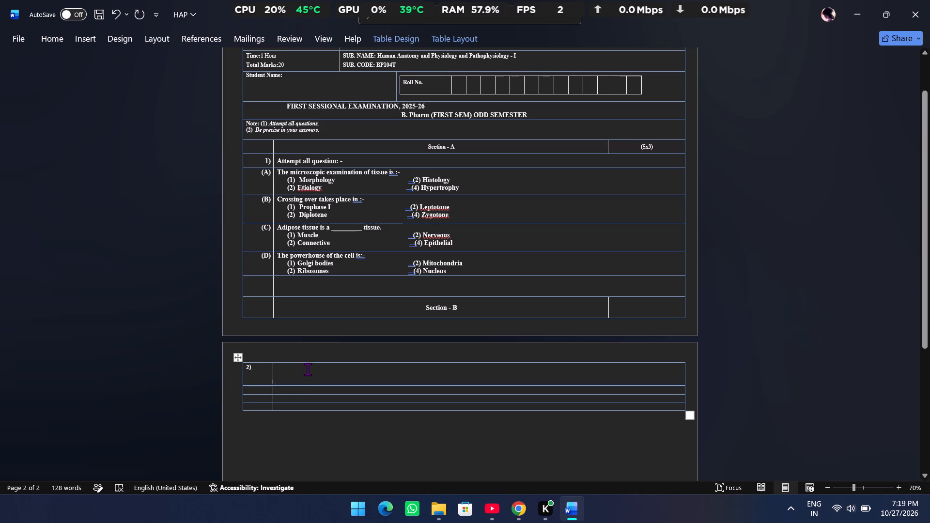
click(440, 31)
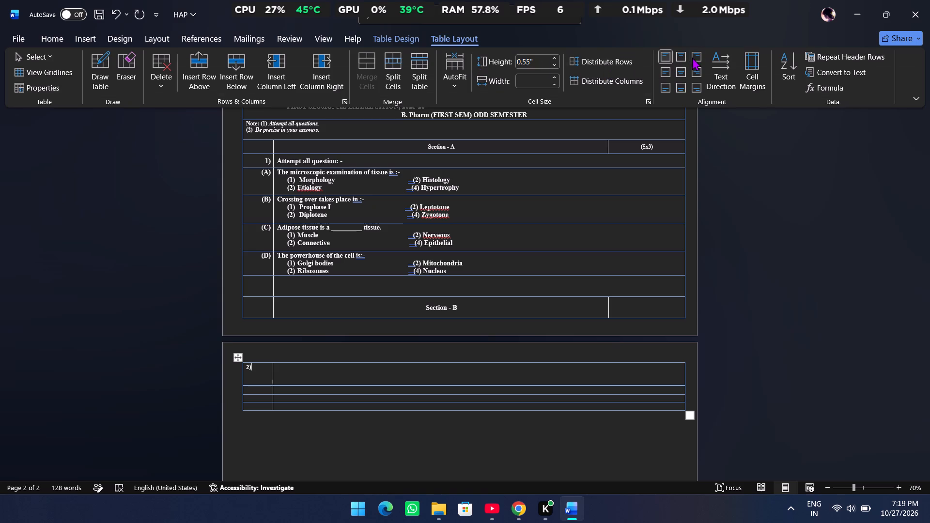
click(692, 57)
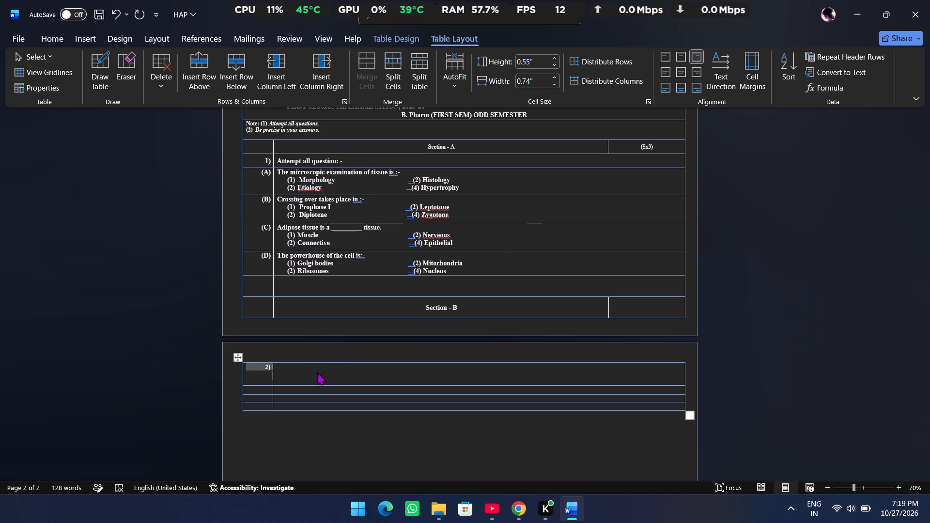
Enter "Attempt any 2 out of 3 Questions:-" in the cell beside "2)" in the page 2 table.
click(288, 368)
click(290, 371)
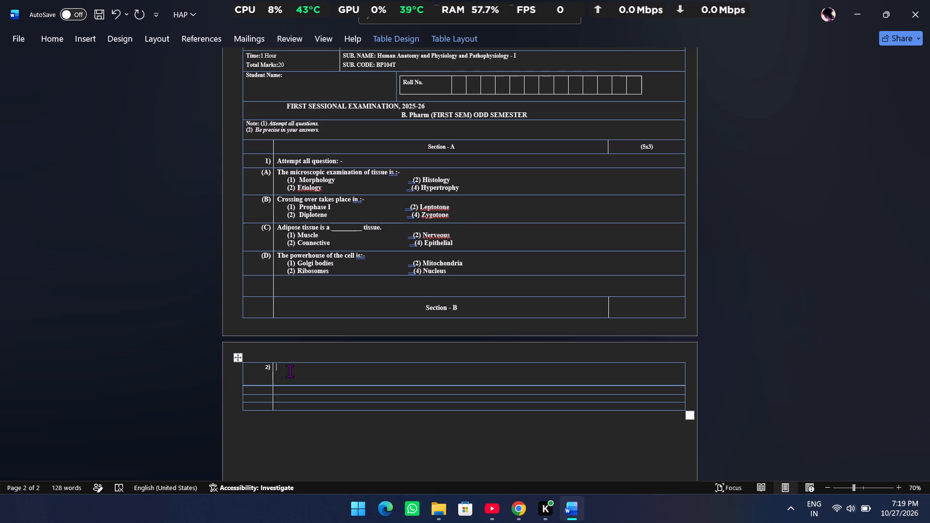
text(Attem)
text(t)
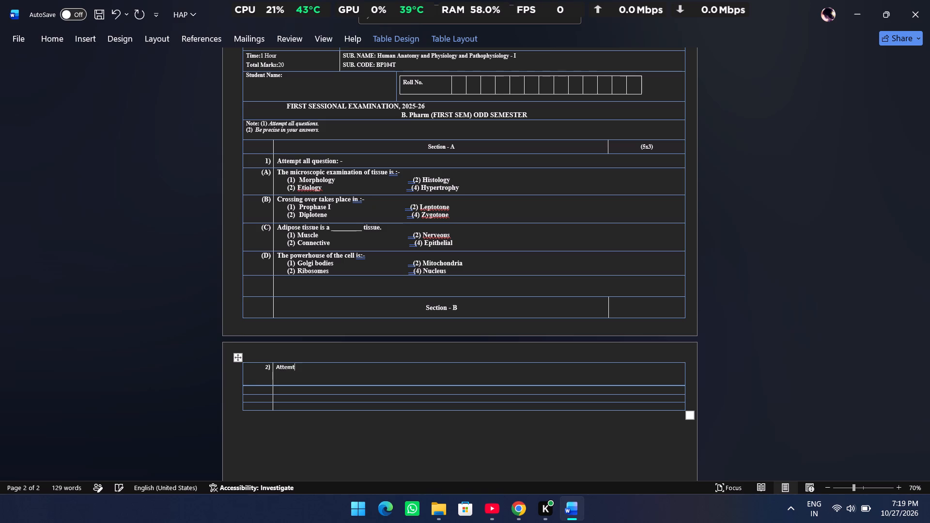
key(space)
key(BackSpace)
key(BackSpace)
text(pt ant)
key(BackSpace)
text(y)
key(space)
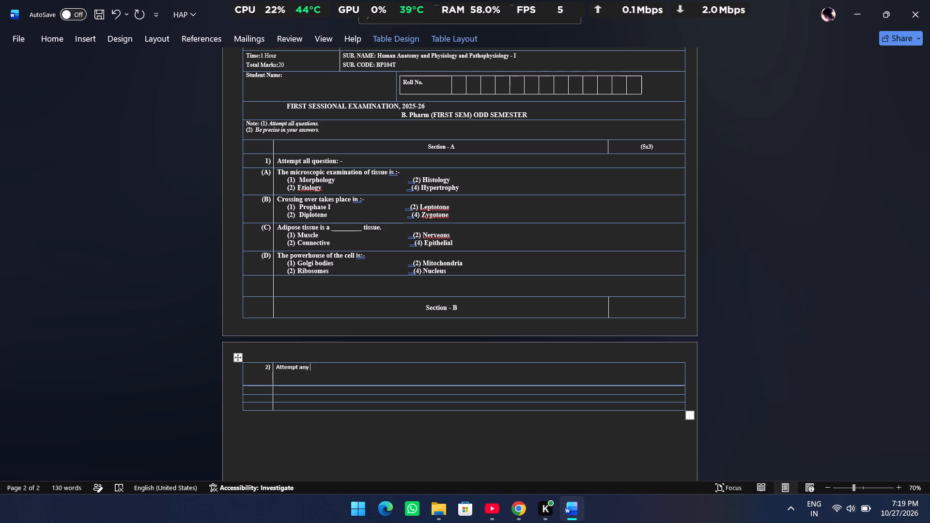
key(space)
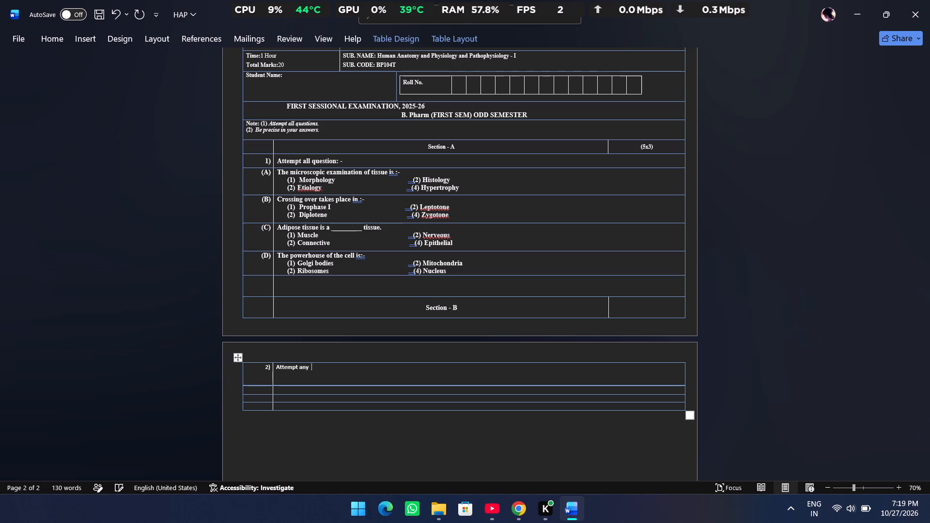
text(2)
key(space)
text(out of)
key(space)
text(3 Ques)
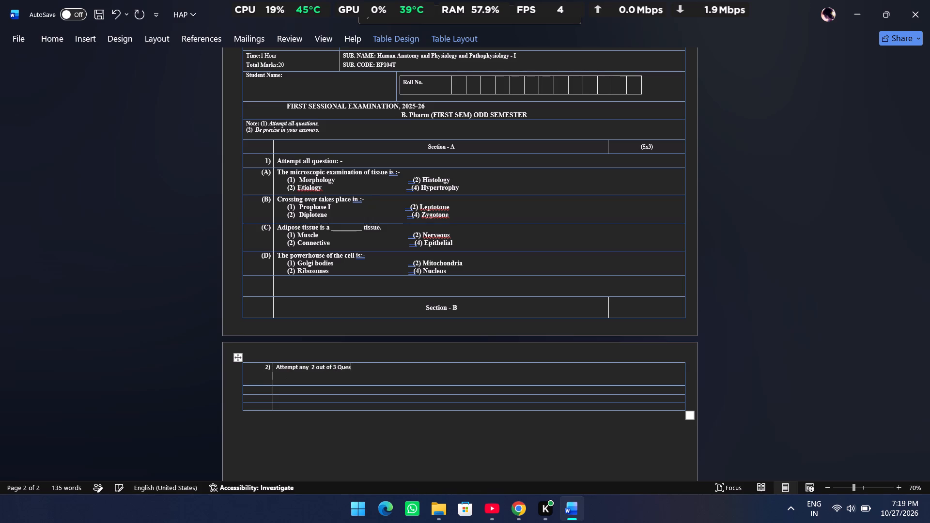
text(tions)
key(equal)
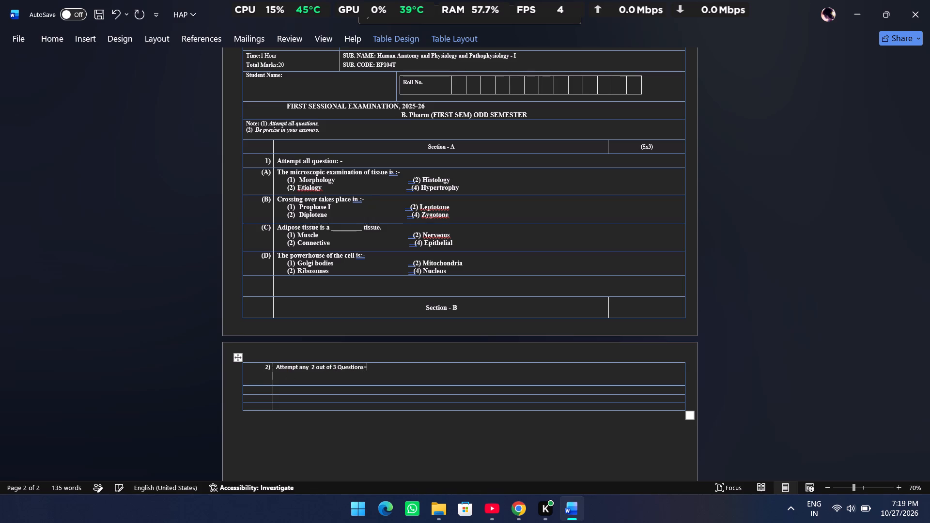
key(BackSpace)
key(shift+colon)
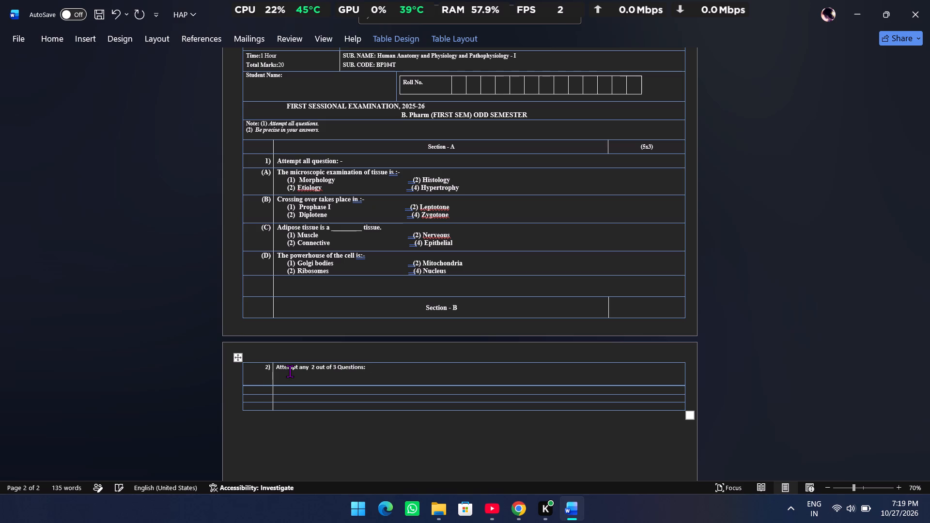
key(minus)
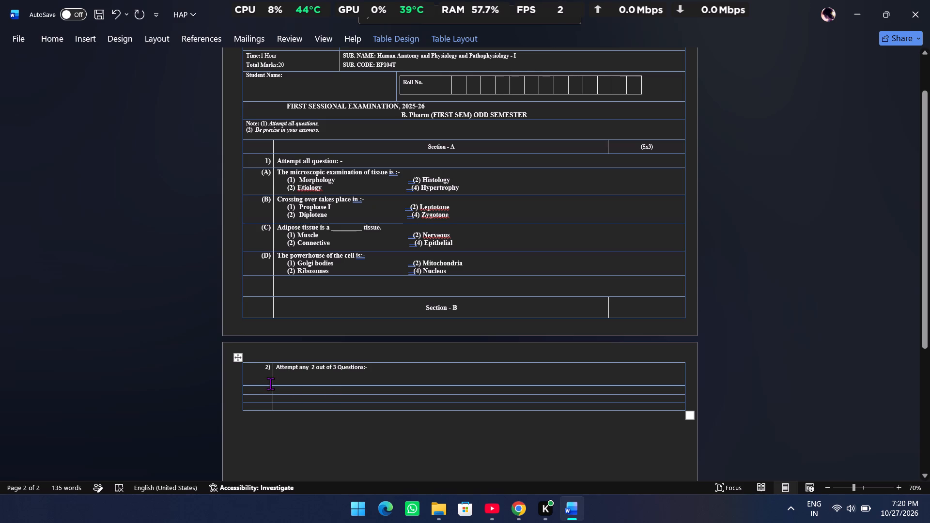
Reduce the height of the page 2 table's first row so it fits its single line of text.
click(270, 384)
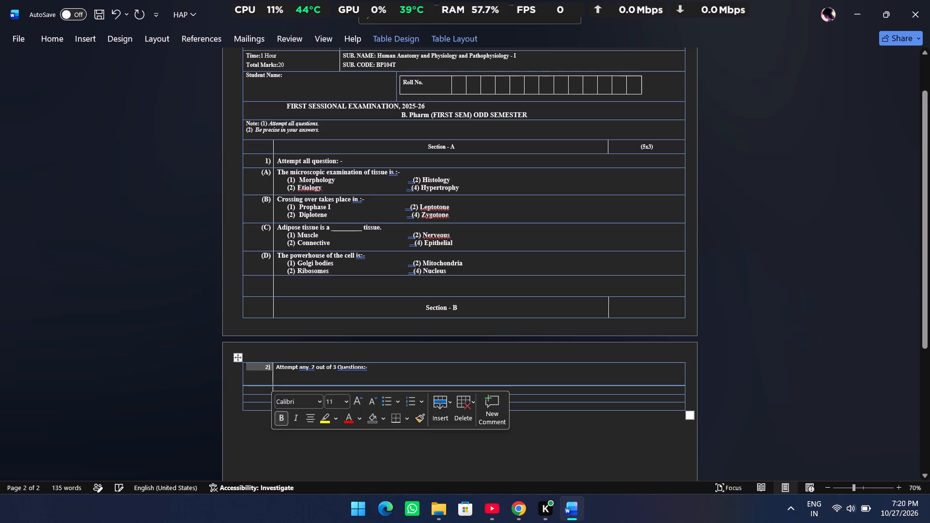
drag(283, 385, 285, 374)
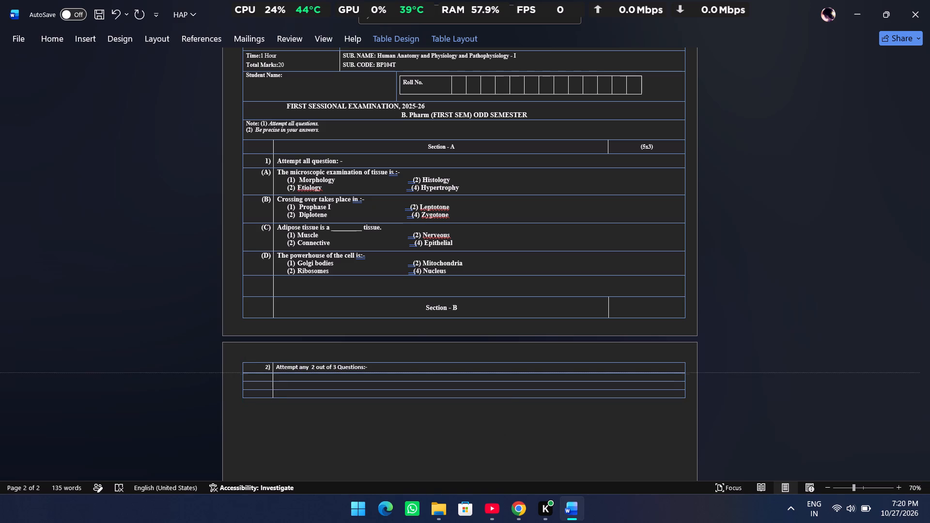
drag(285, 374, 285, 374)
click(378, 370)
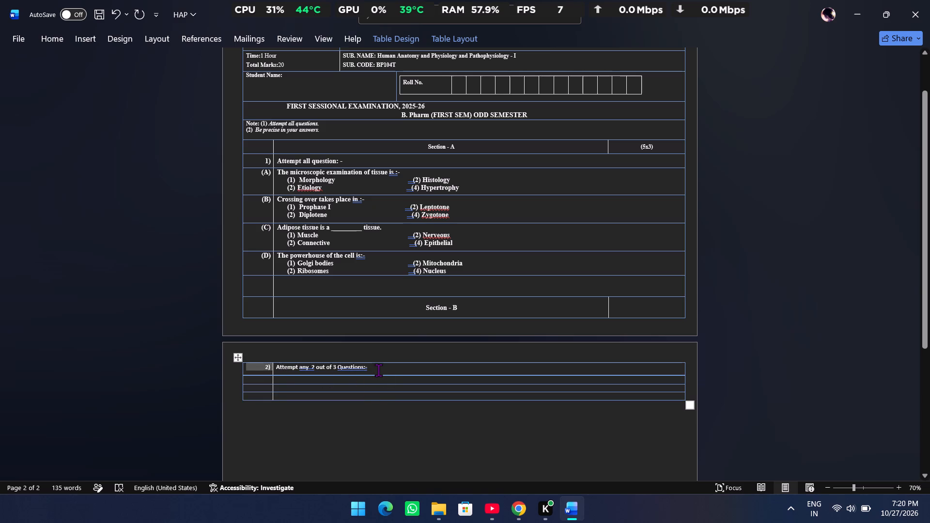
click(261, 375)
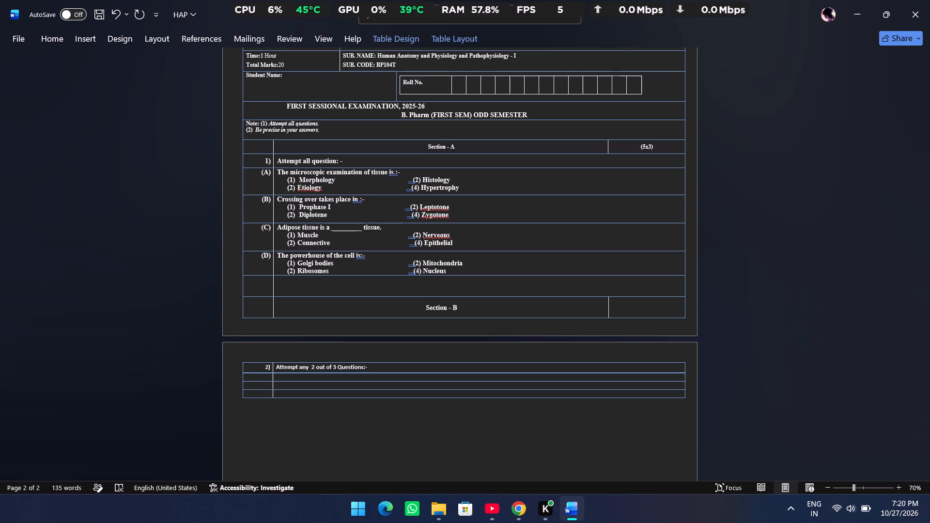
click(362, 464)
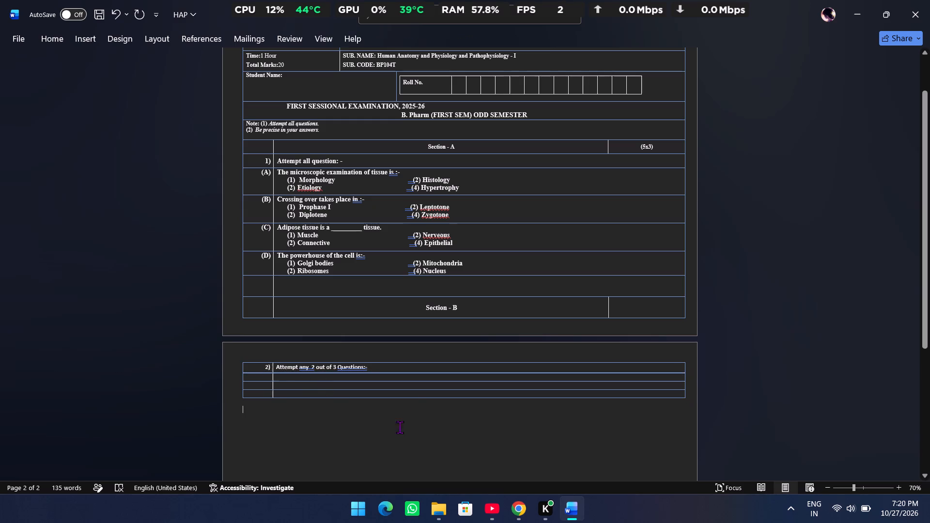
Accept the grammar suggestions for "any 2" and "Questions: -" in the page 2 instruction line.
right_click(311, 370)
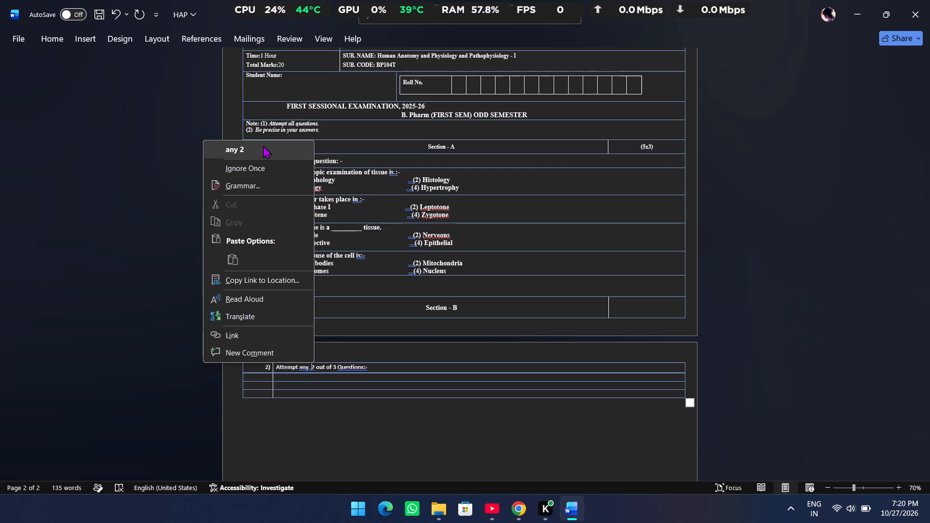
click(263, 145)
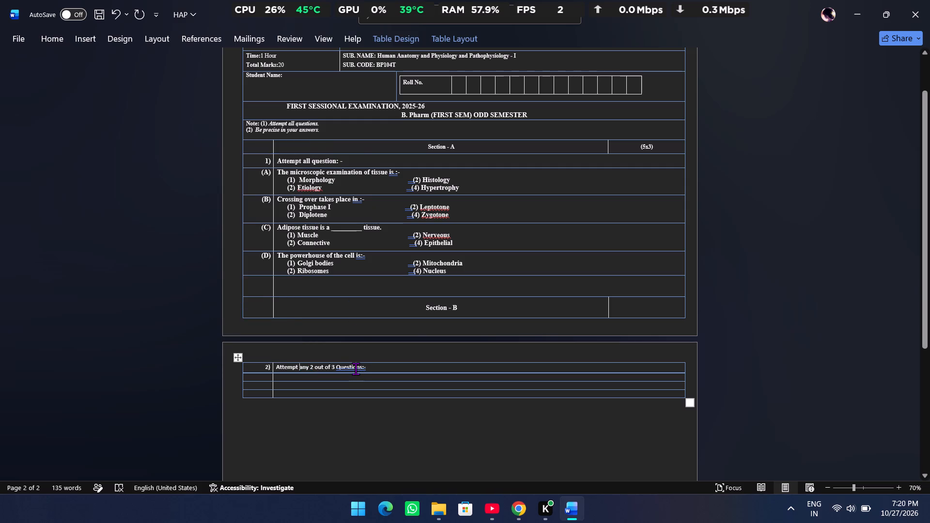
right_click(356, 369)
click(294, 151)
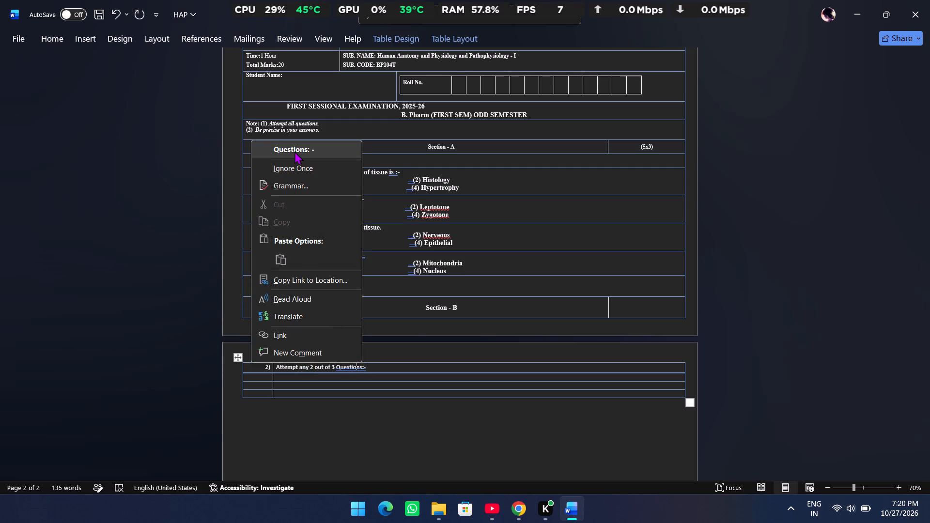
Set the three empty first-column cells below "2)" to top-right alignment.
click(268, 378)
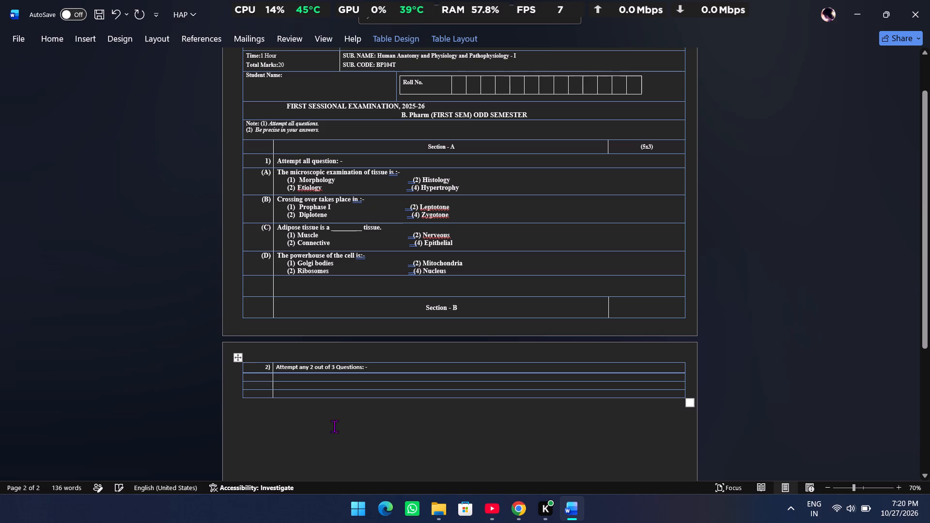
click(449, 47)
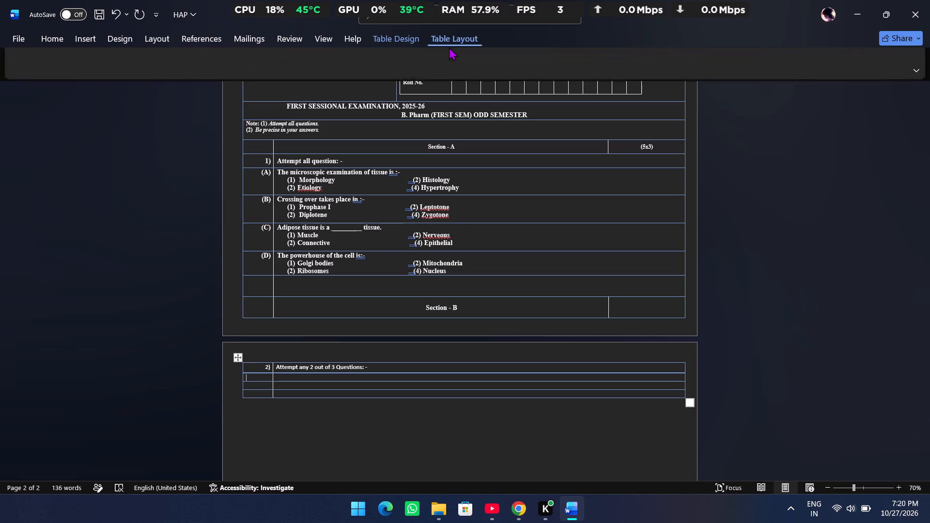
click(257, 373)
click(257, 373)
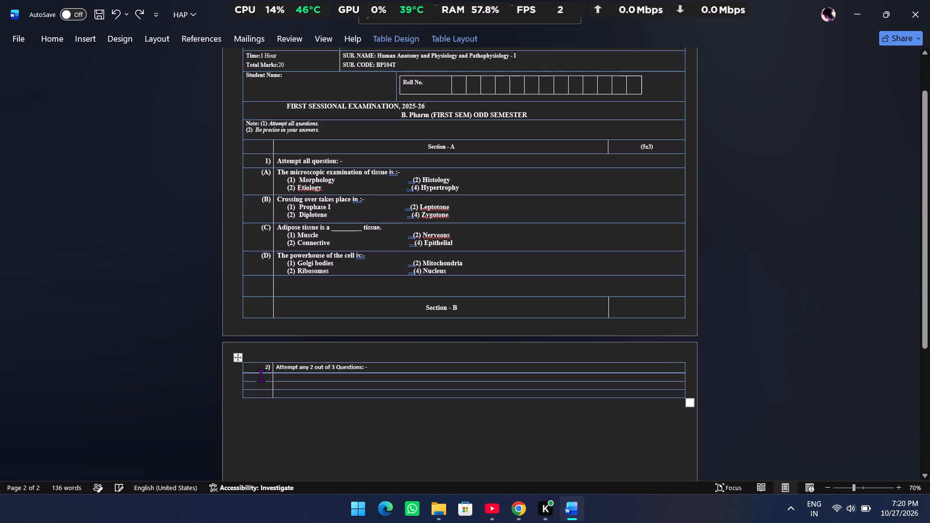
drag(261, 375, 263, 392)
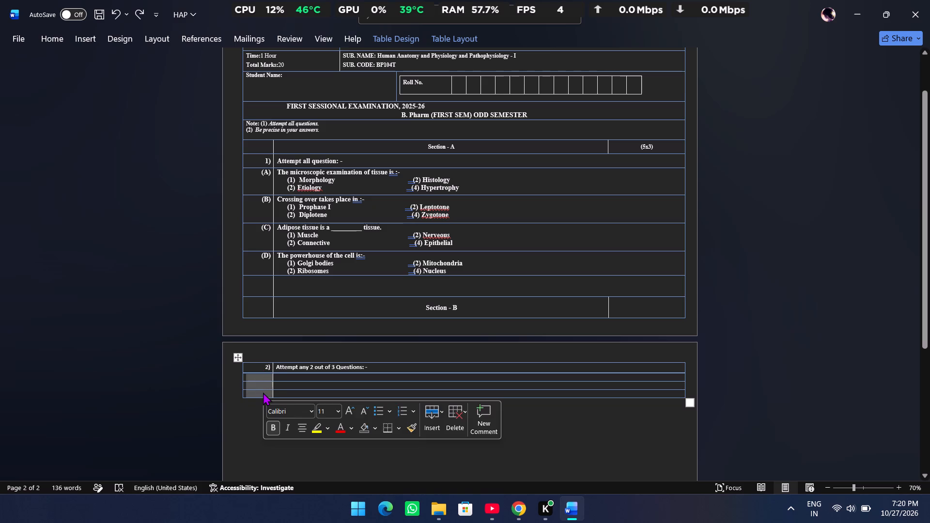
click(454, 44)
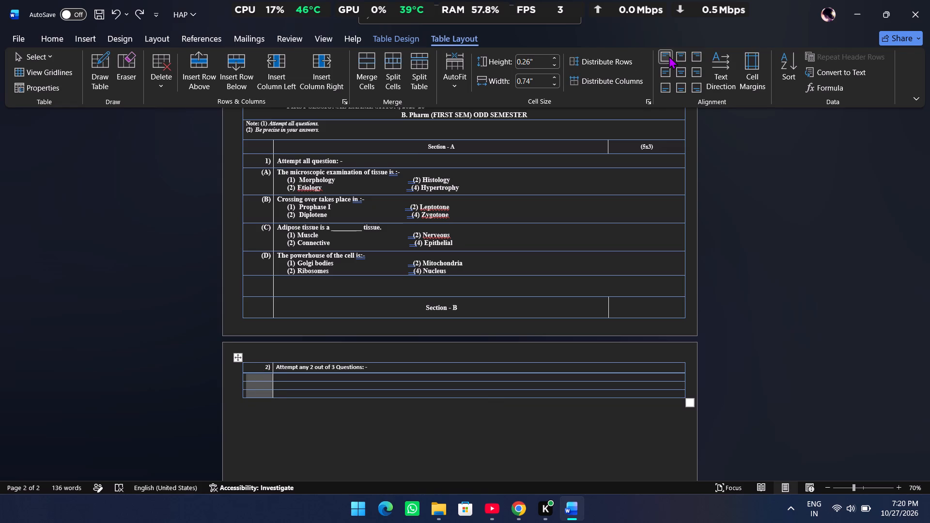
click(695, 58)
Set the three empty second-column cells below the instruction line to top-left alignment.
click(310, 372)
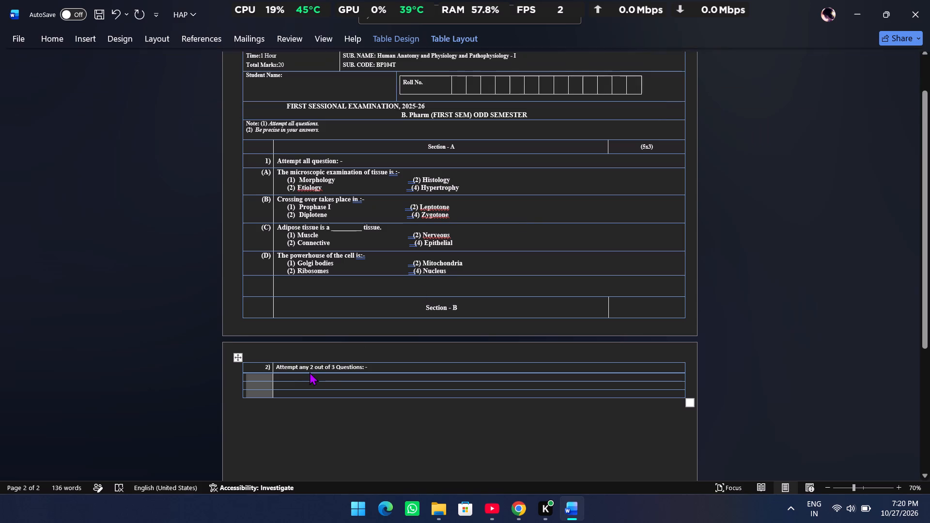
click(310, 372)
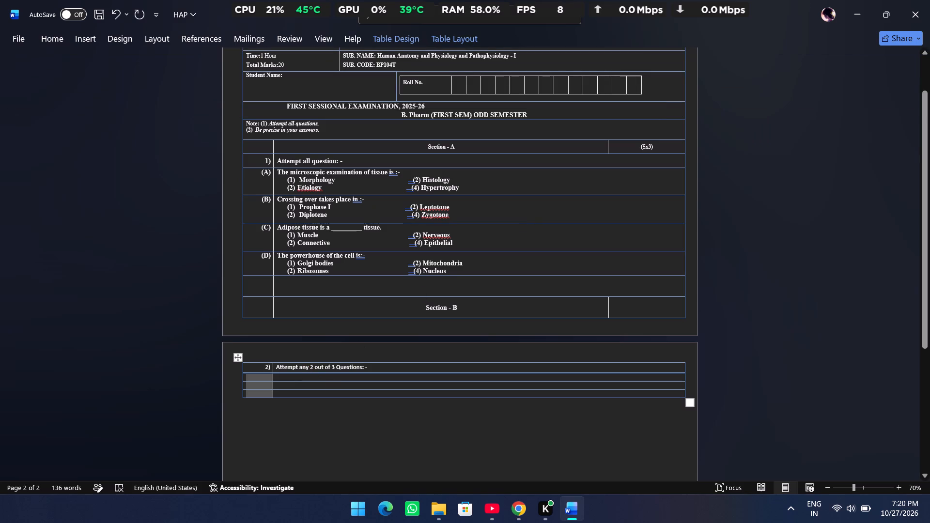
drag(313, 377, 325, 388)
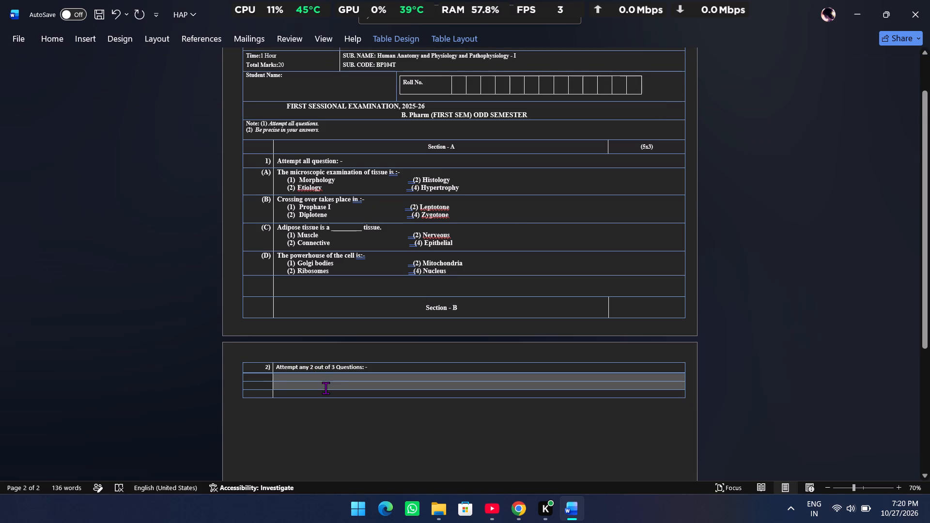
drag(325, 388, 327, 392)
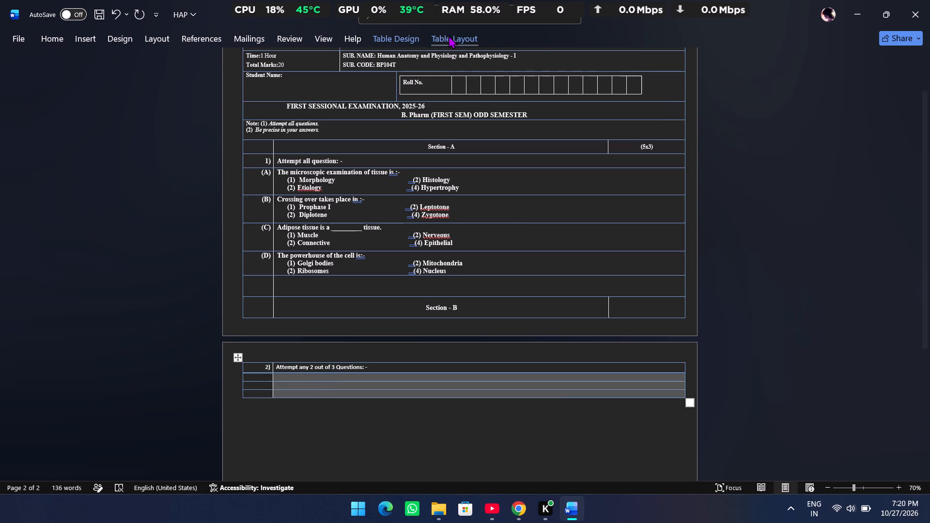
click(449, 35)
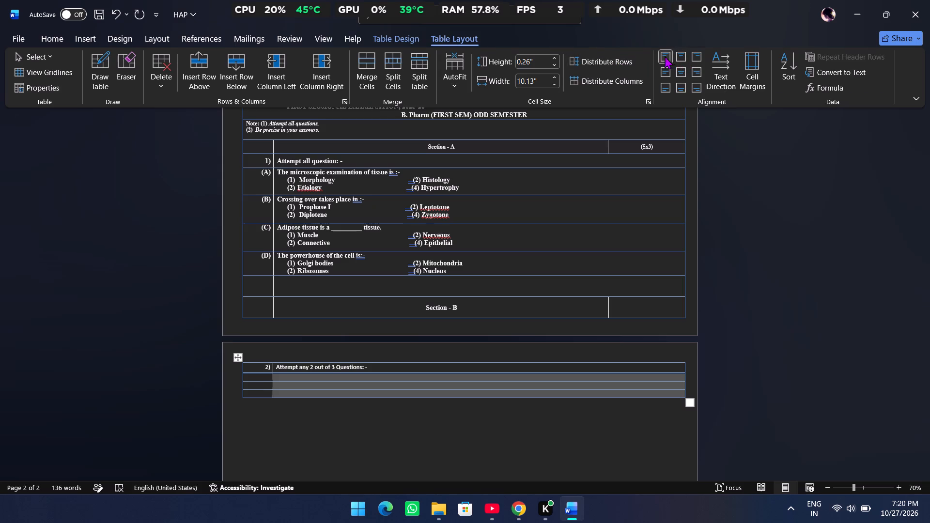
click(663, 56)
Enter "(A)" in the first-column cell directly below "2)" in the page 2 table.
ctrl+scroll(425, 415, up, 3)
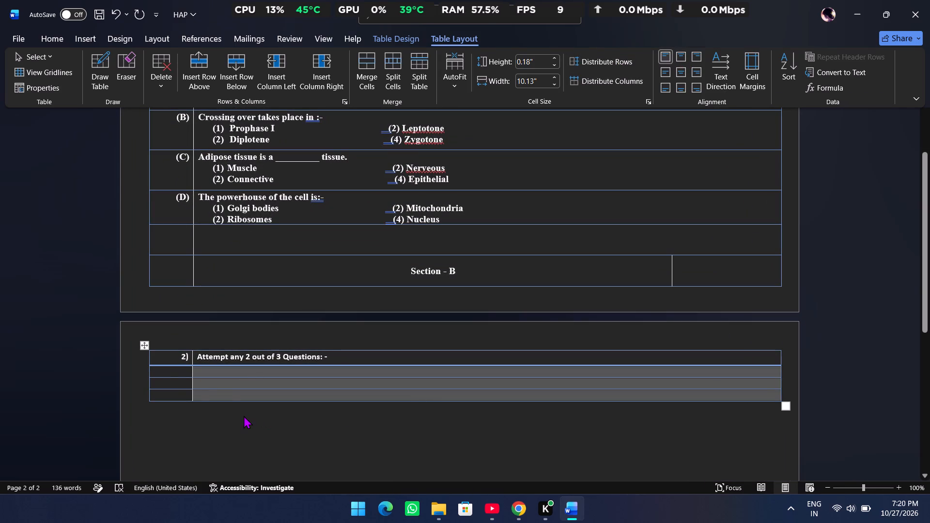
click(180, 369)
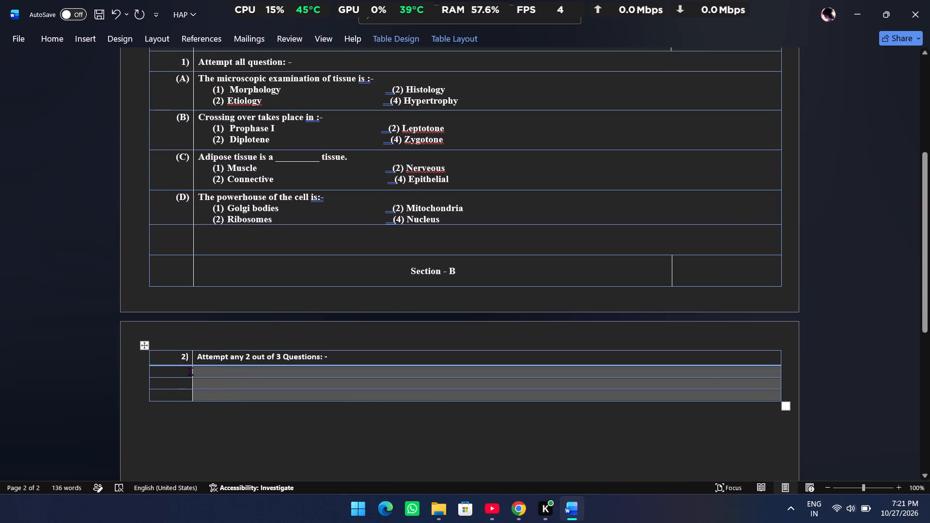
click(187, 371)
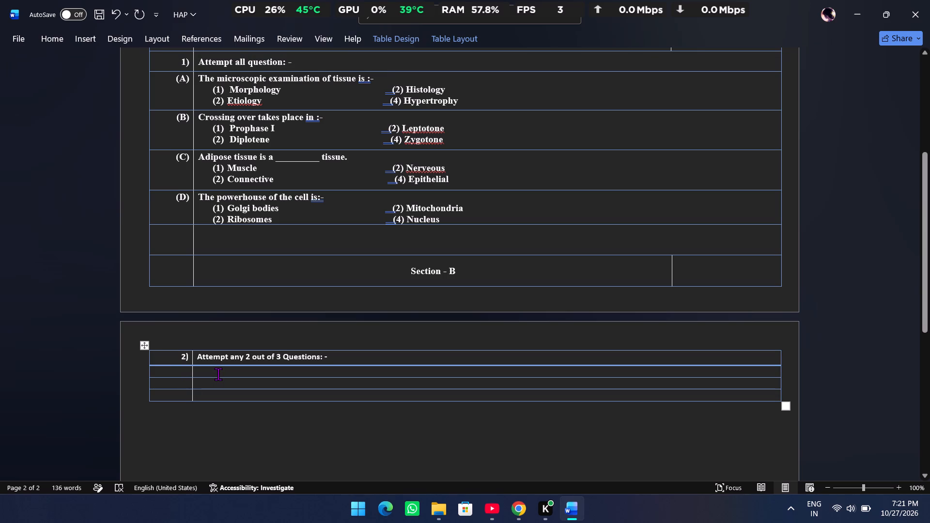
key(BackSpace)
key(space)
key(space)
key(space)
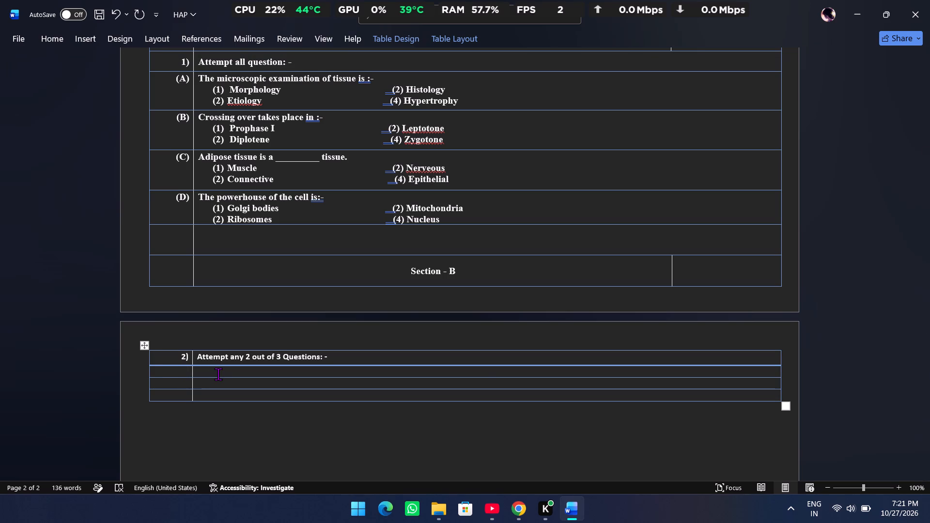
key(ctrl+z)
key(ctrl+z)
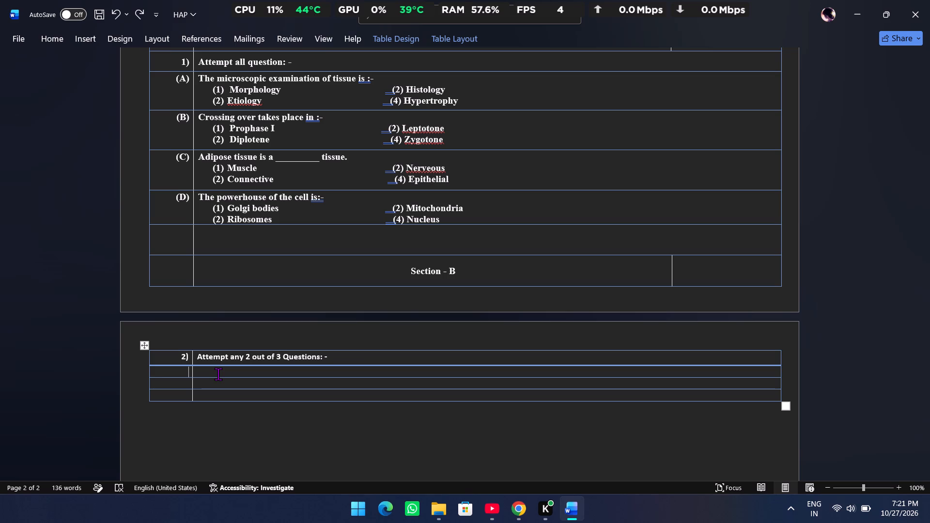
key(shift+parenleft)
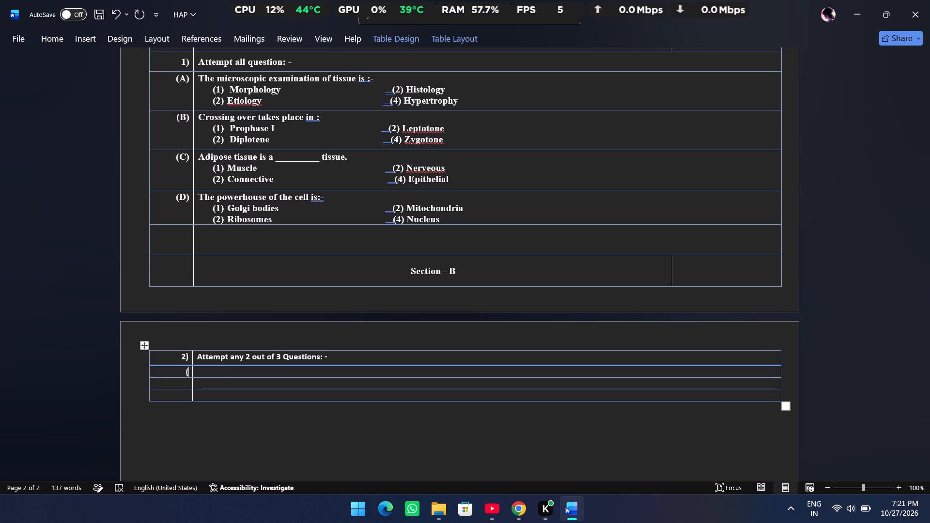
key(shift+a)
key(shift+parenright)
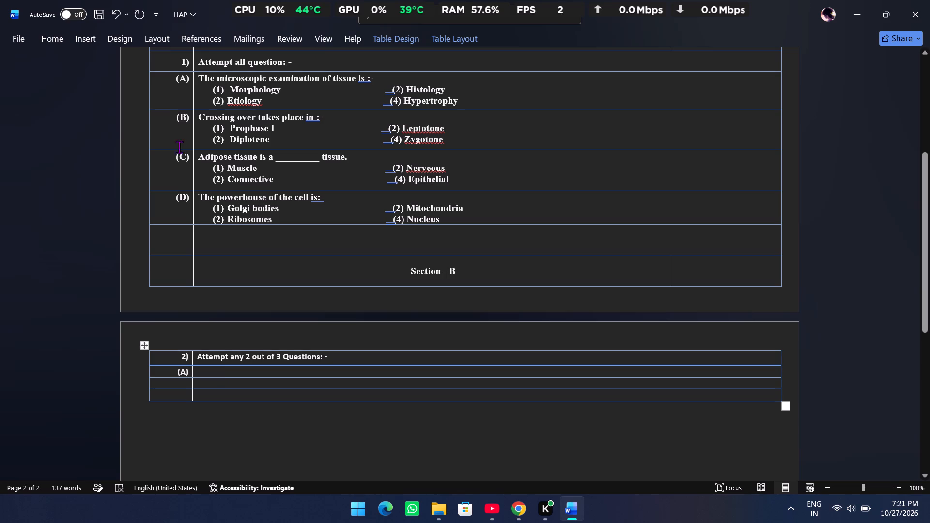
Place the cursor in the "(A)" label of the first Section A question on page 1.
click(186, 77)
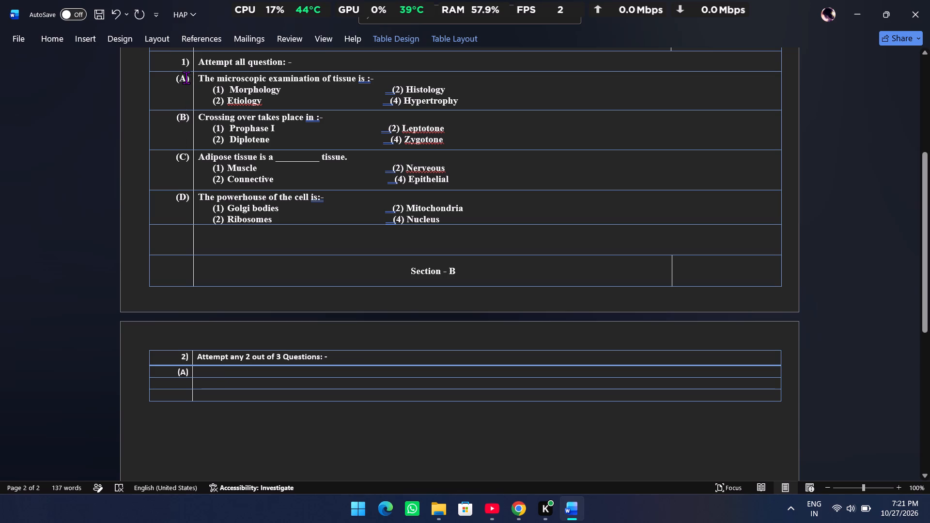
Change the four Section A question labels on page 1 to lowercase: "(a)", "(b)", "(c)" and "(d)".
key(BackSpace)
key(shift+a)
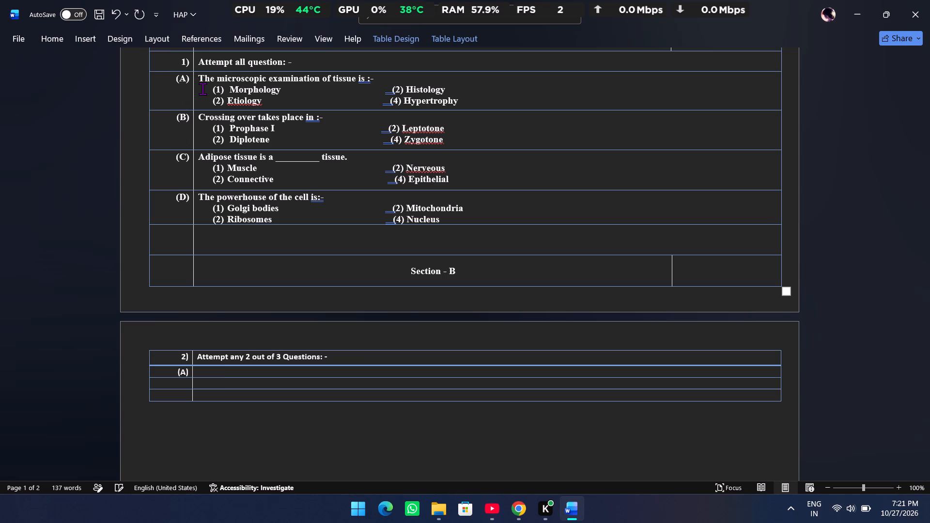
key(BackSpace)
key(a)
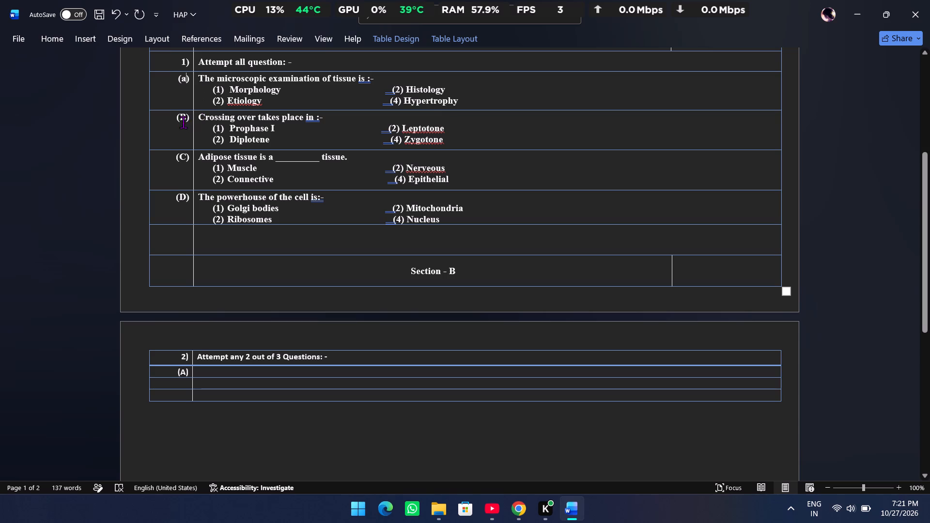
click(185, 117)
key(BackSpace)
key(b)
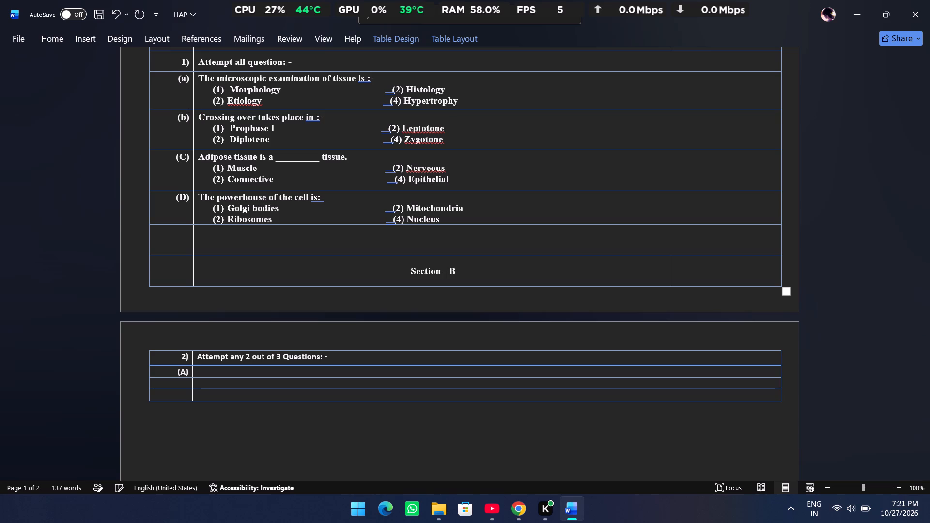
click(186, 155)
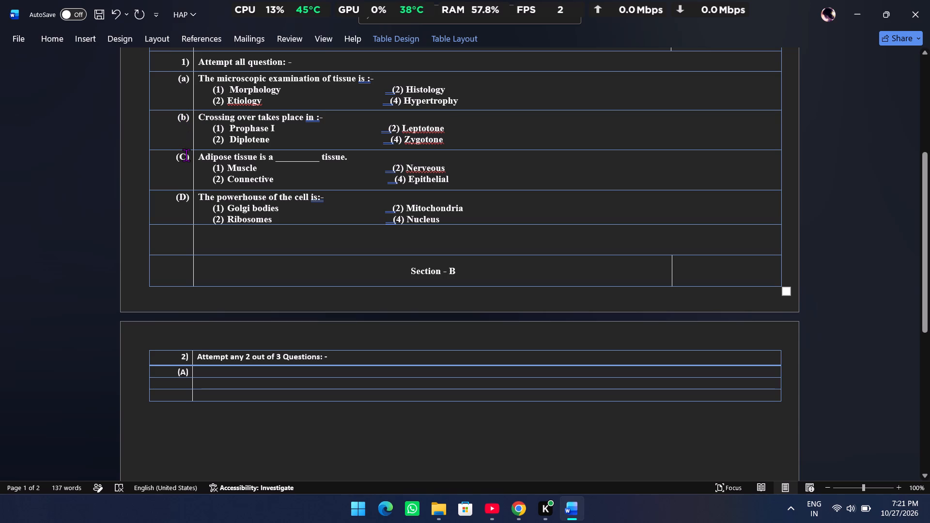
key(BackSpace)
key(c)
click(187, 198)
key(BackSpace)
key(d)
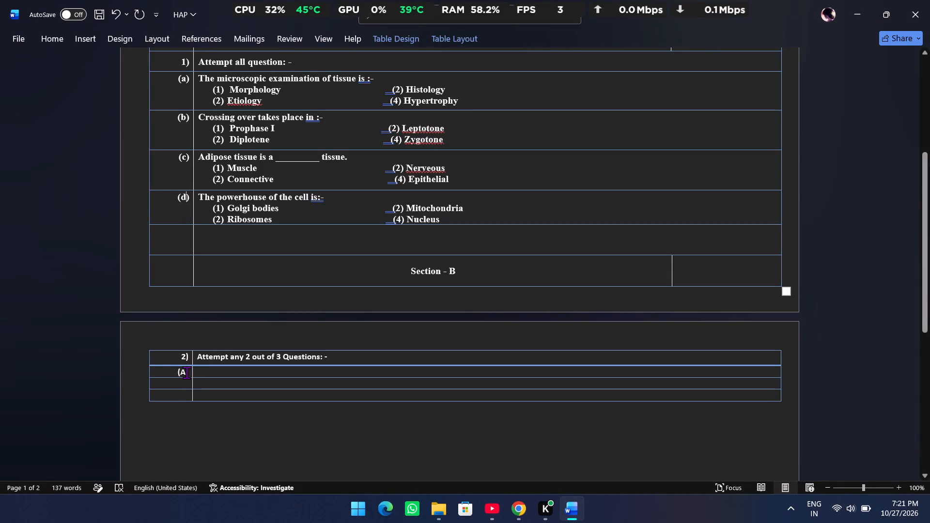
Replace the letter in the label of the powerhouse question on page 1 with "a".
key(BackSpace)
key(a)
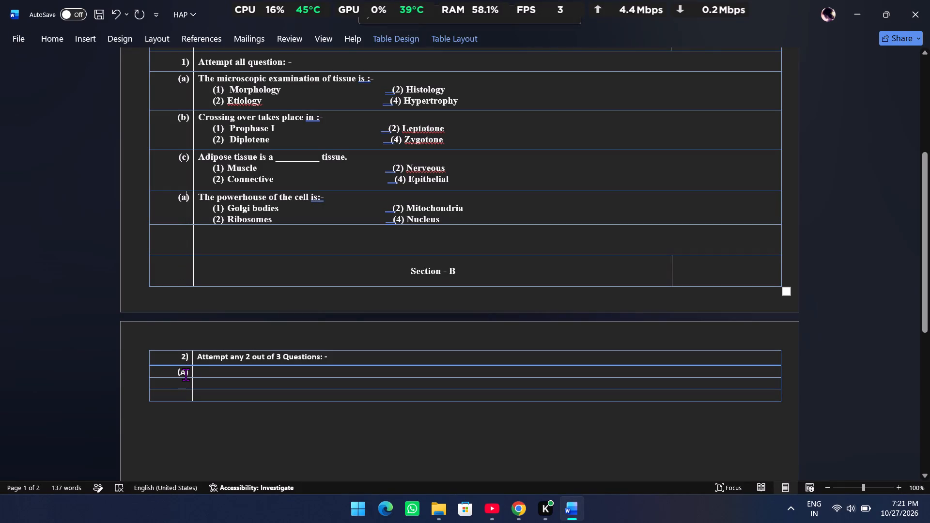
key(BackSpace)
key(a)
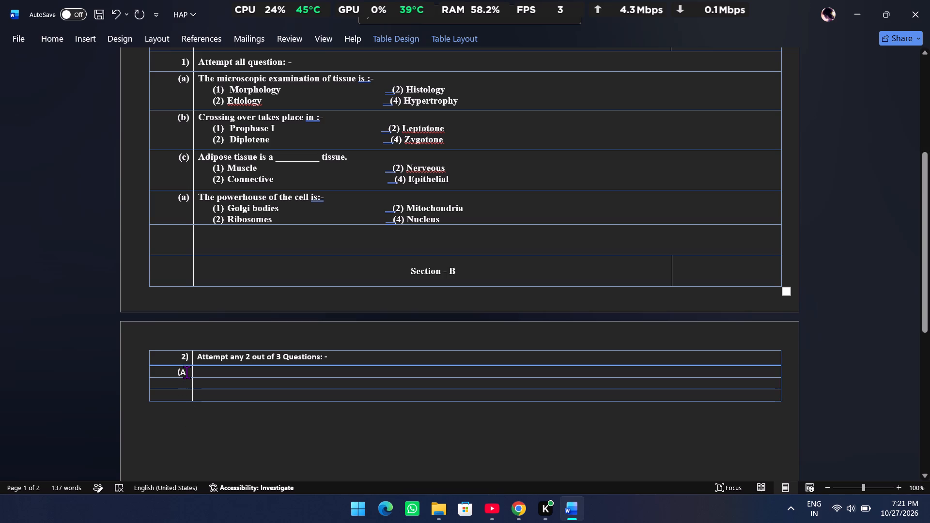
Change the "(A)" label below "2)" in the page 2 table to lowercase "(a)".
click(186, 372)
key(BackSpace)
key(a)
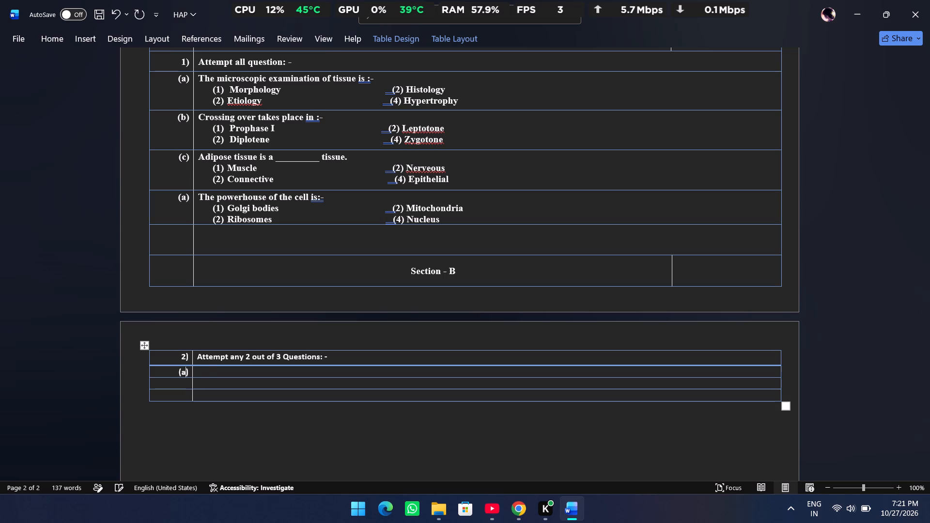
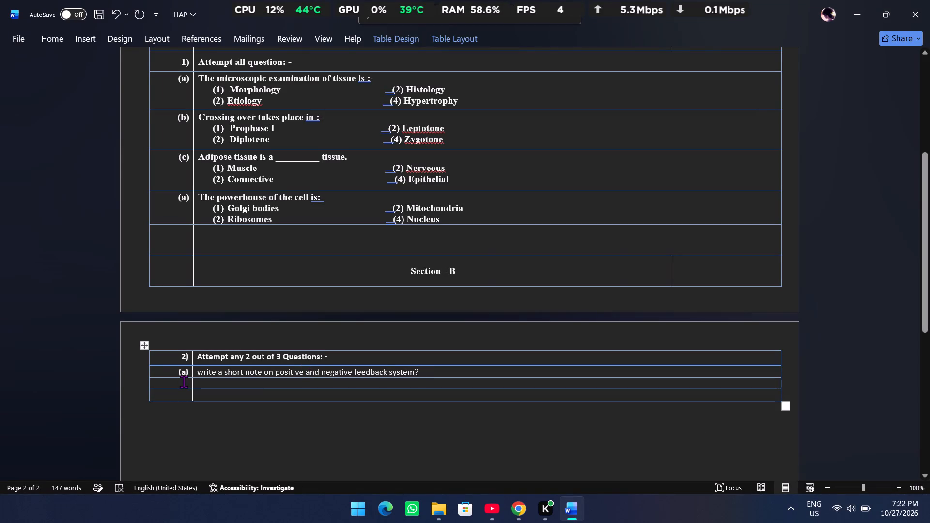
Enter the opening-bracketed label "(b" in the first-column cell directly below "(a)" in the page 2 table.
key(shift+parenleft)
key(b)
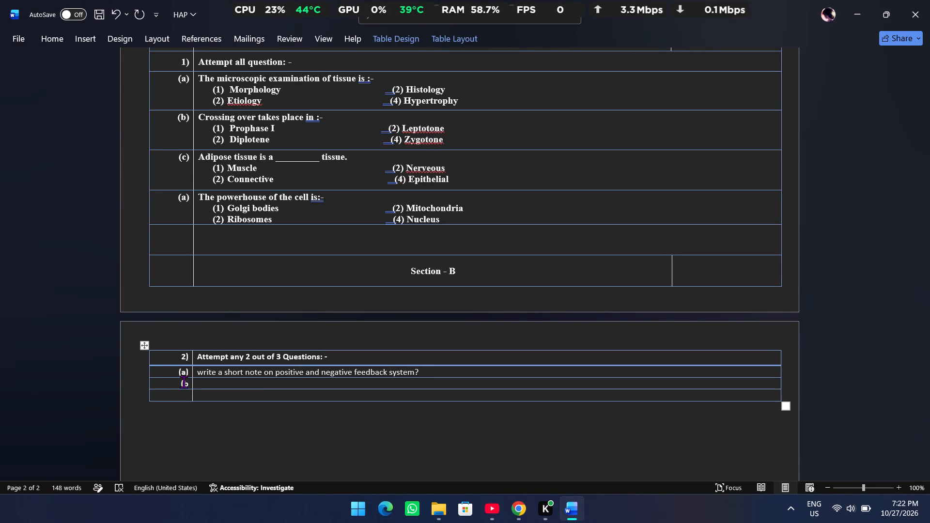
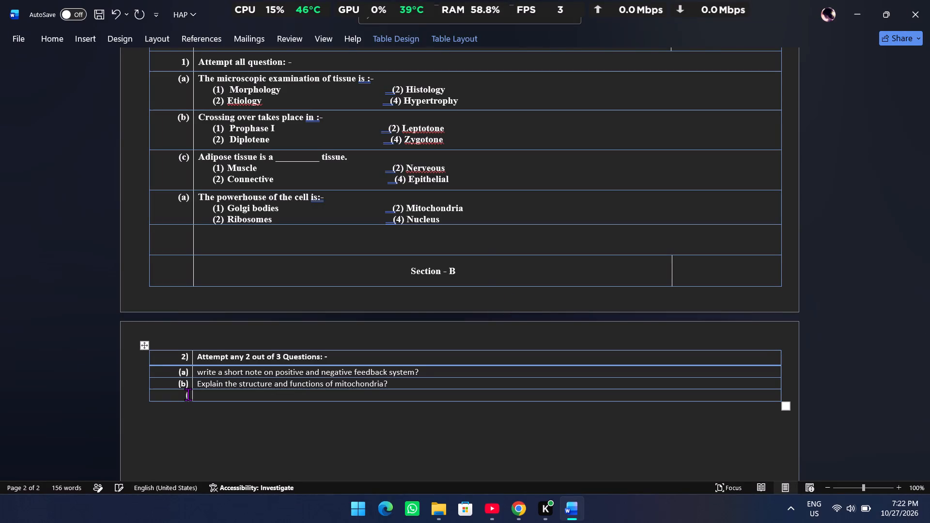
Complete the label "(c)" as plain text in the first-column cell below "(b)" in the page 2 question table.
key(c)
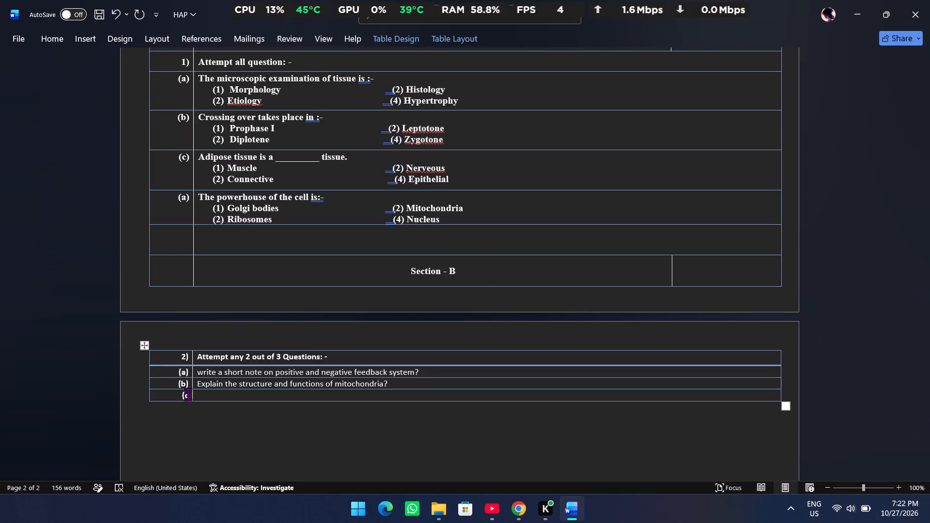
key(shift+parenright)
key(BackSpace)
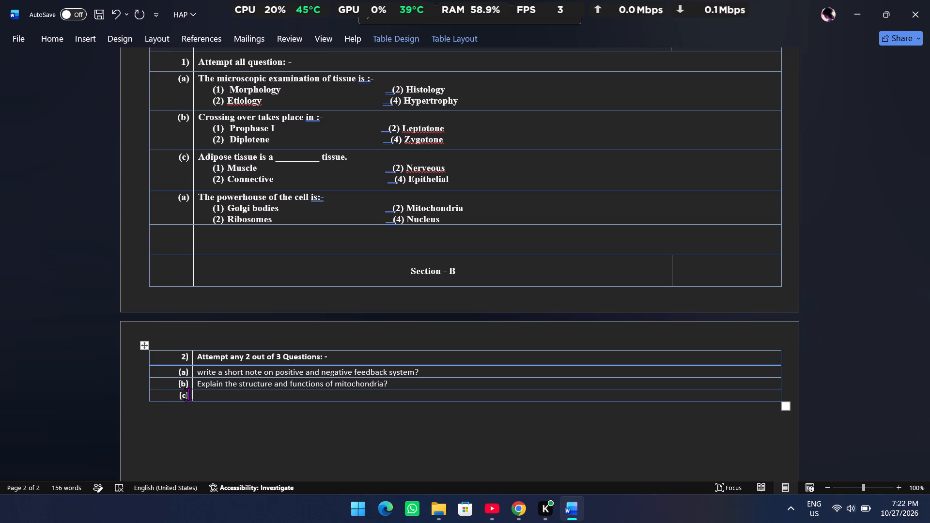
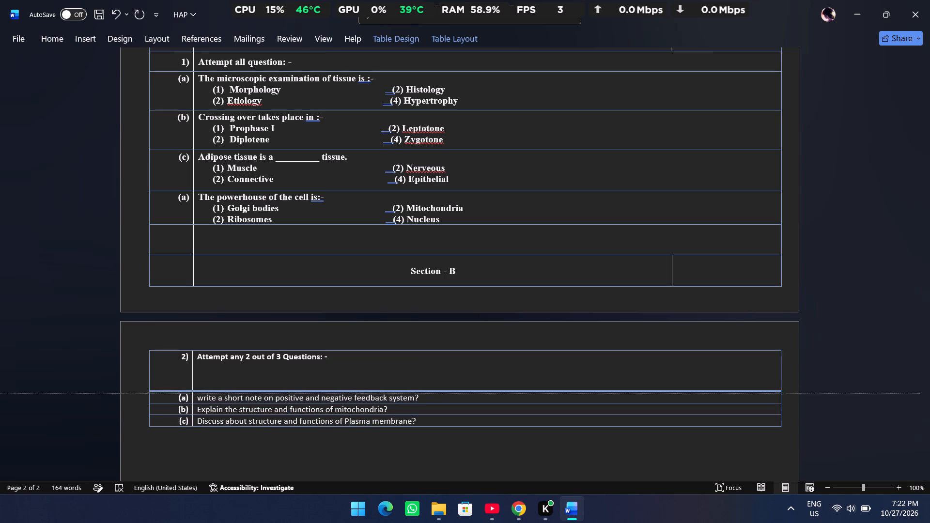
Shrink the "Attempt any 2 out of 3 Questions" row to one text line and make row (a) below it slightly taller.
drag(426, 395, 424, 360)
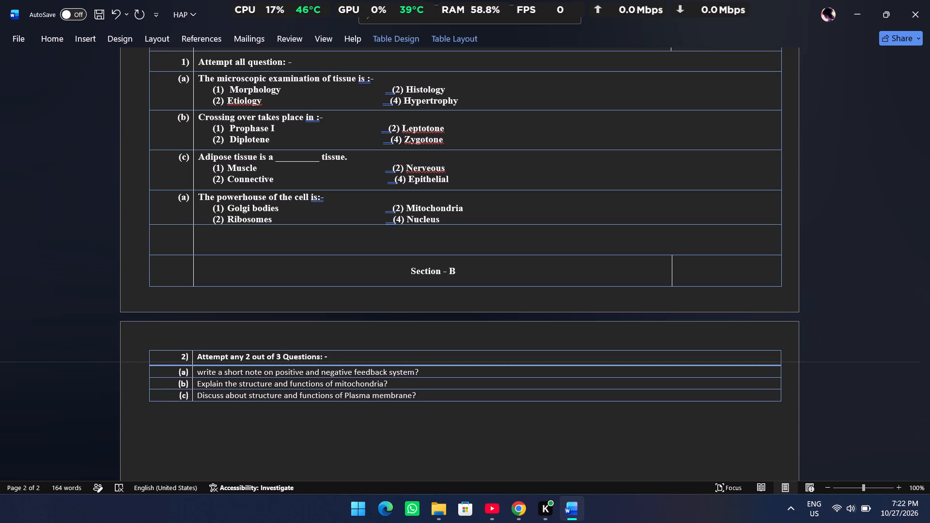
drag(424, 360, 424, 362)
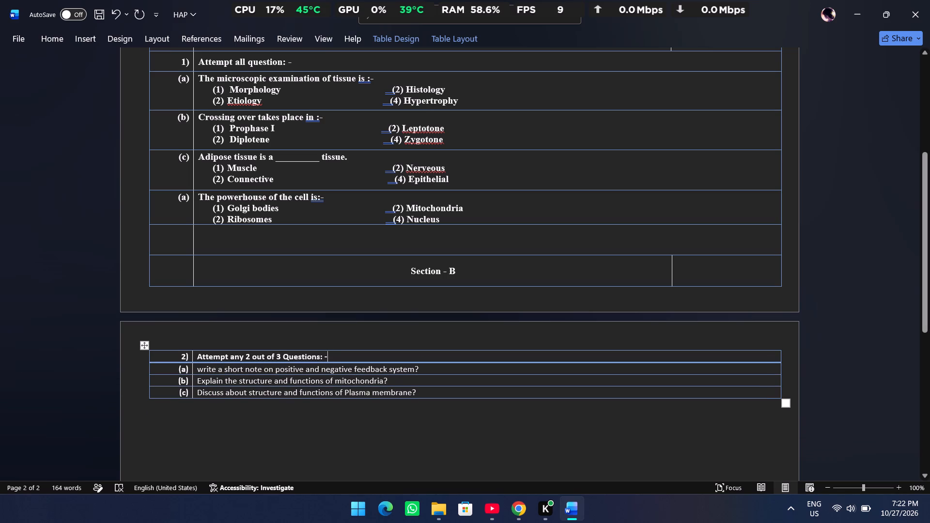
drag(171, 375, 172, 383)
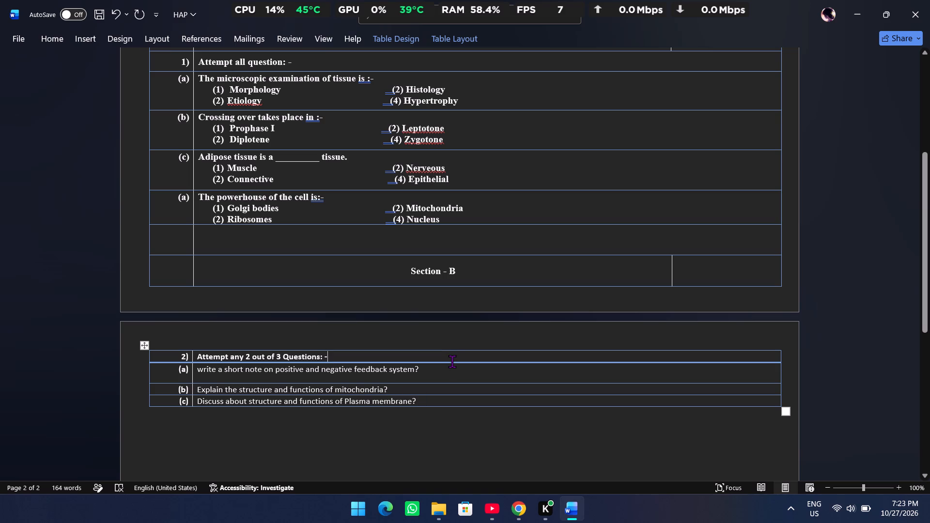
Repaint the thick border under the "Attempt any 2 out of 3 Questions" cell as a thin ½ pt line with Border Painter.
click(452, 361)
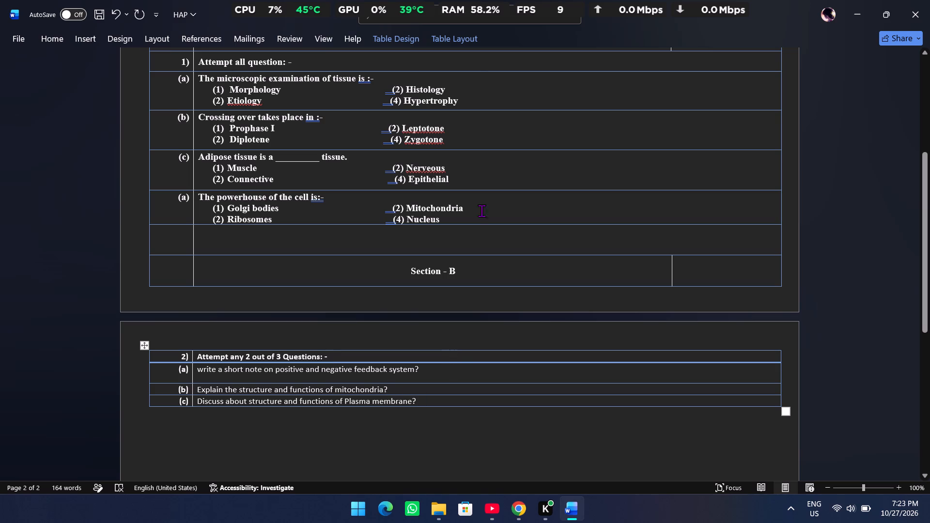
click(457, 39)
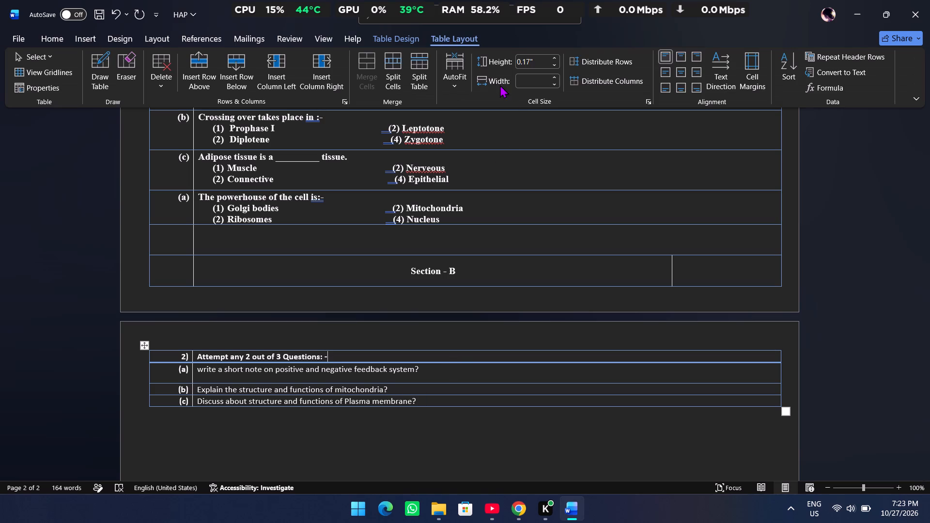
click(466, 361)
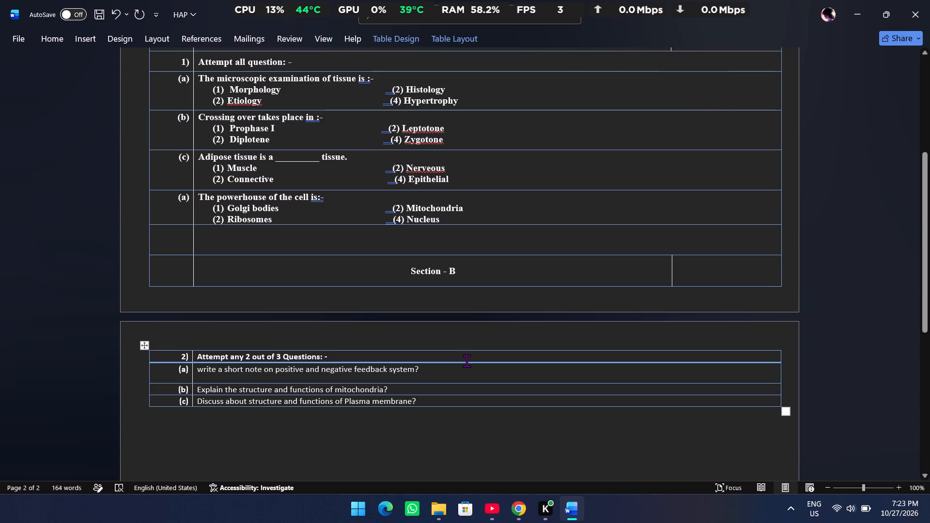
right_click(466, 361)
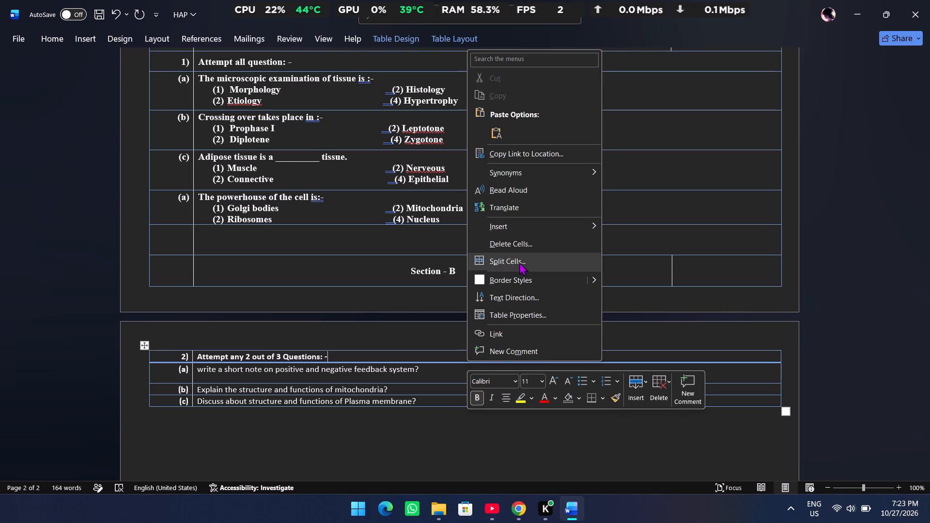
click(517, 281)
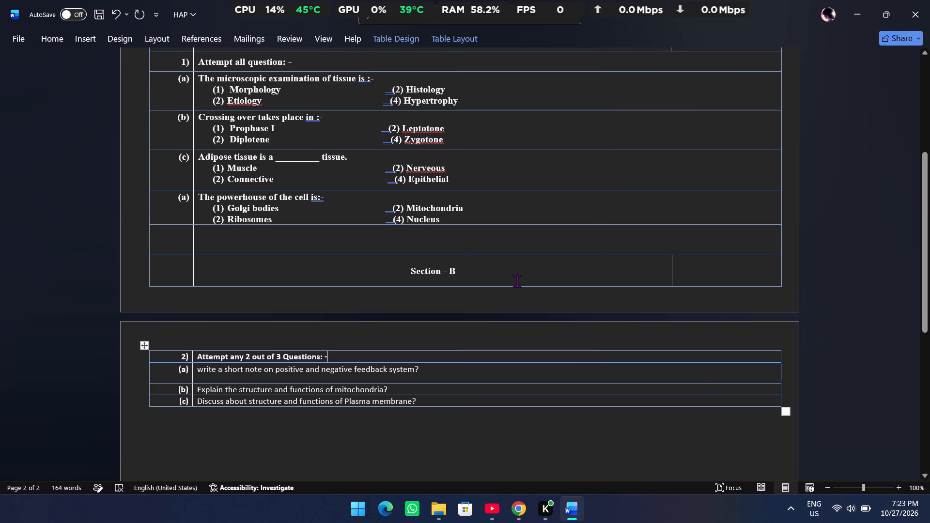
click(492, 359)
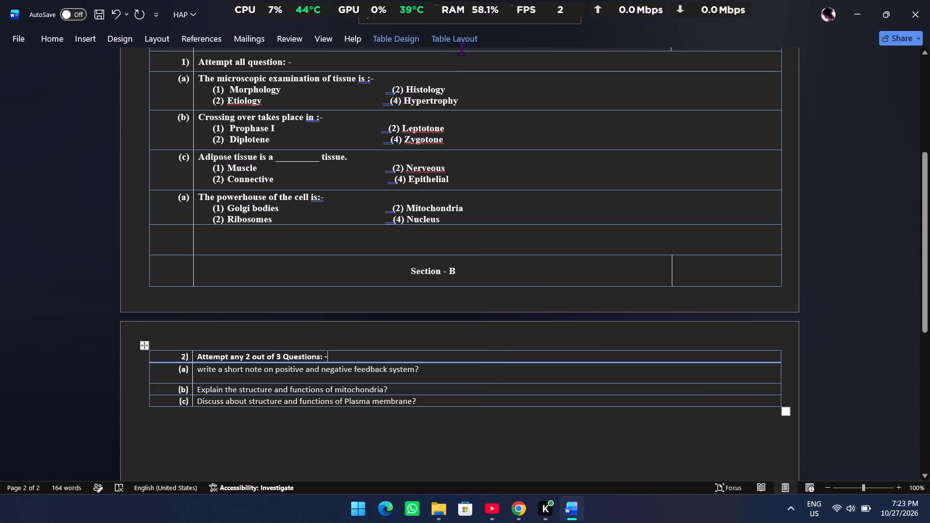
click(408, 42)
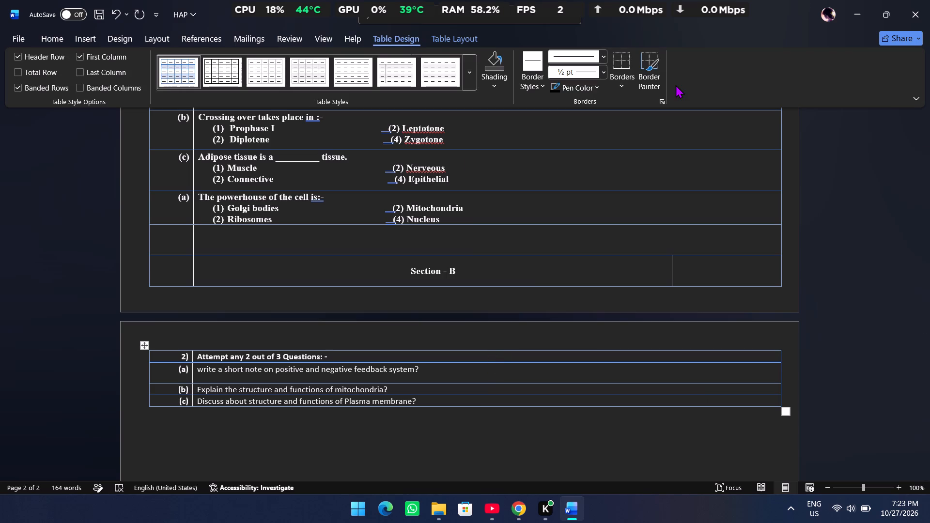
click(620, 84)
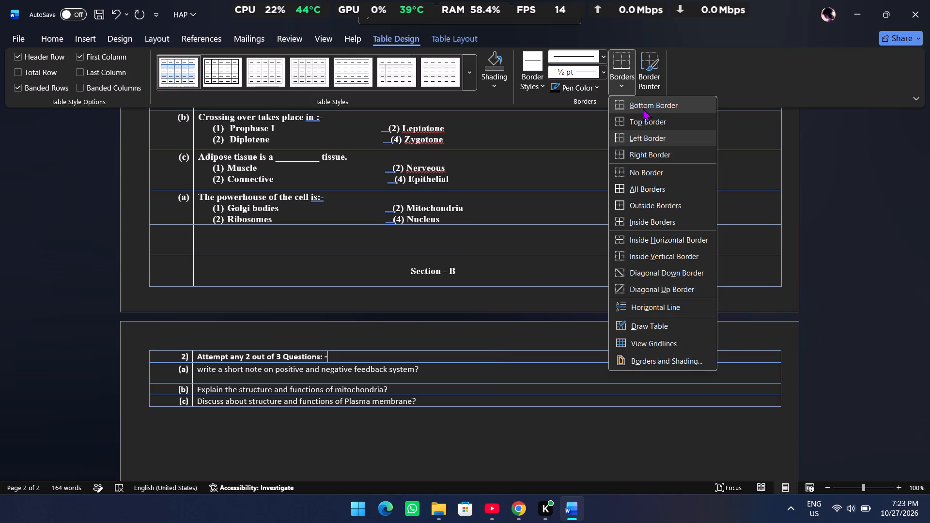
click(653, 59)
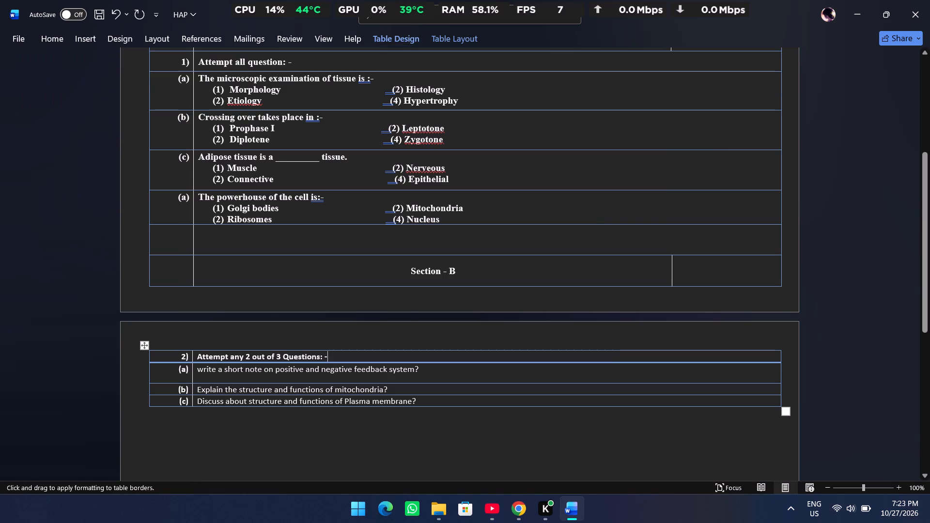
click(471, 361)
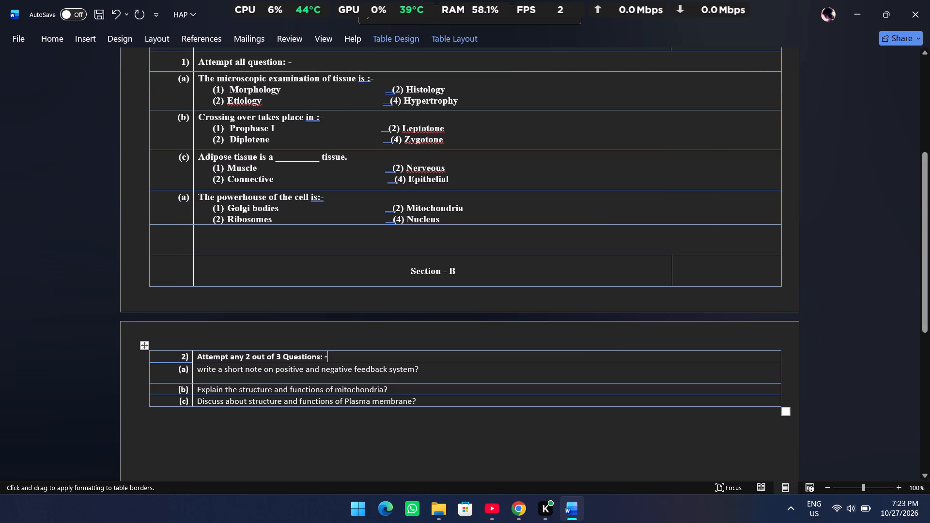
click(462, 42)
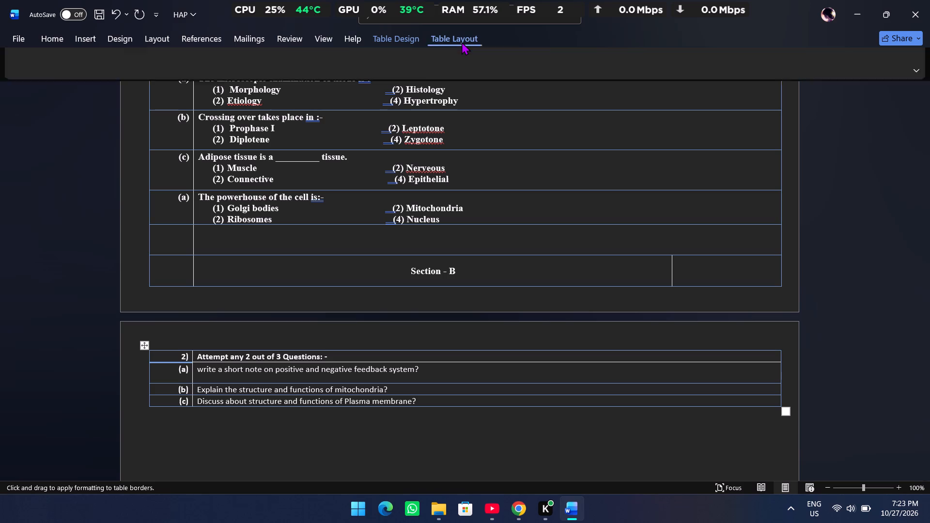
click(401, 31)
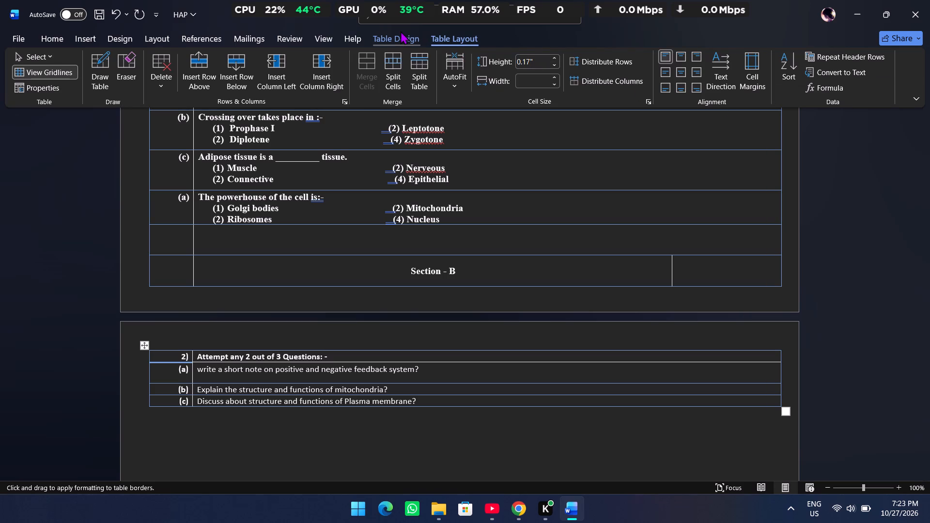
right_click(652, 92)
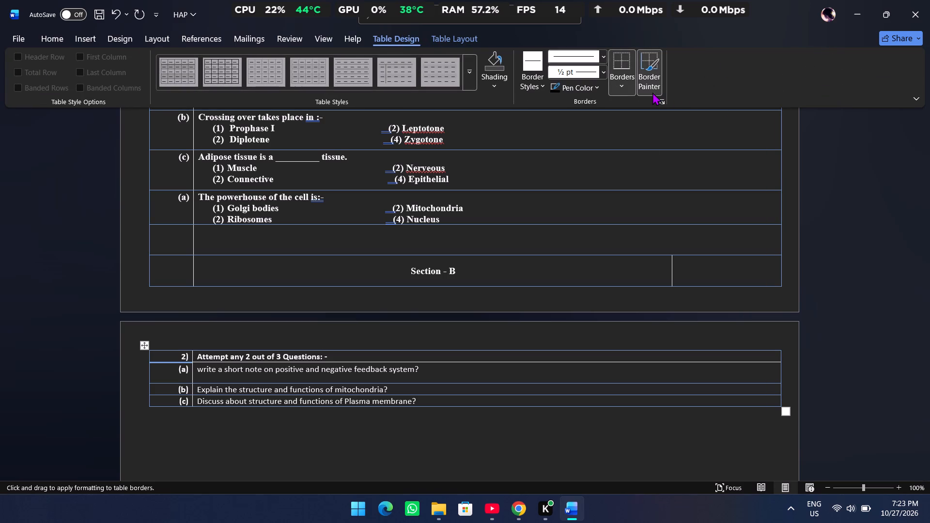
click(652, 90)
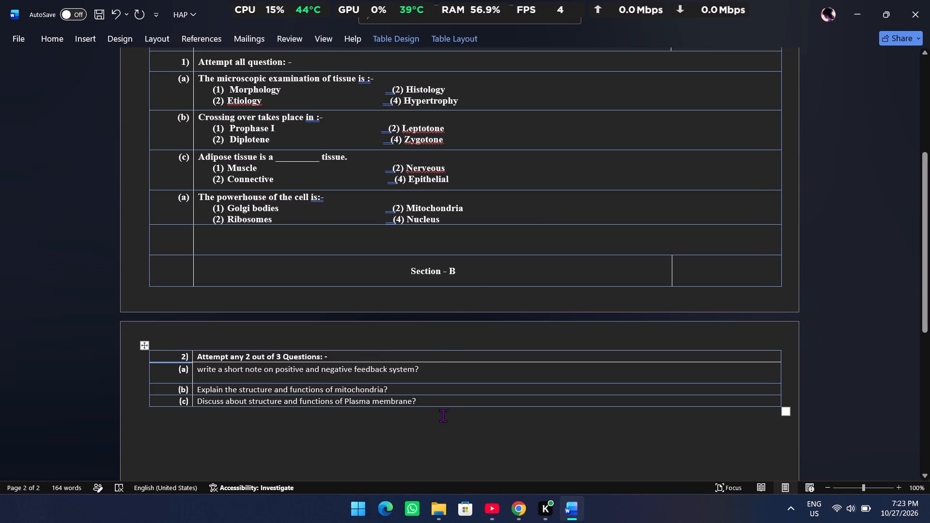
Slightly reduce the height of row (a) in the page 2 question table.
click(442, 402)
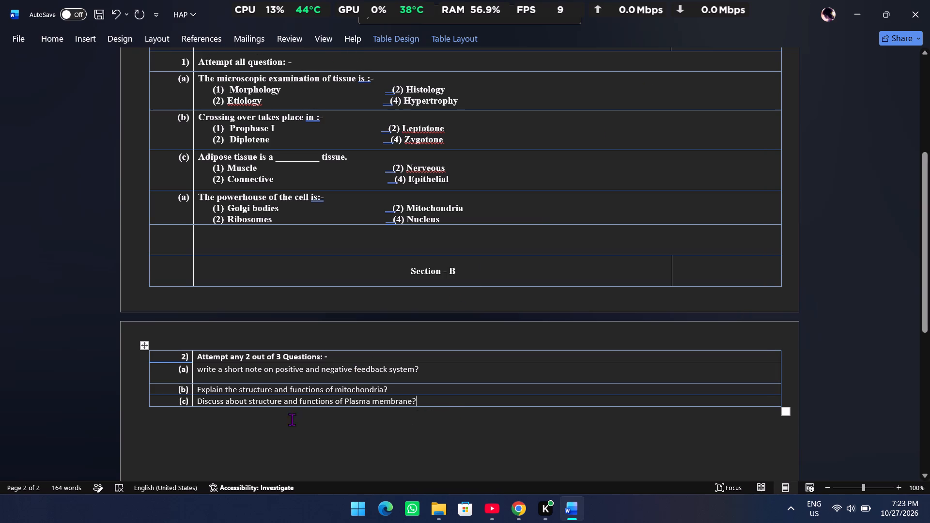
click(185, 383)
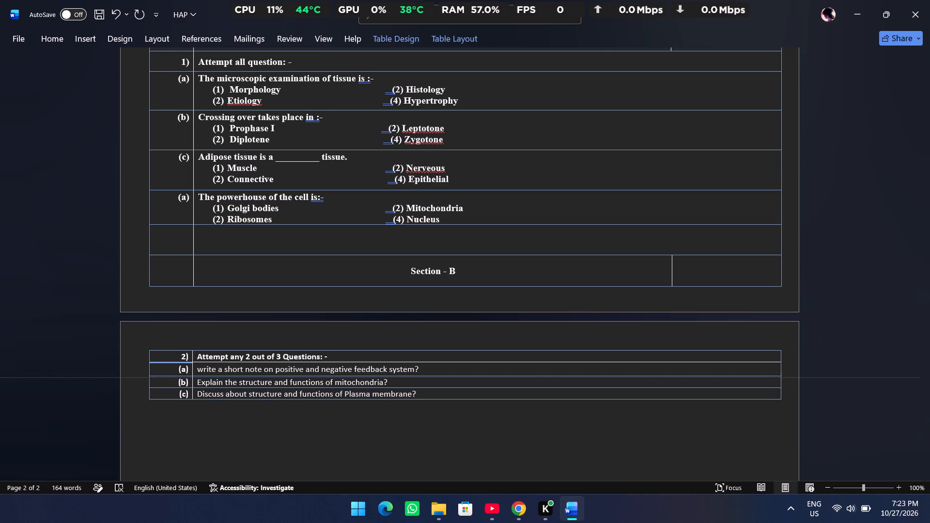
Compare the font and size of the Section A answer options with those of question (b) on page 2, and review Section A.
scroll(193, 254, up, 1)
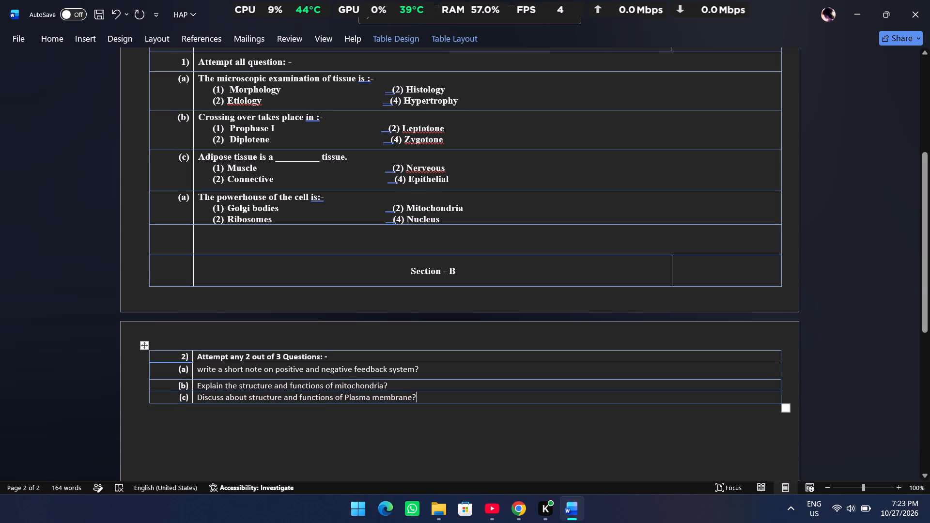
scroll(193, 254, up, 3)
scroll(200, 314, down, 4)
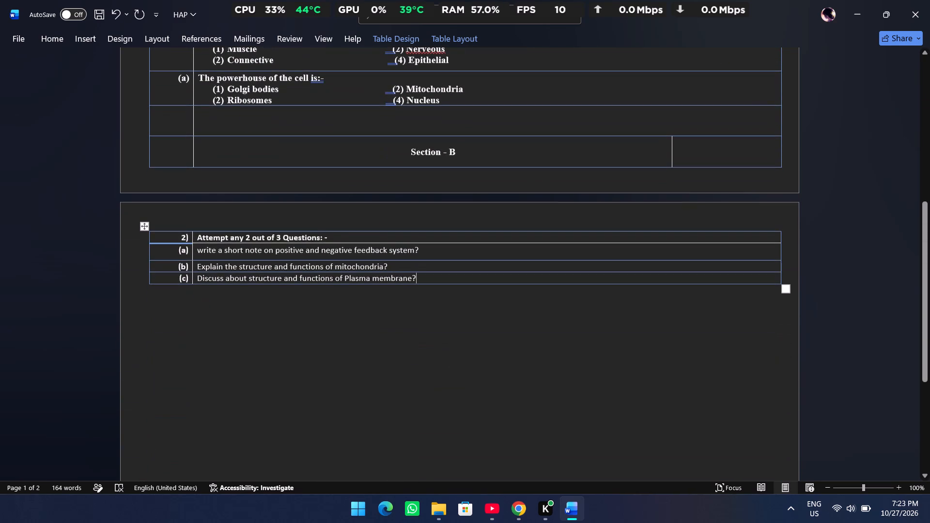
click(249, 99)
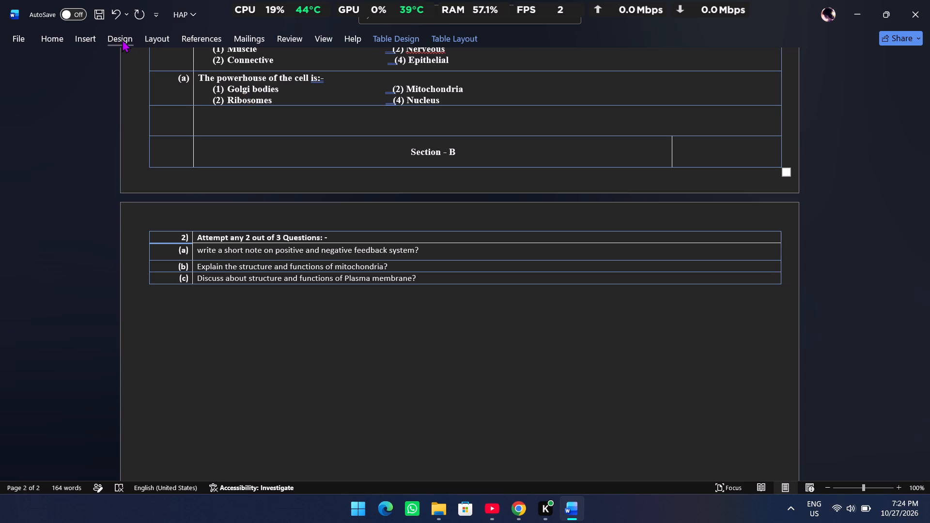
click(66, 40)
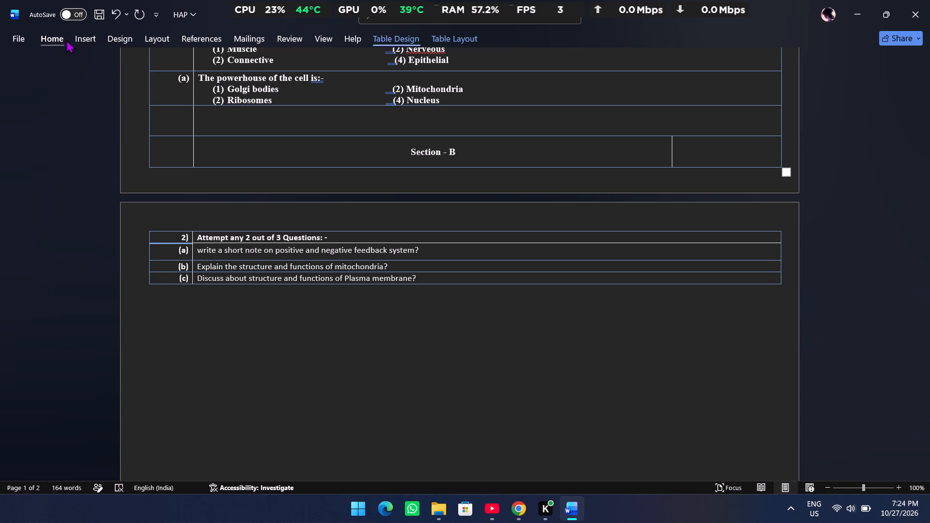
click(221, 248)
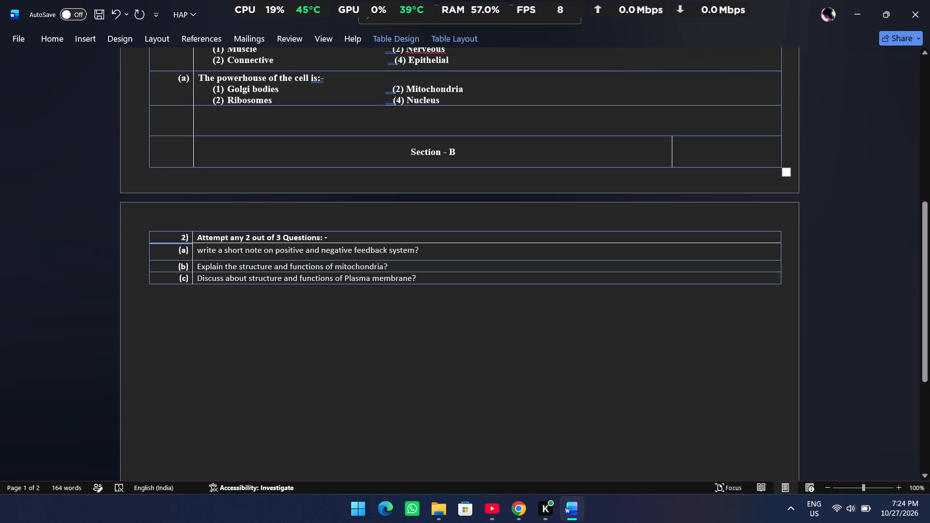
click(251, 265)
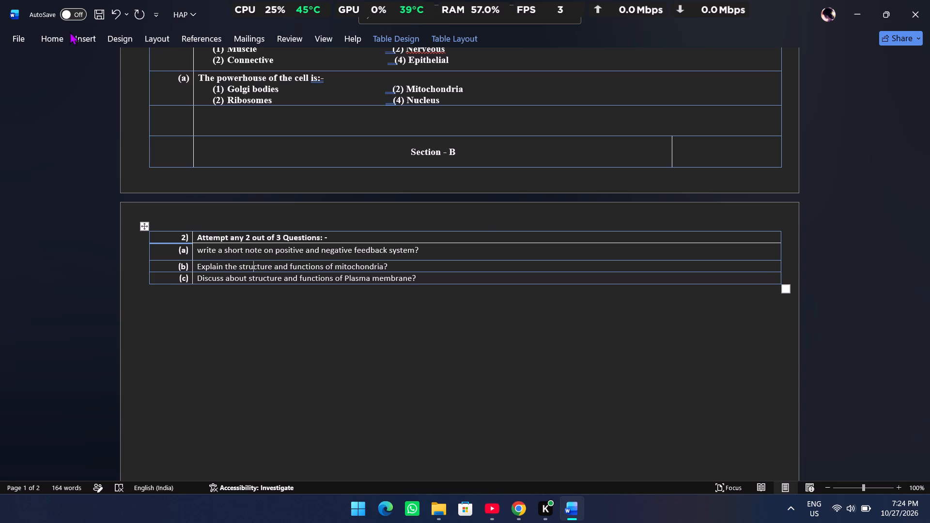
click(57, 35)
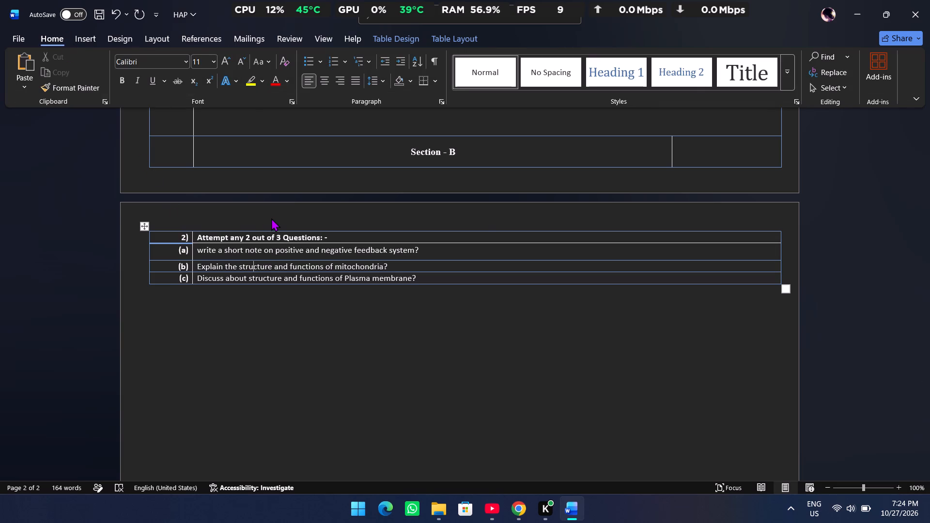
scroll(301, 196, up, 4)
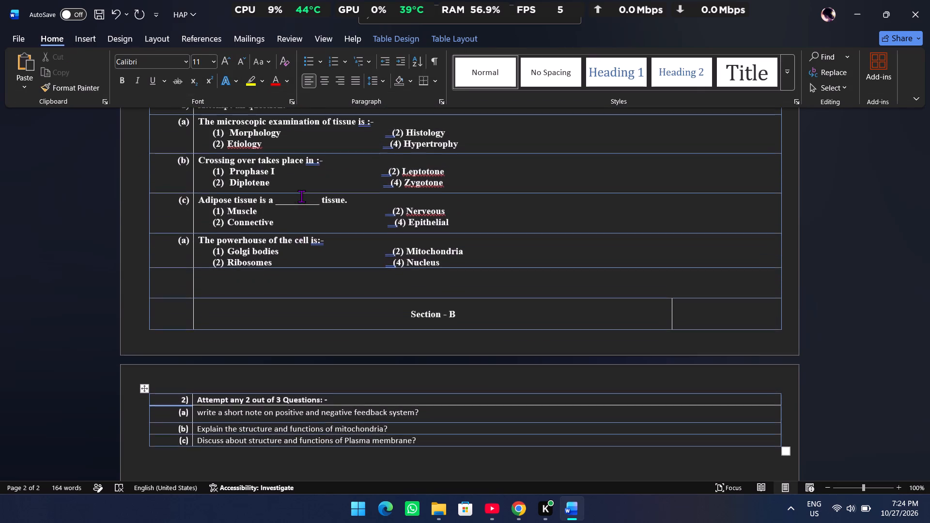
scroll(301, 196, up, 3)
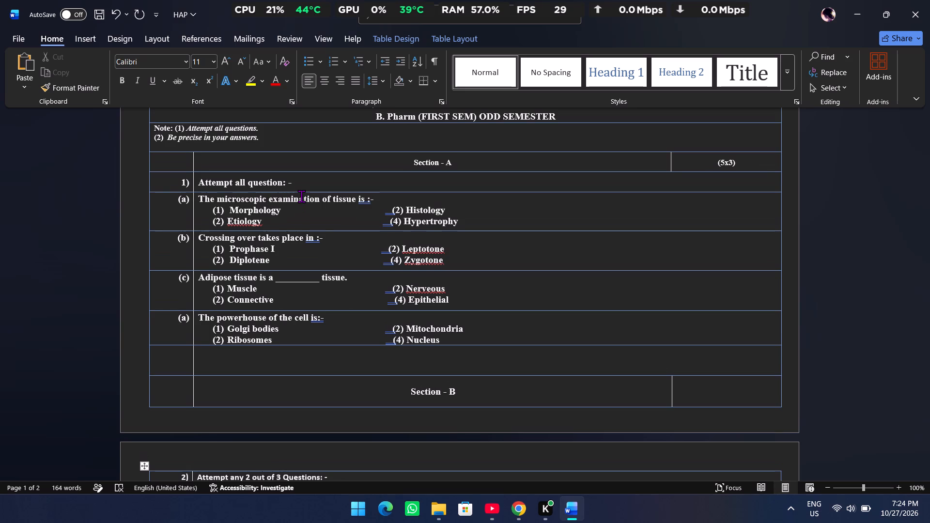
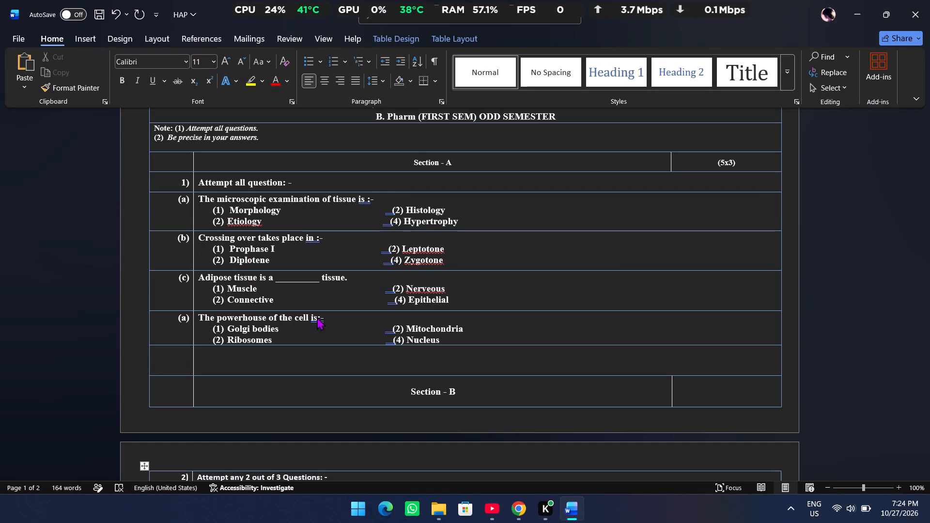
Check the font and size used by the "Section - B" heading at the end of the page 1 table.
click(273, 309)
click(279, 316)
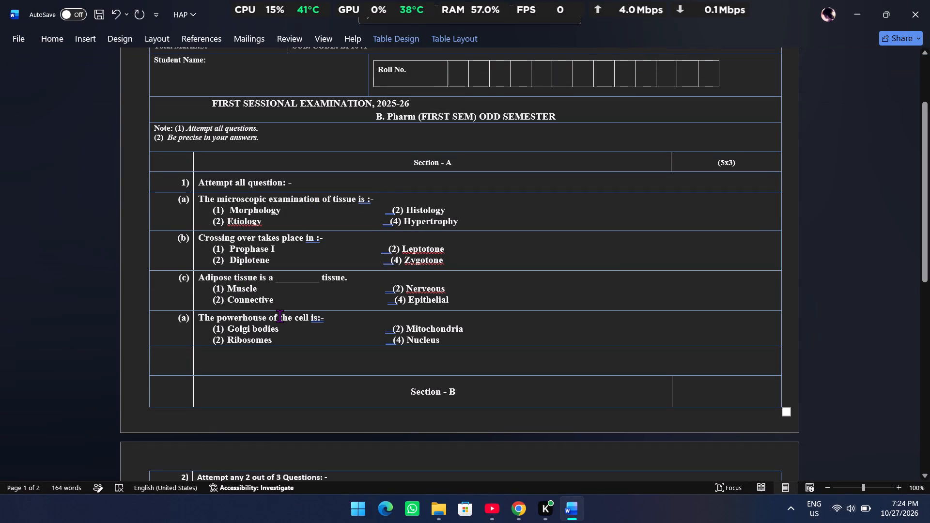
scroll(327, 354, down, 3)
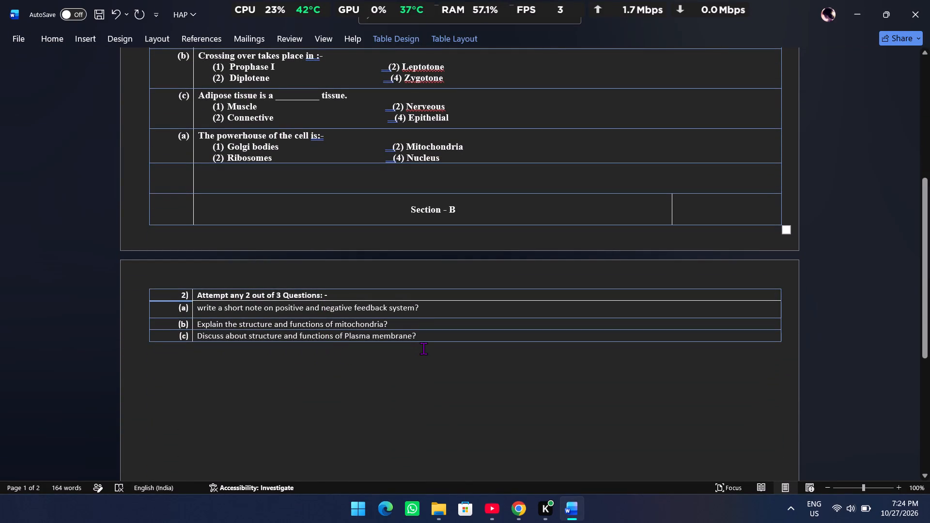
click(461, 215)
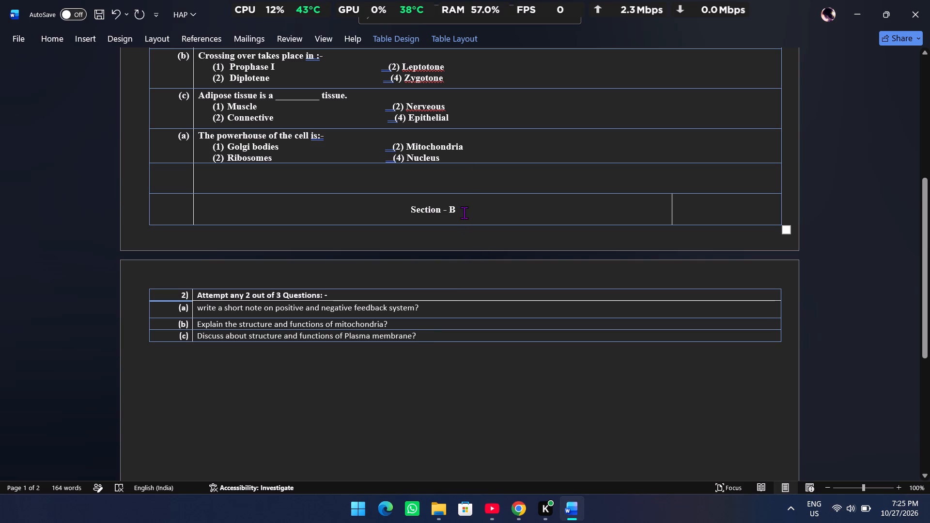
key(ctrl+shift+Left)
key(ctrl+shift+Left)
key(ctrl+shift+Left)
key(ctrl+shift+Left)
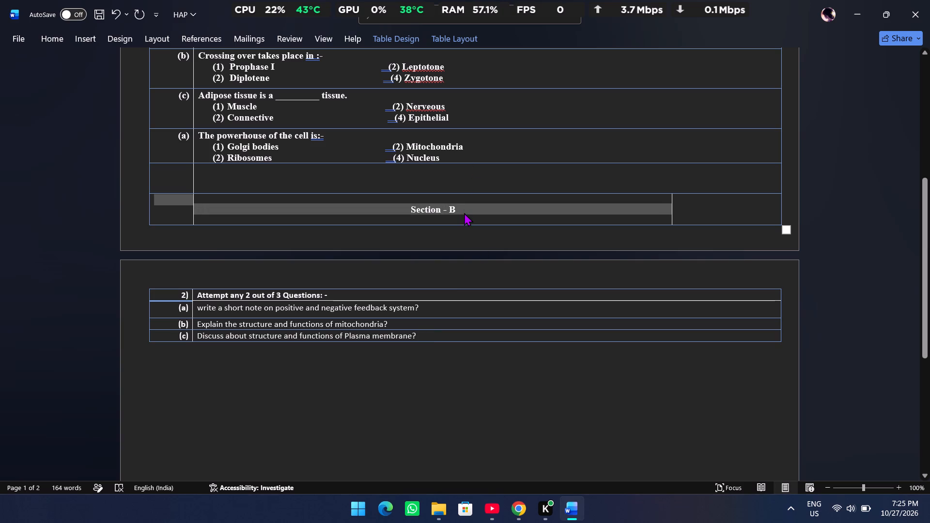
click(65, 34)
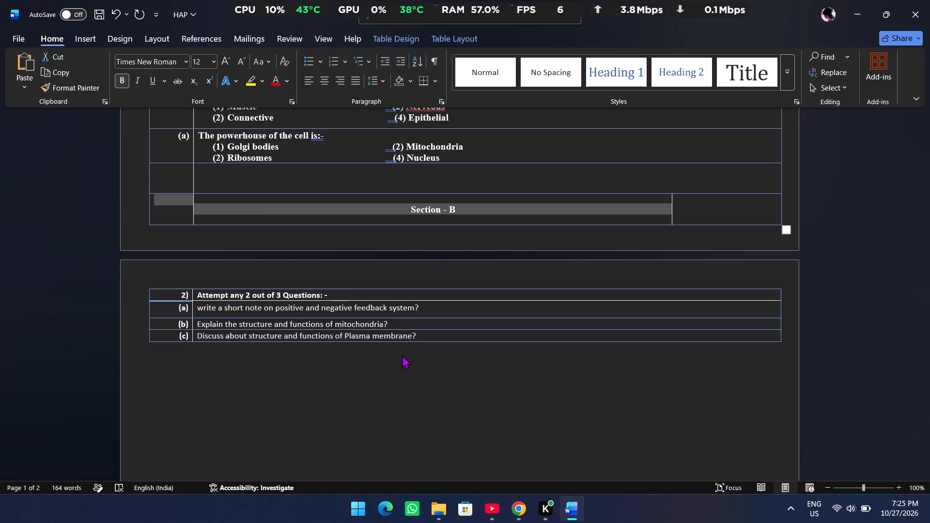
Set the font size of all text in the page 2 question table to 12.
click(419, 334)
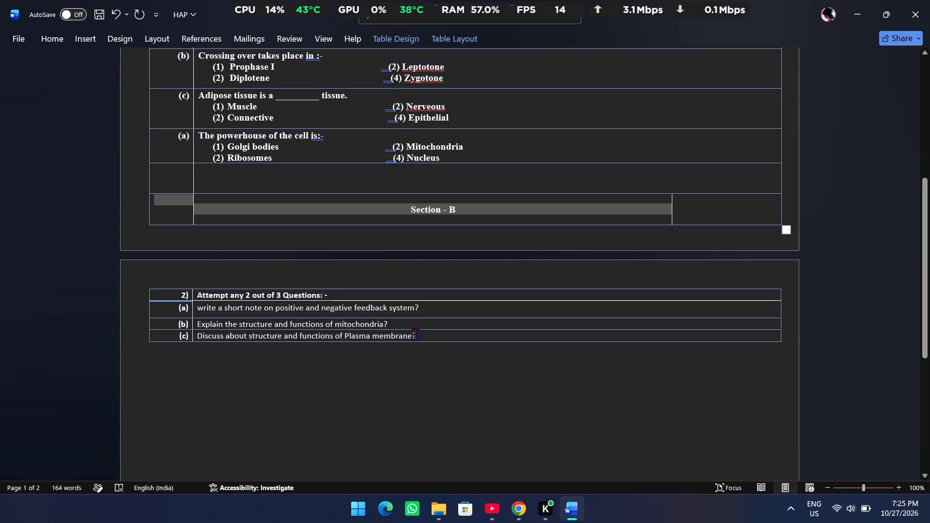
drag(416, 334, 178, 295)
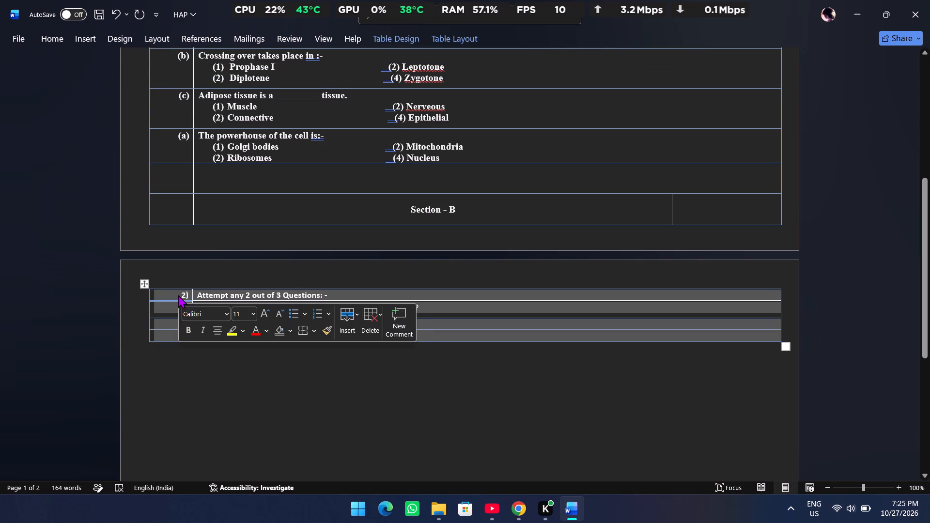
click(69, 38)
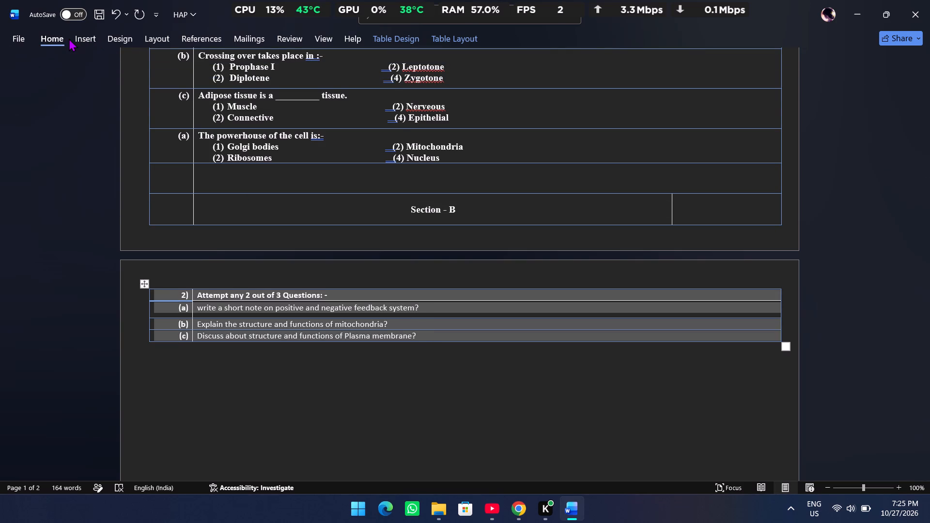
click(213, 61)
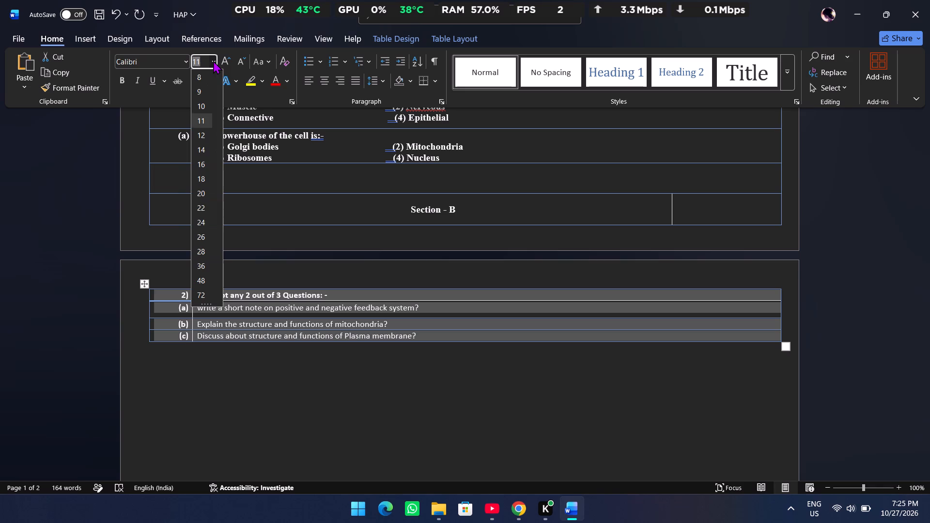
click(206, 134)
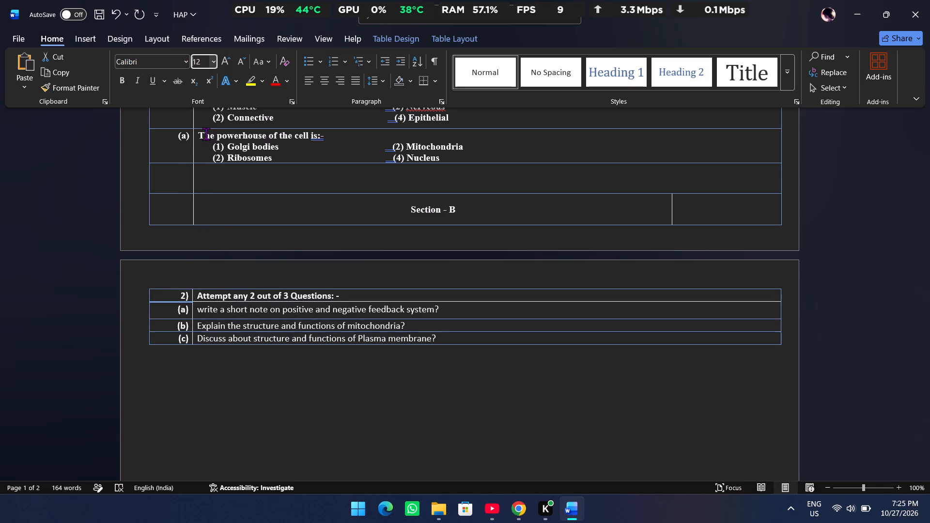
click(338, 366)
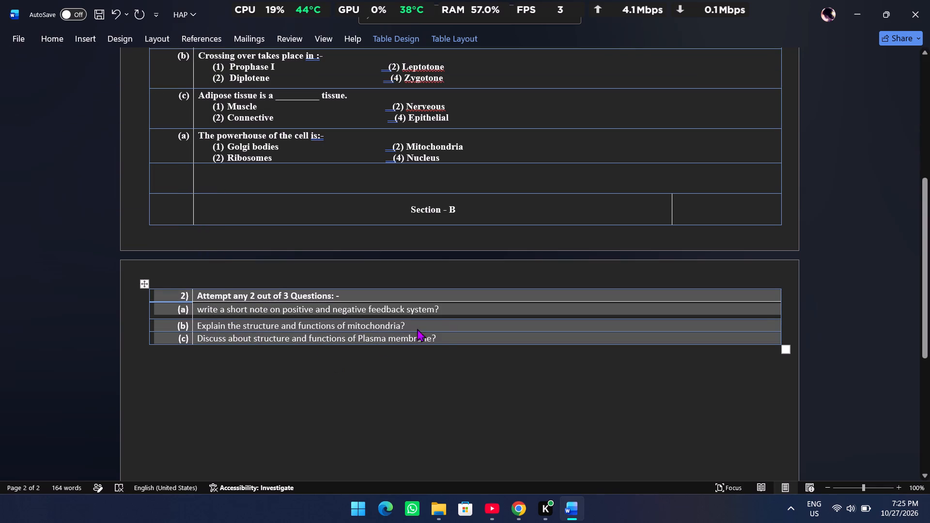
Make rows (b) and (c) of the page 2 question table slightly taller, with row (c) about 0.24" high.
click(443, 335)
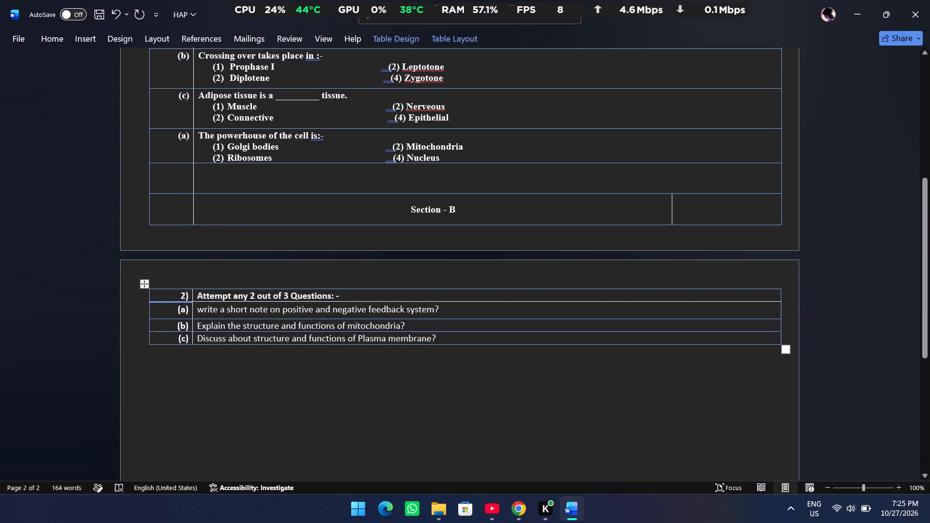
click(173, 331)
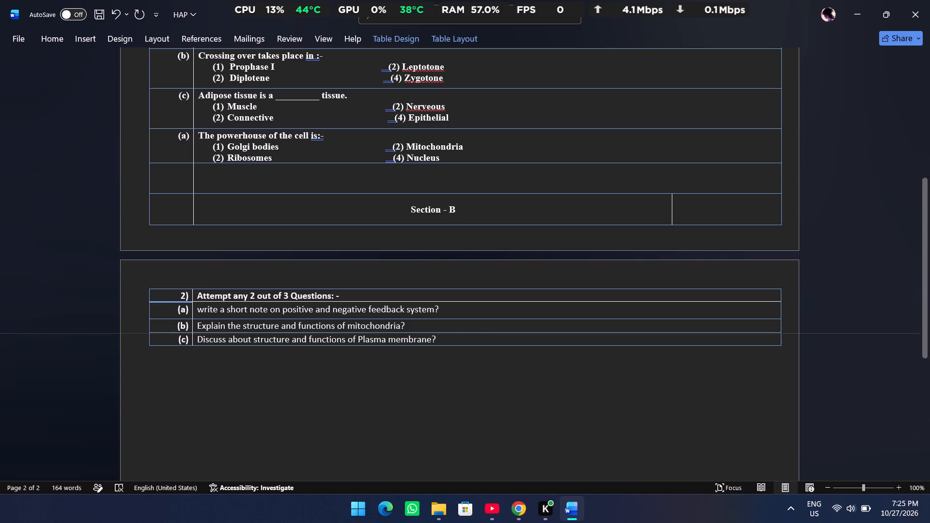
click(175, 333)
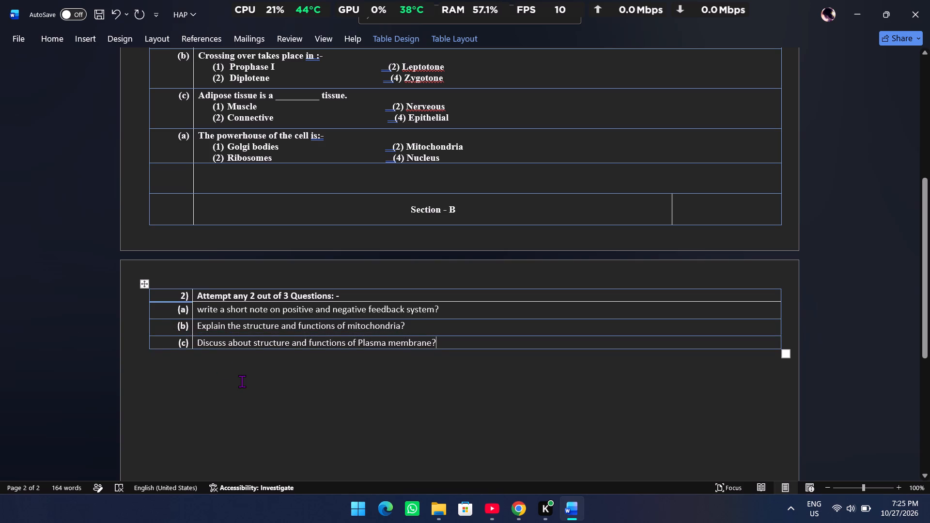
click(171, 349)
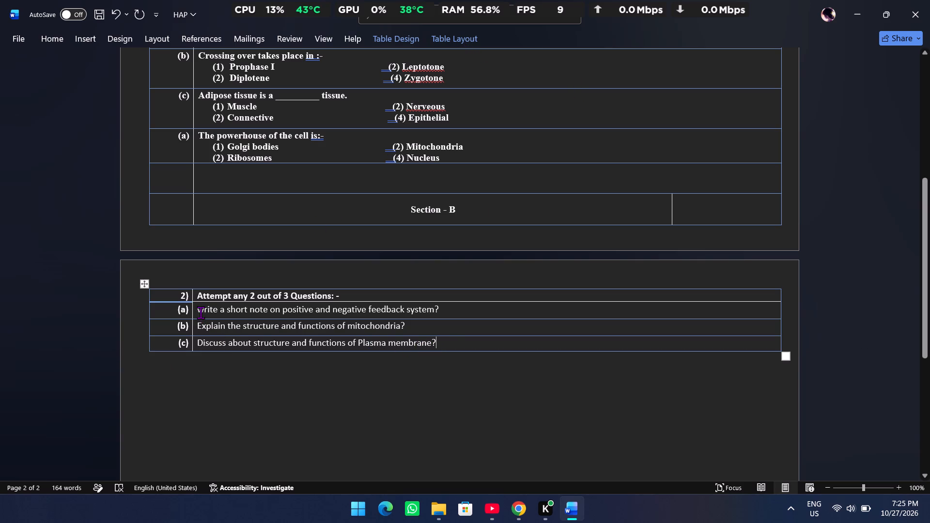
Vertically centre the text of questions (a) to (c) in their cells, keeping it left-aligned.
drag(197, 311, 236, 343)
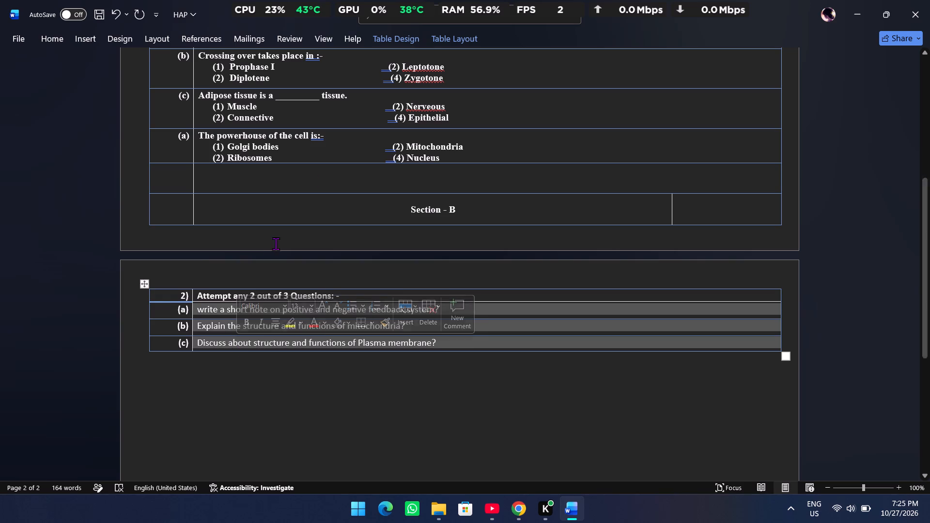
click(451, 39)
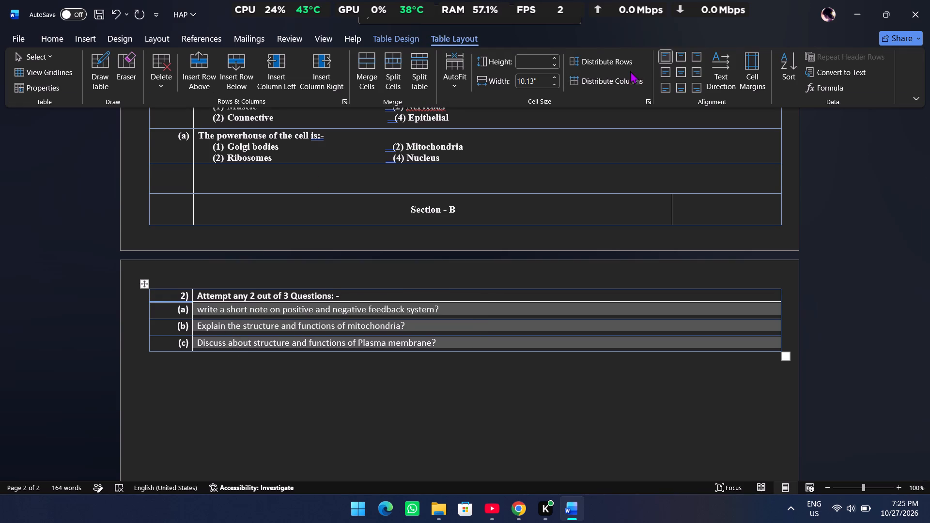
click(663, 72)
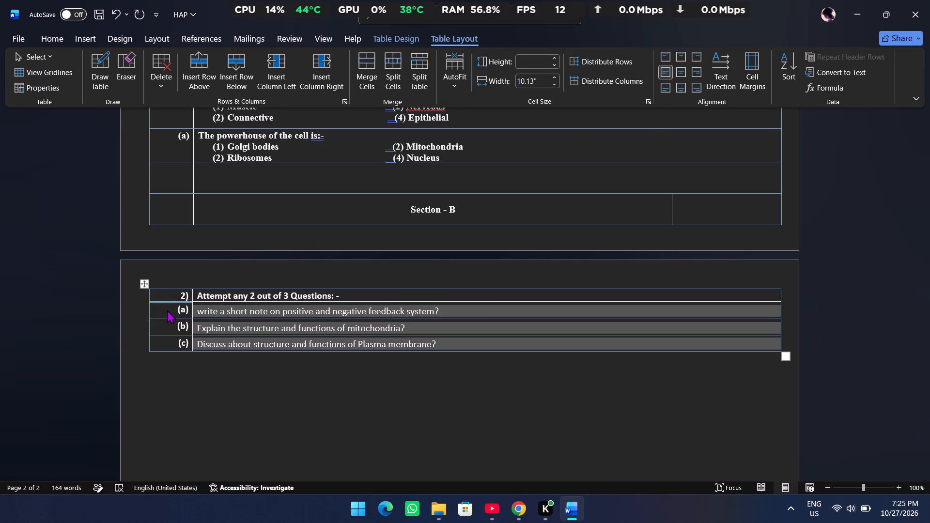
Align the number column of the page 2 table, from 2) to (c), vertically centred and to the right of its cells.
click(198, 292)
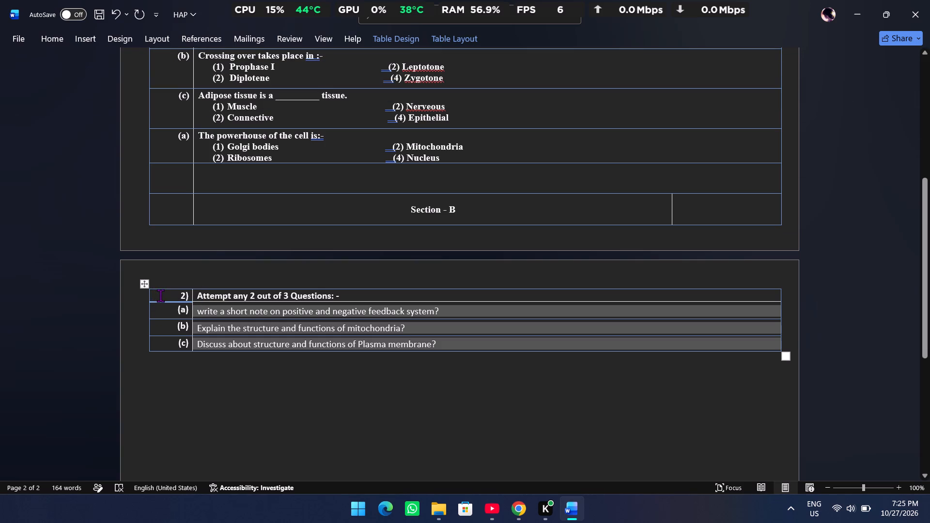
drag(162, 296, 180, 353)
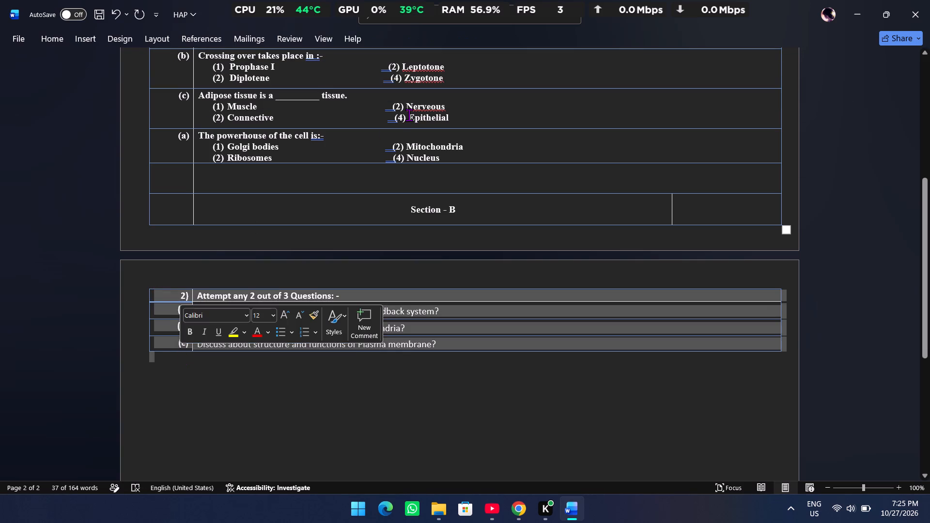
click(236, 352)
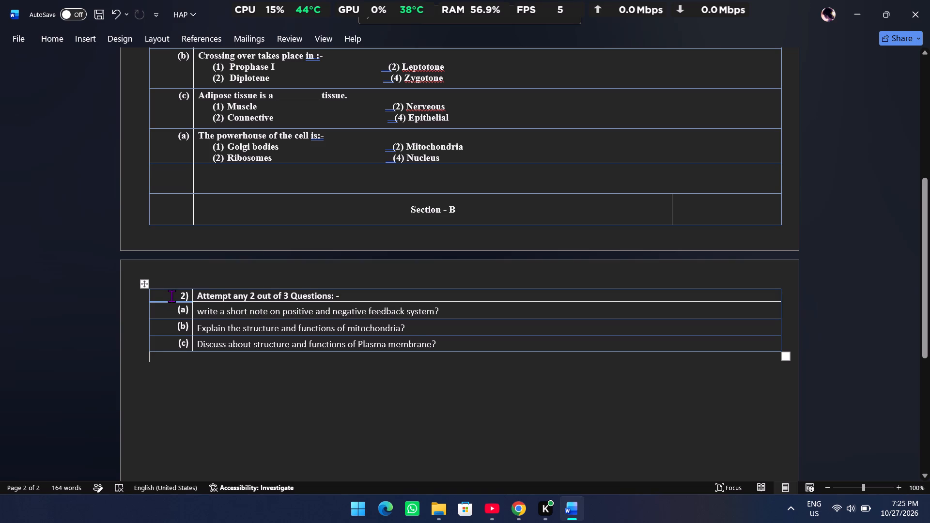
click(171, 296)
drag(171, 296, 178, 364)
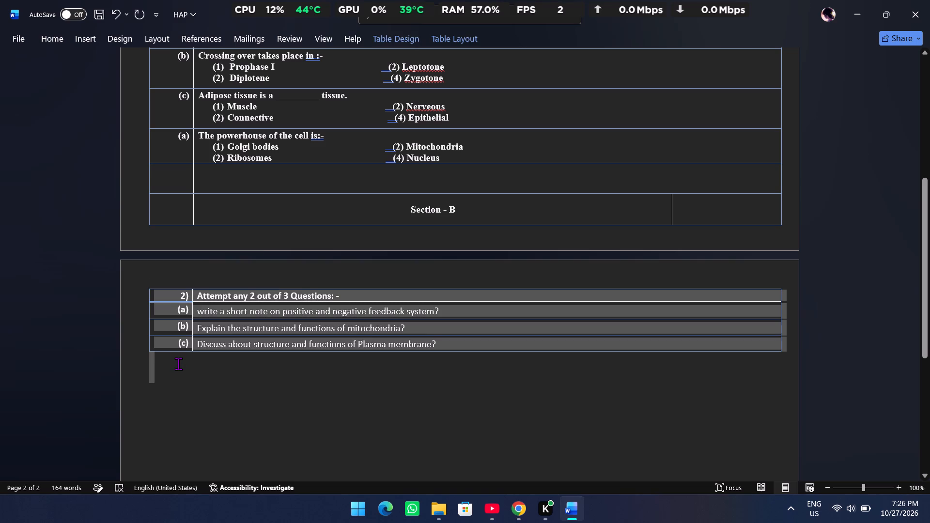
drag(178, 364, 186, 343)
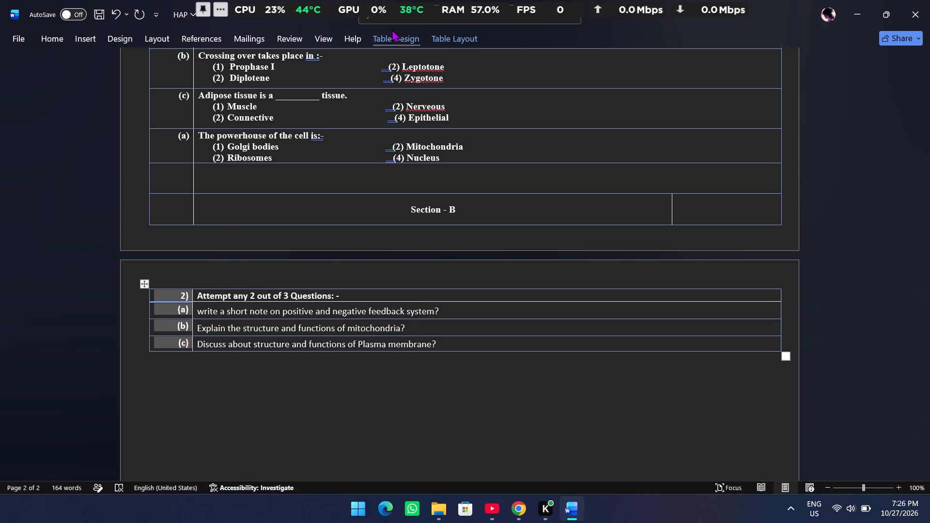
click(392, 33)
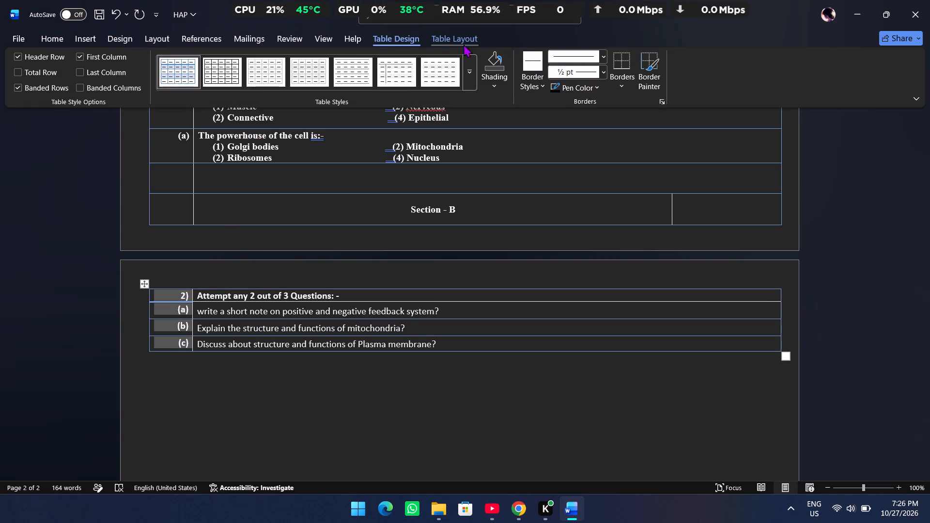
click(446, 39)
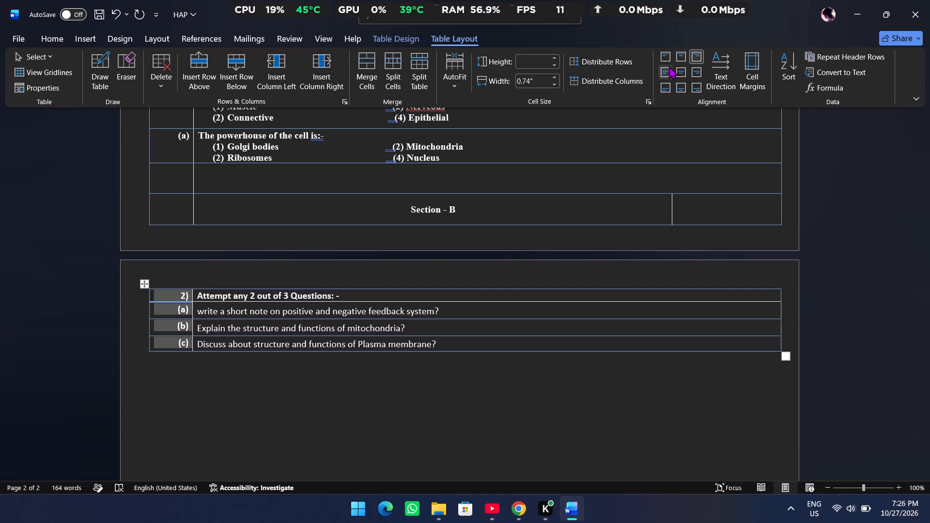
click(667, 67)
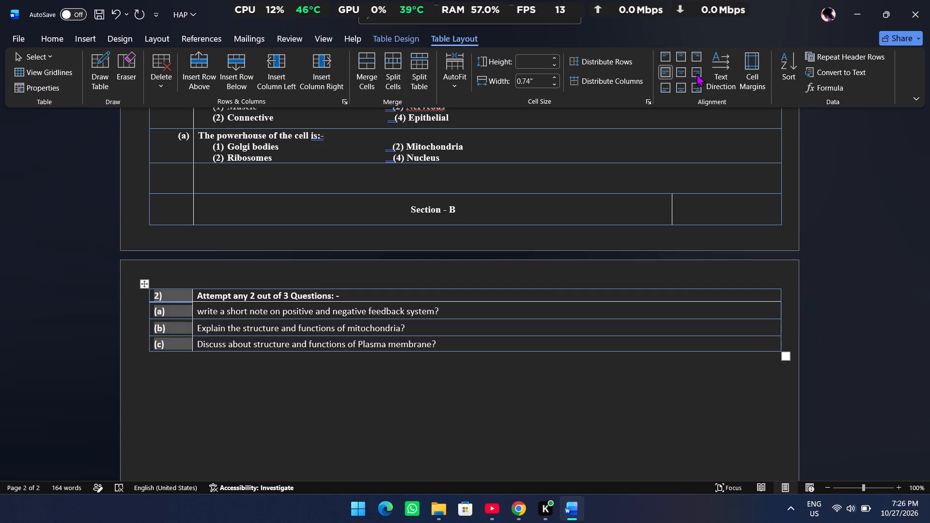
click(697, 73)
click(524, 392)
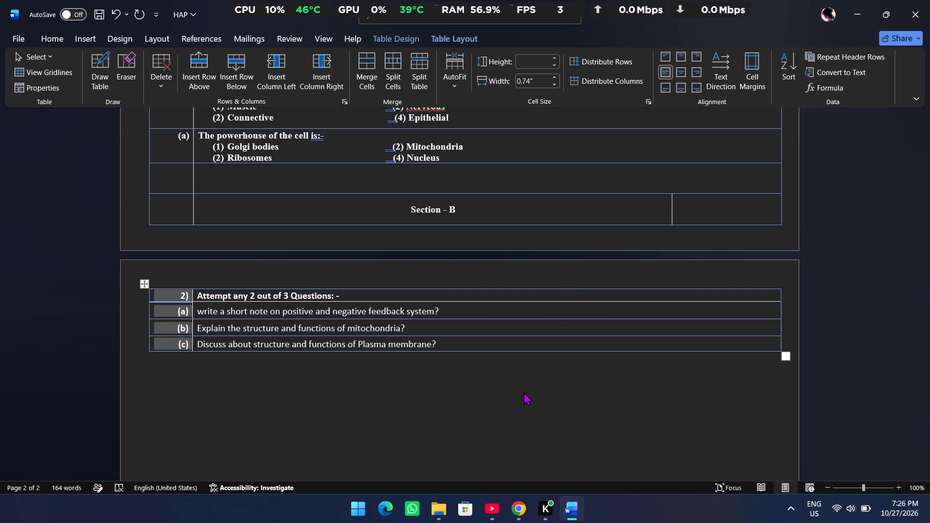
Insert empty rows below question (c) at the end of the page 2 table.
click(470, 344)
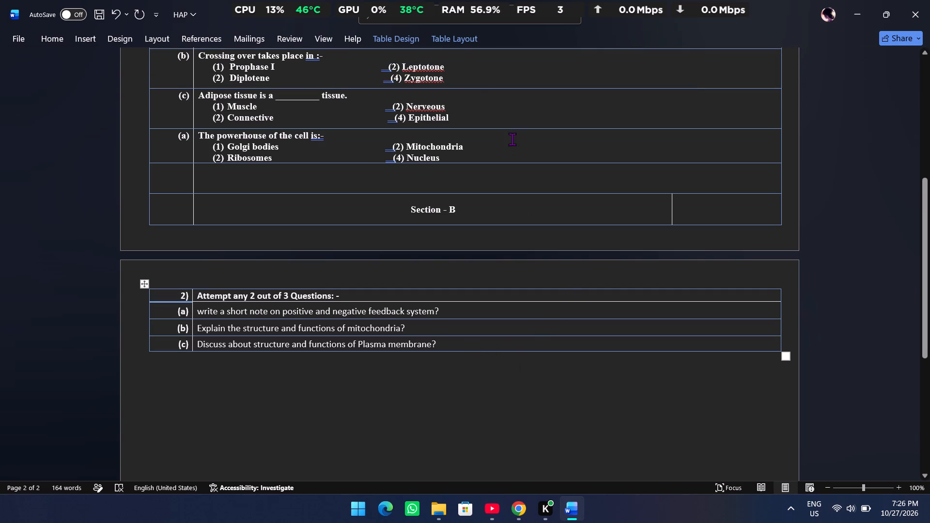
click(443, 36)
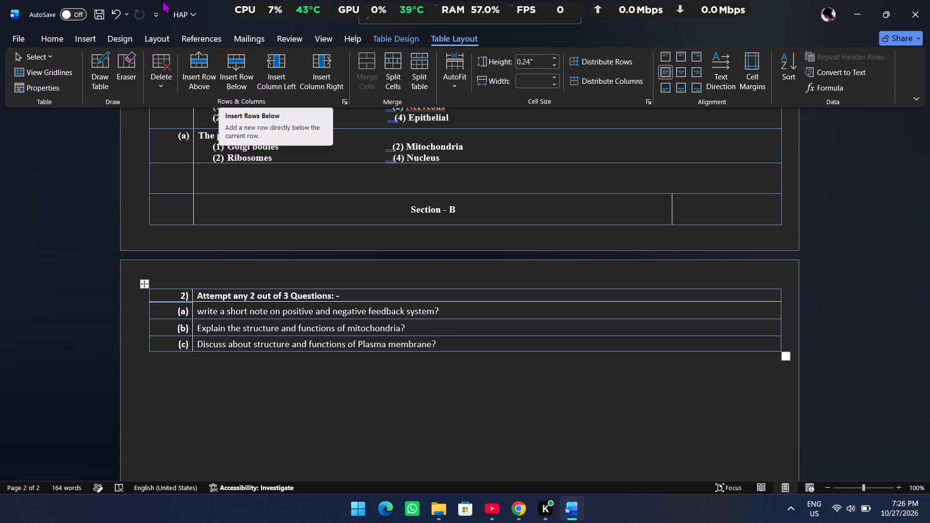
click(96, 39)
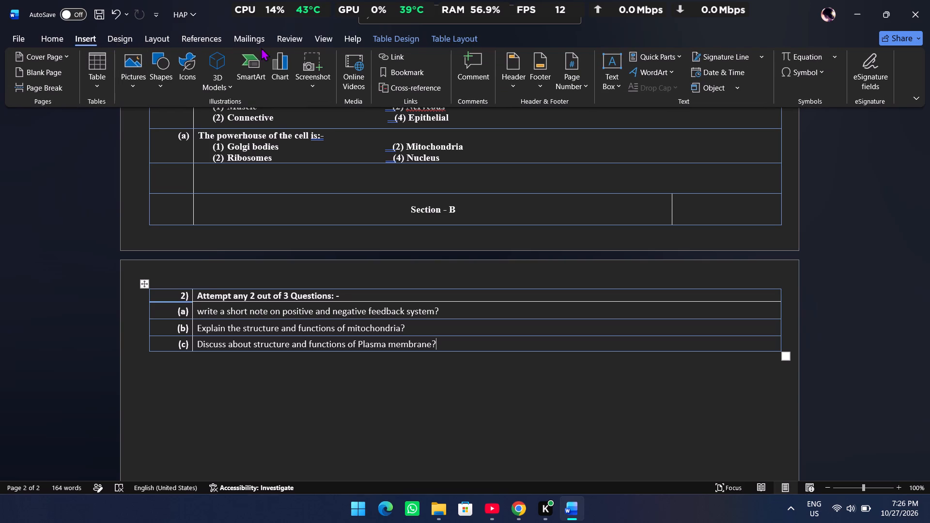
click(387, 39)
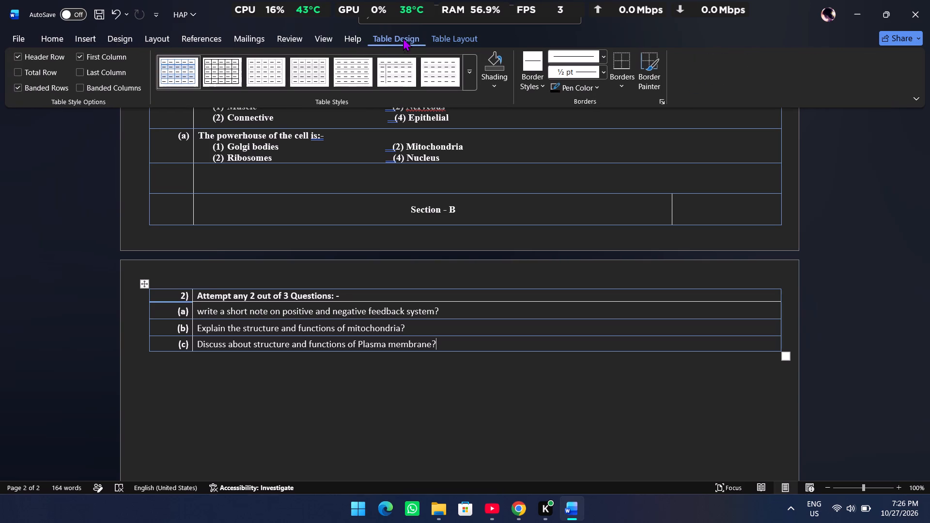
click(442, 40)
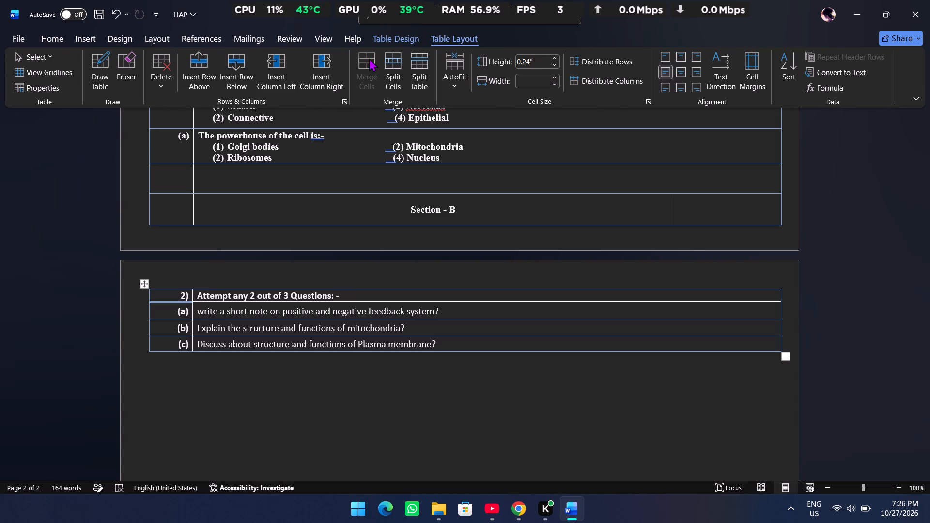
click(235, 69)
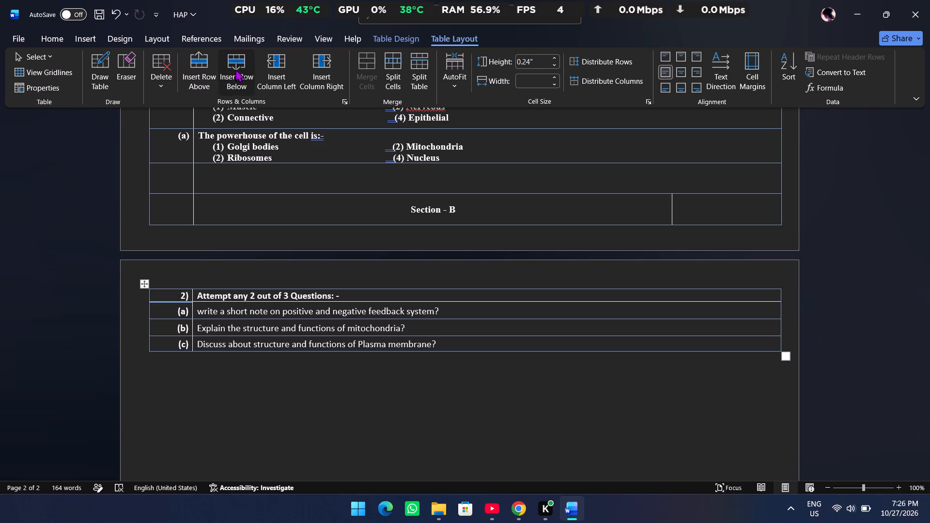
click(235, 69)
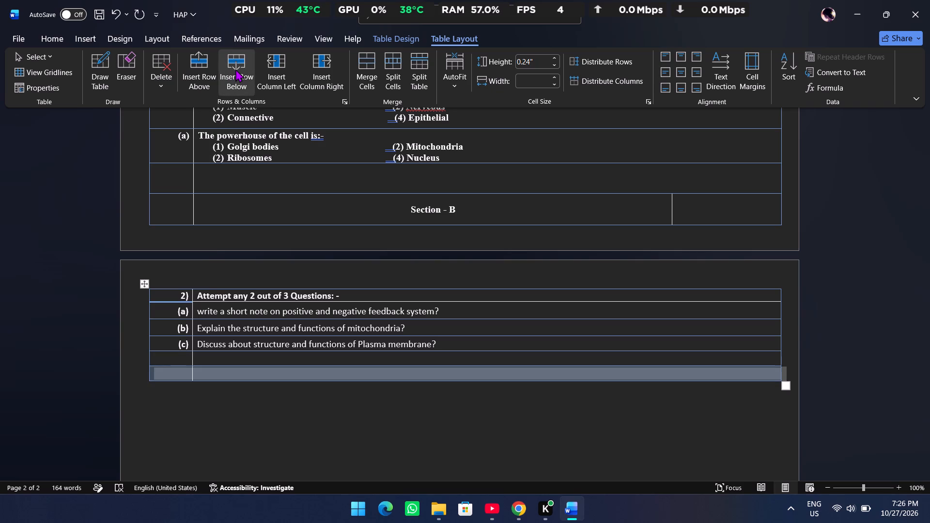
click(235, 69)
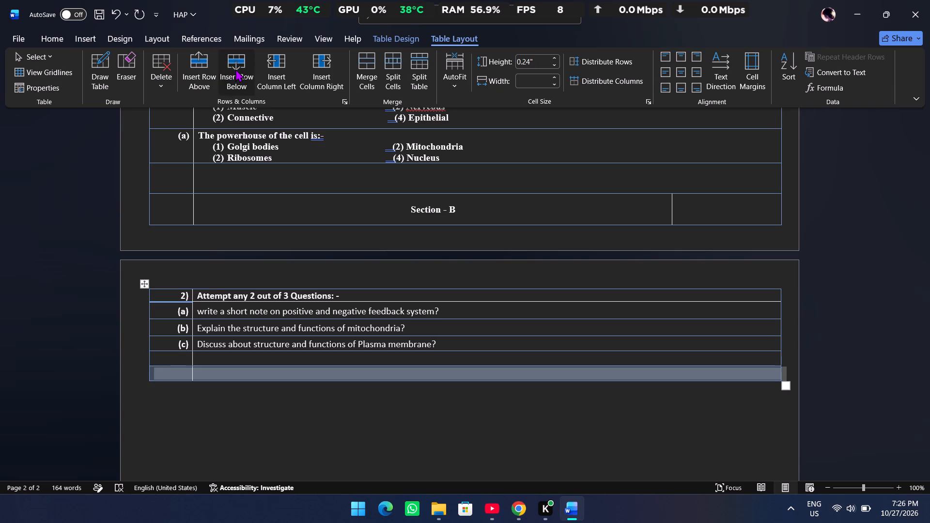
Insert more empty rows at the end of the page 2 table, making six below question (c).
click(235, 69)
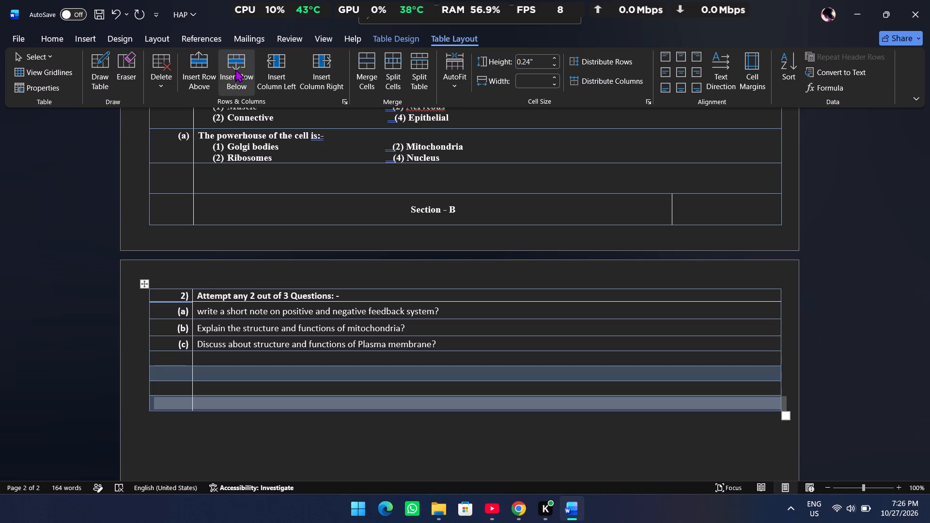
double_click(235, 69)
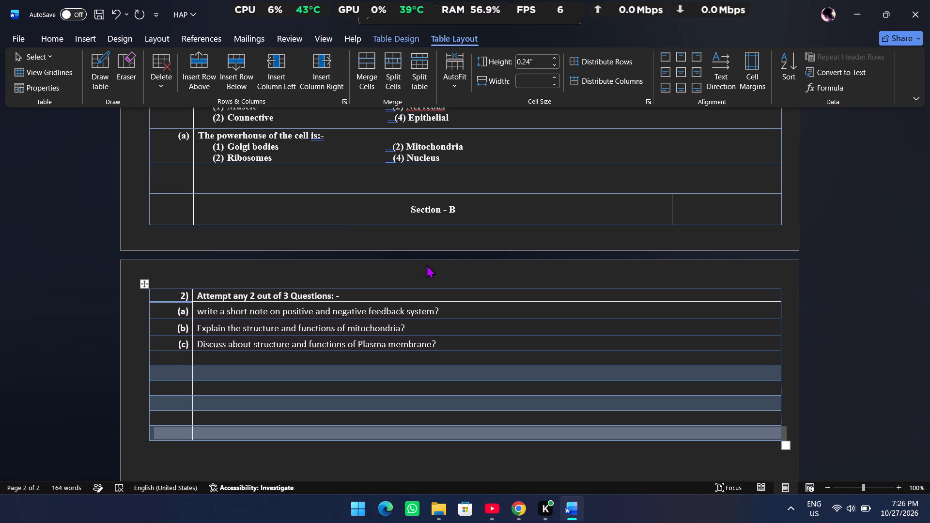
Remove the shading from the six empty rows below question (c) by setting it to No Color.
scroll(427, 265, down, 2)
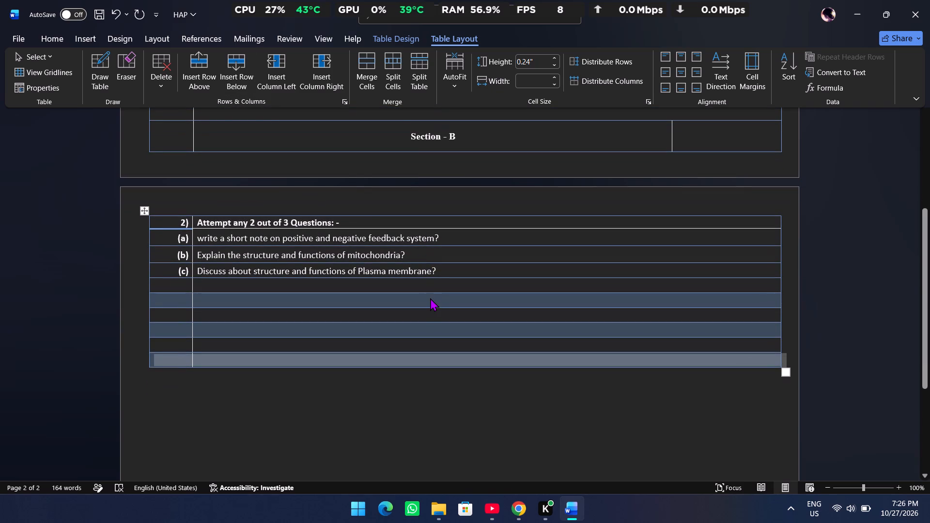
click(430, 298)
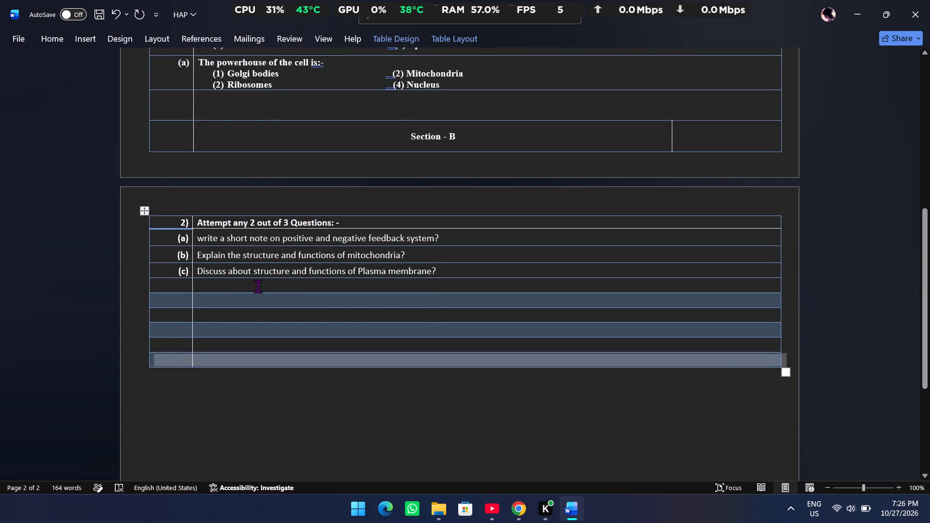
click(230, 304)
drag(173, 286, 228, 348)
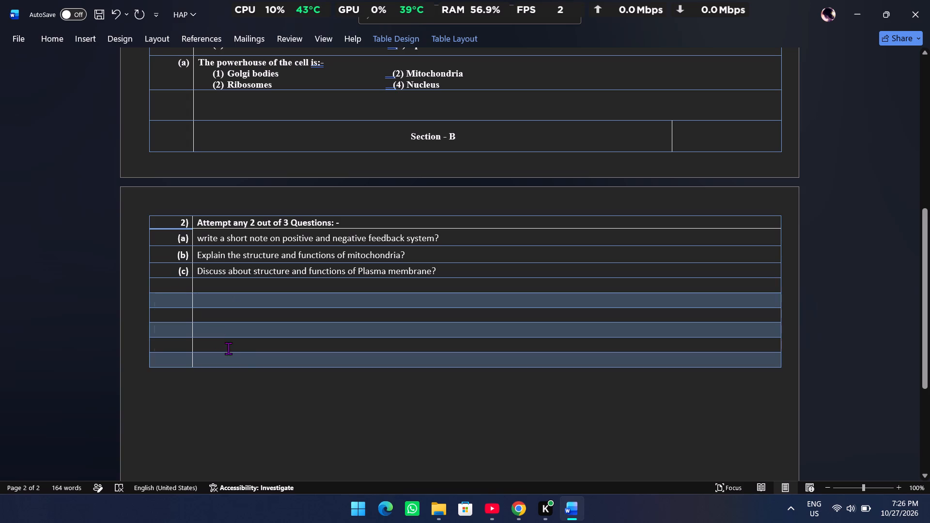
drag(228, 348, 254, 368)
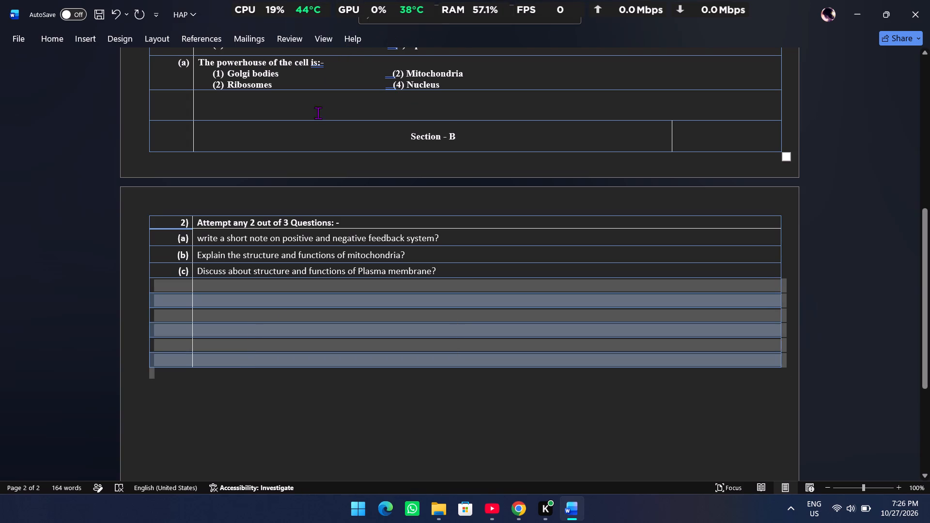
click(181, 285)
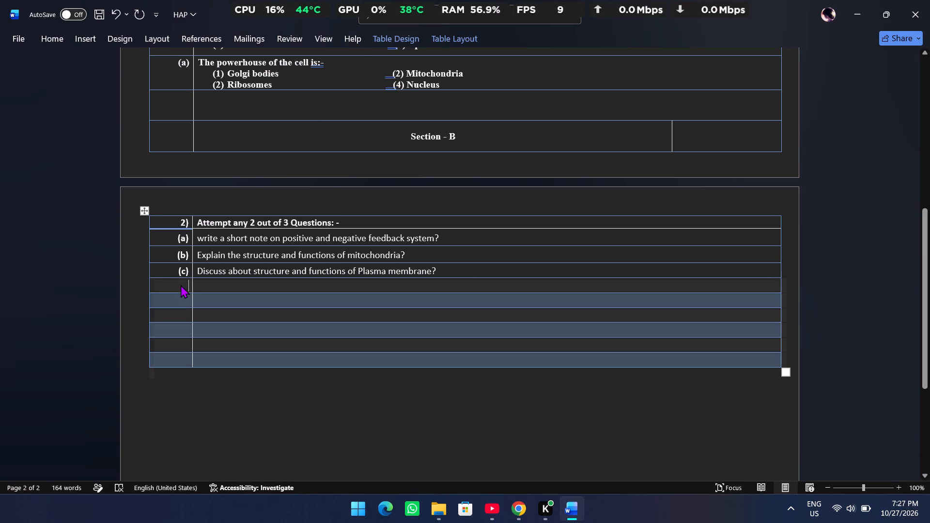
drag(181, 285, 253, 354)
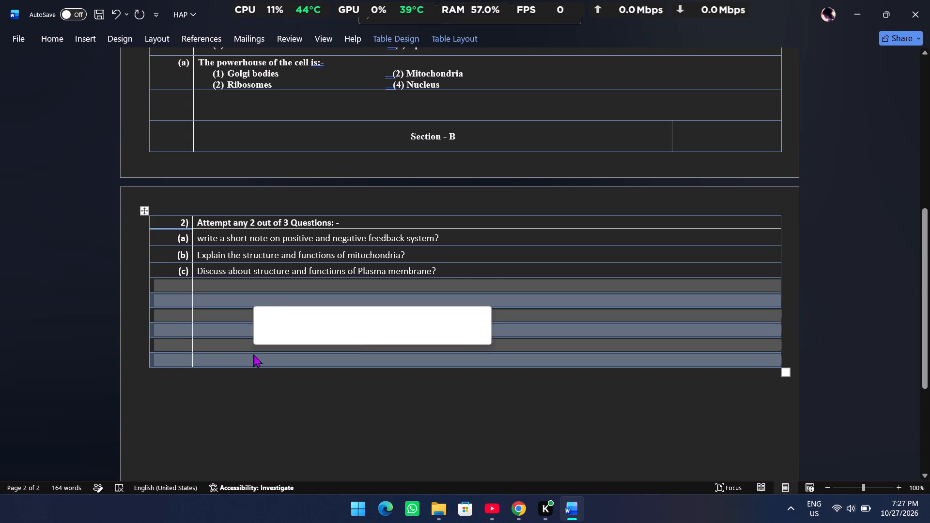
click(462, 35)
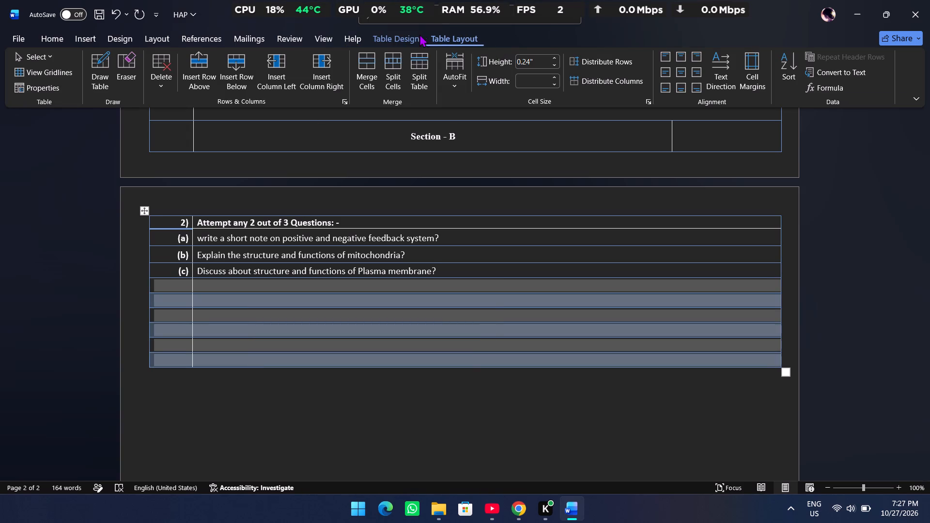
click(402, 34)
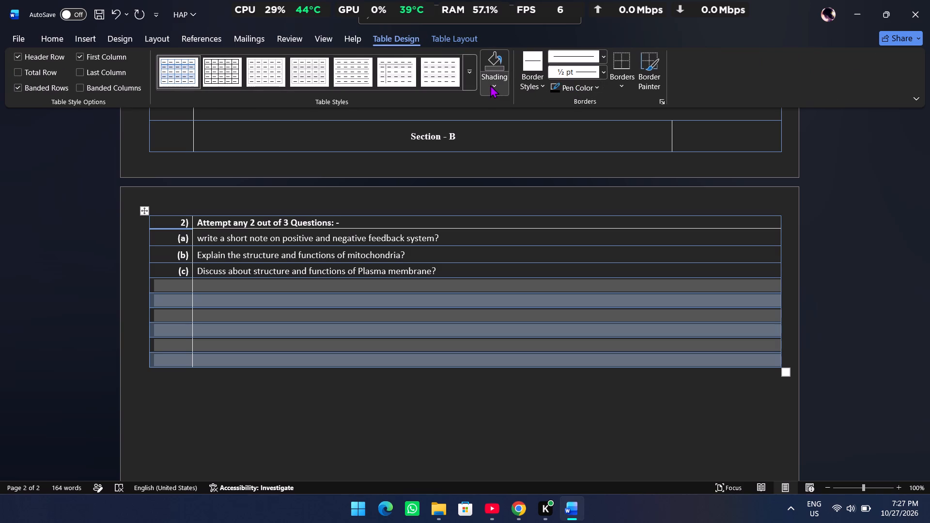
click(491, 85)
click(493, 296)
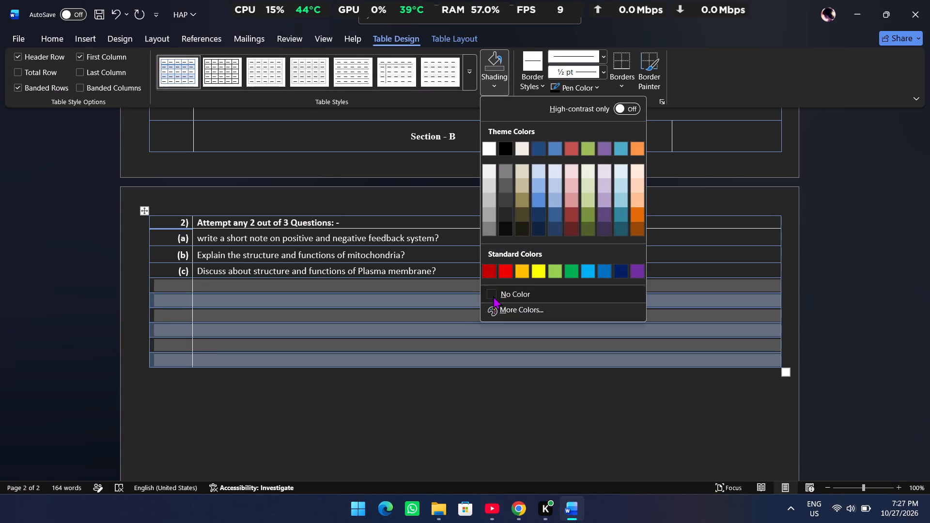
click(278, 410)
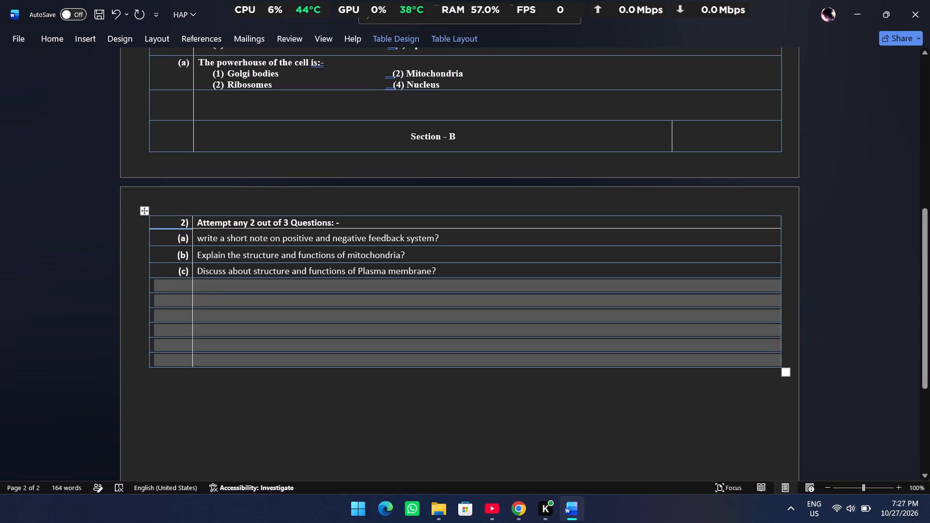
Make the first two empty rows below question (c) taller, with the second about 0.62" high.
drag(207, 293, 211, 306)
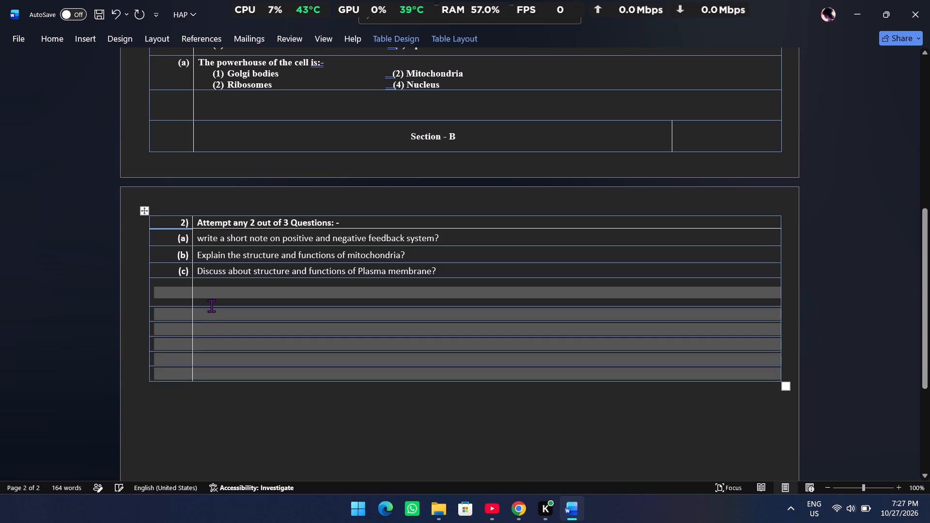
drag(217, 321, 221, 340)
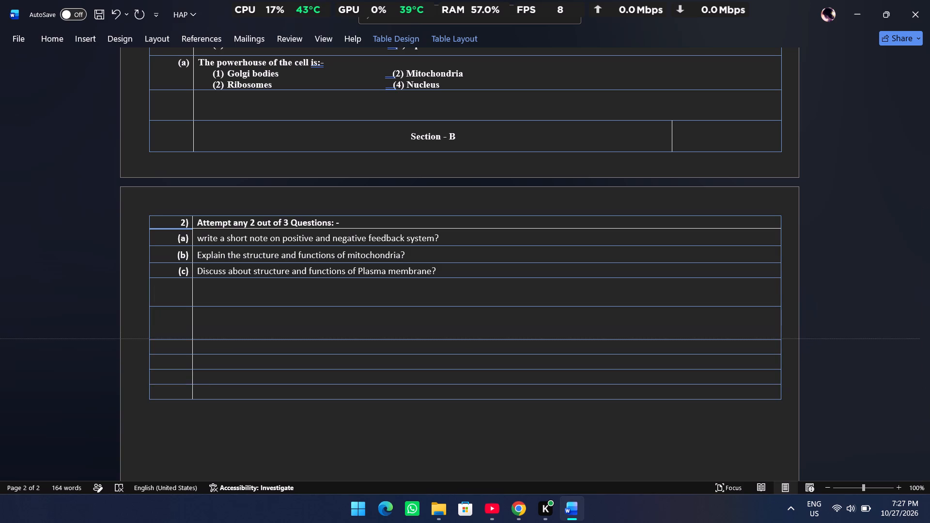
drag(221, 340, 223, 342)
Enter "Section c" in the wide cell of the second row below question (c).
click(238, 333)
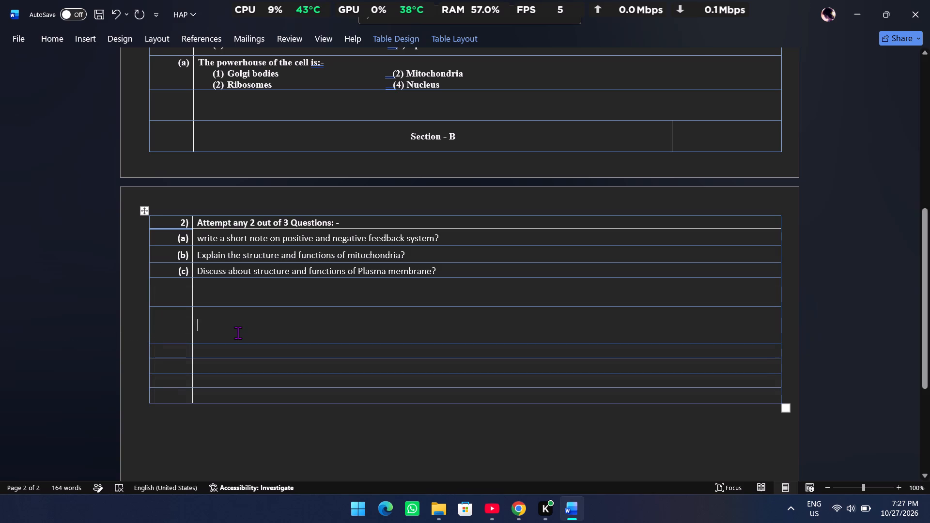
text(Section)
key(space)
key(c)
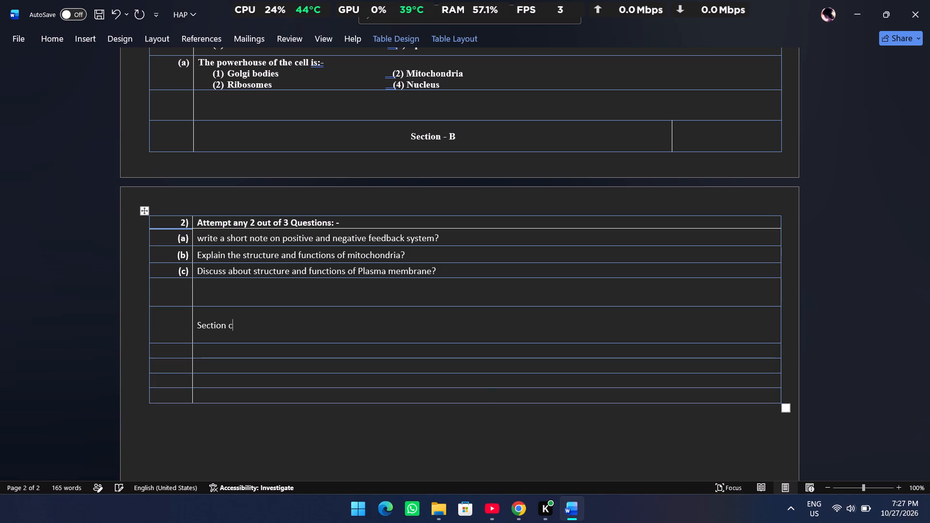
Draw a vertical divider through the Section c row only, splitting its wide cell in two, and turn off table drawing.
click(403, 41)
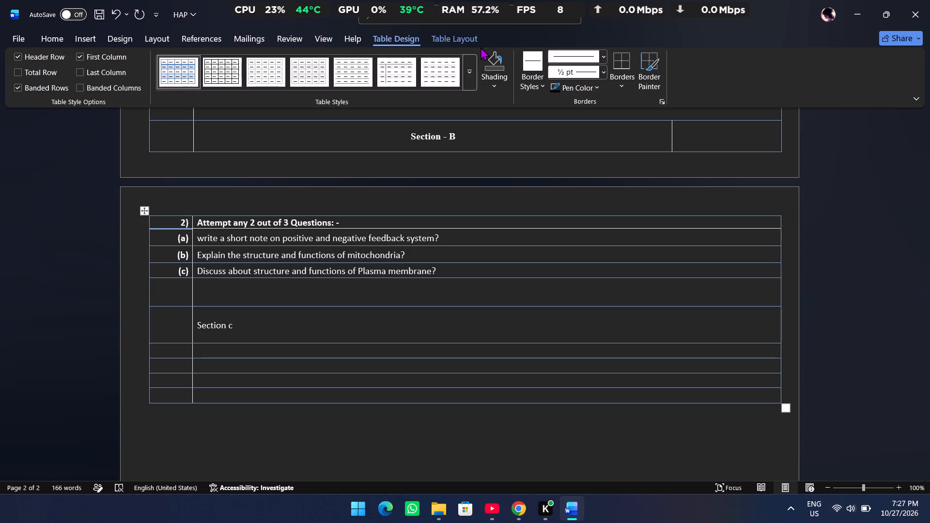
click(473, 35)
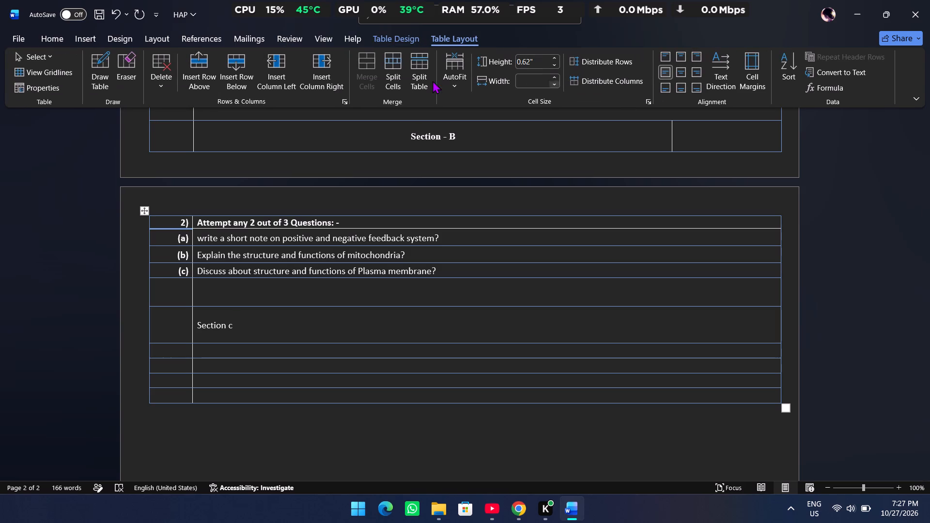
click(104, 64)
click(493, 329)
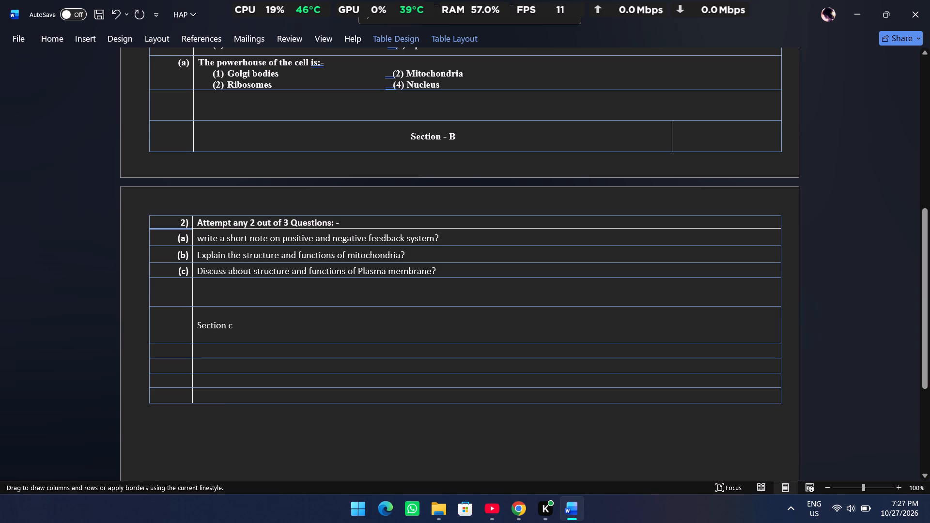
drag(492, 325, 493, 320)
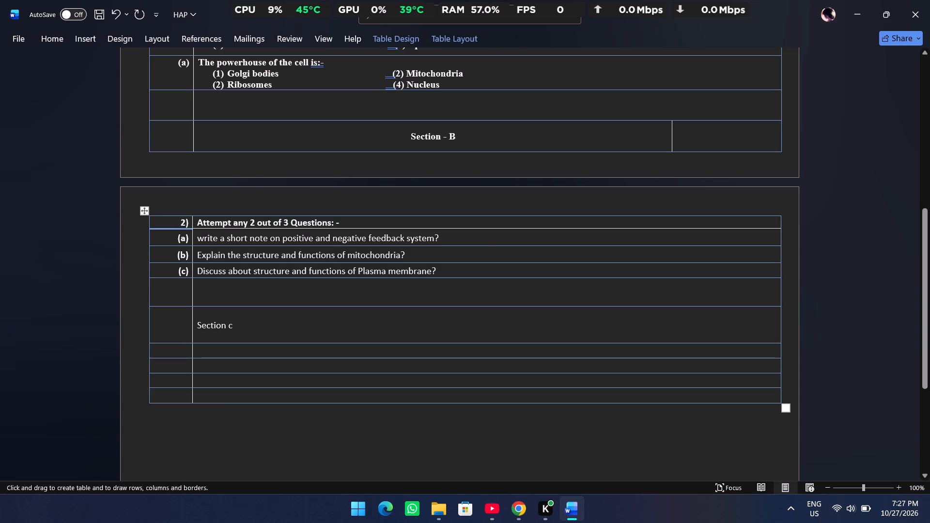
drag(512, 309, 518, 345)
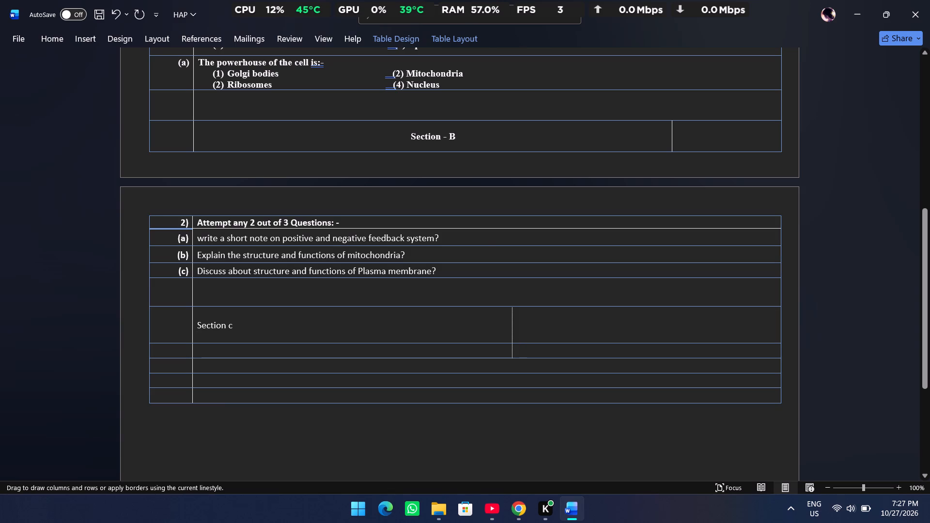
drag(518, 345, 511, 339)
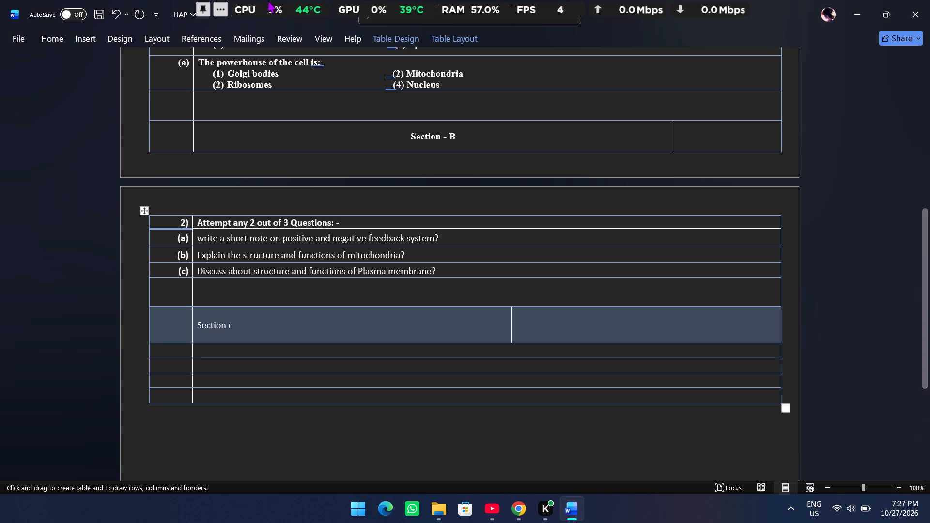
click(381, 44)
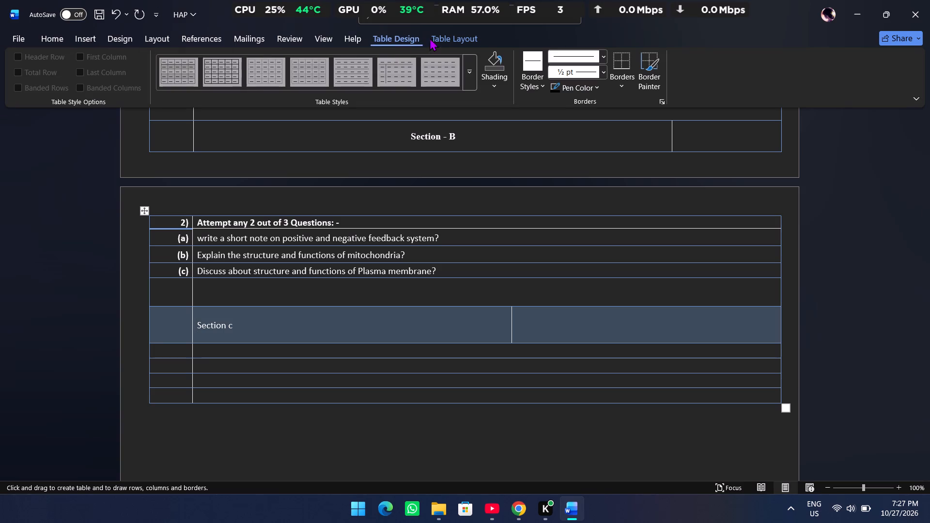
click(442, 35)
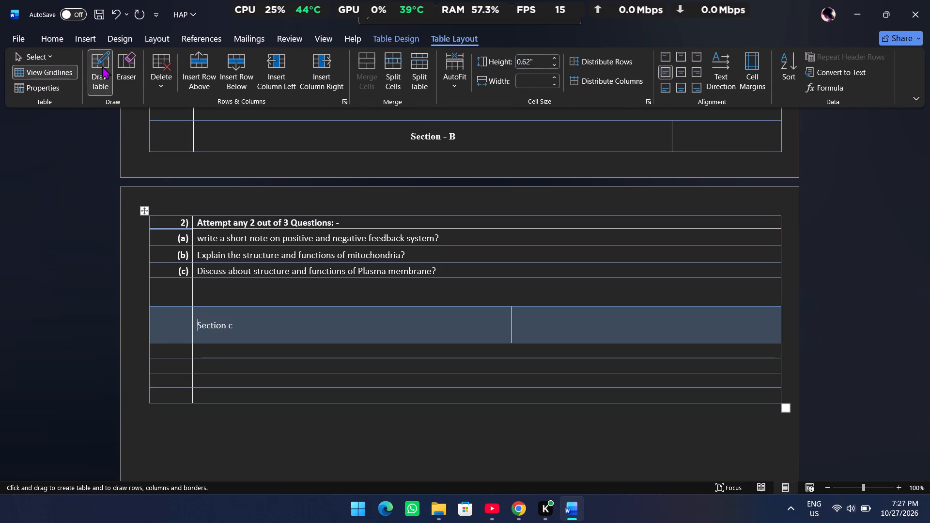
click(102, 66)
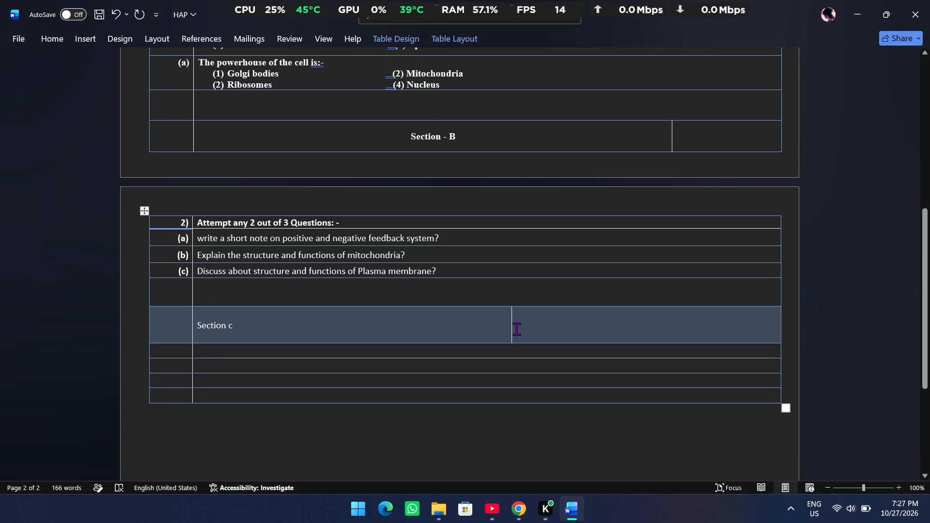
Move the new divider in the Section c row to line up with the divider in the Section - B row.
drag(511, 327, 640, 324)
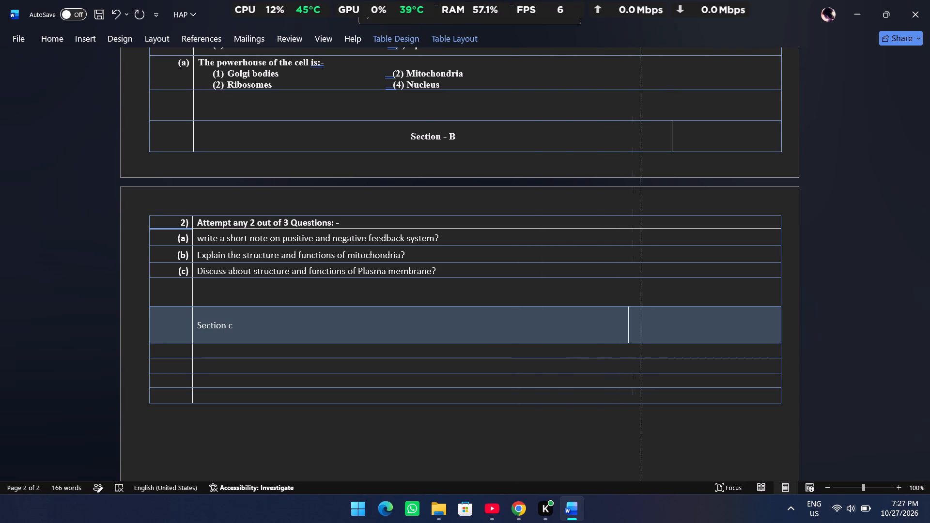
drag(640, 324, 672, 326)
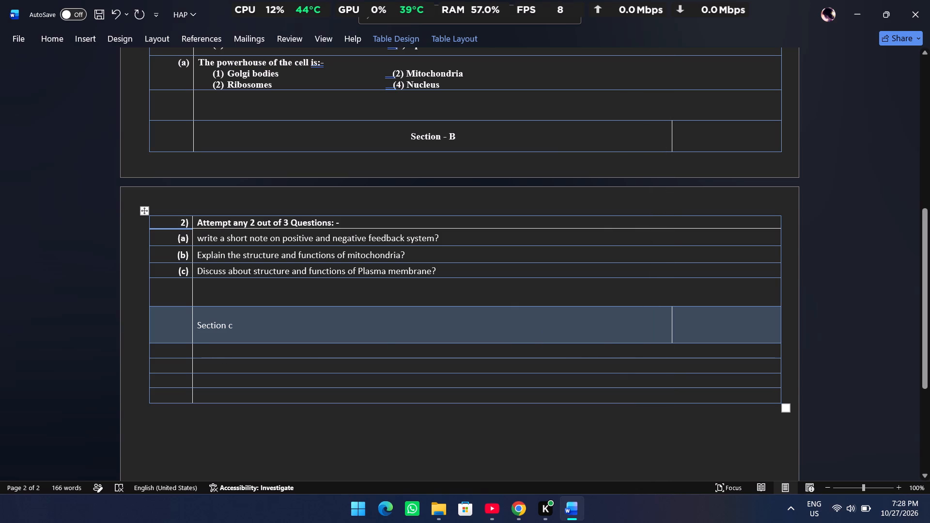
click(192, 298)
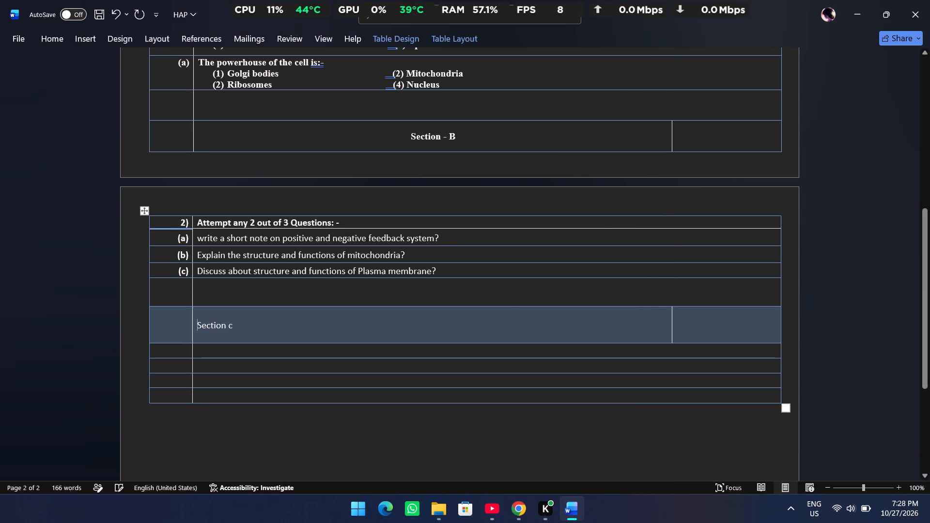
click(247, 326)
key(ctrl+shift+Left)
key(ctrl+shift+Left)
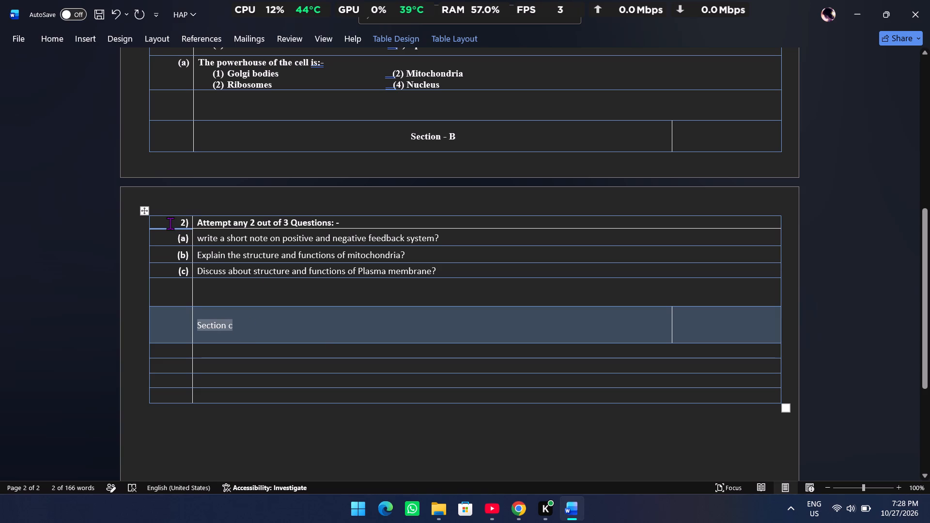
Set the font of the entire page 2 table, from 2) to its last empty row, to Times New Roman.
drag(170, 223, 349, 397)
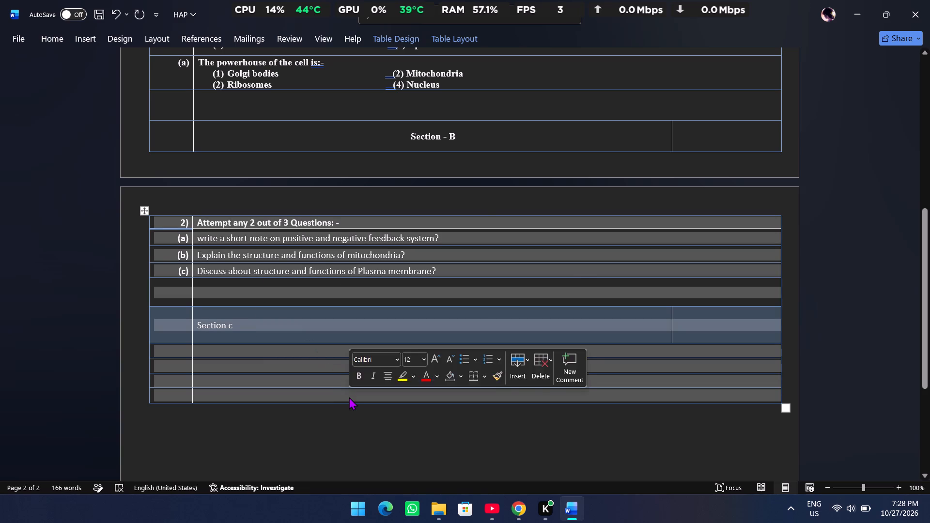
click(54, 39)
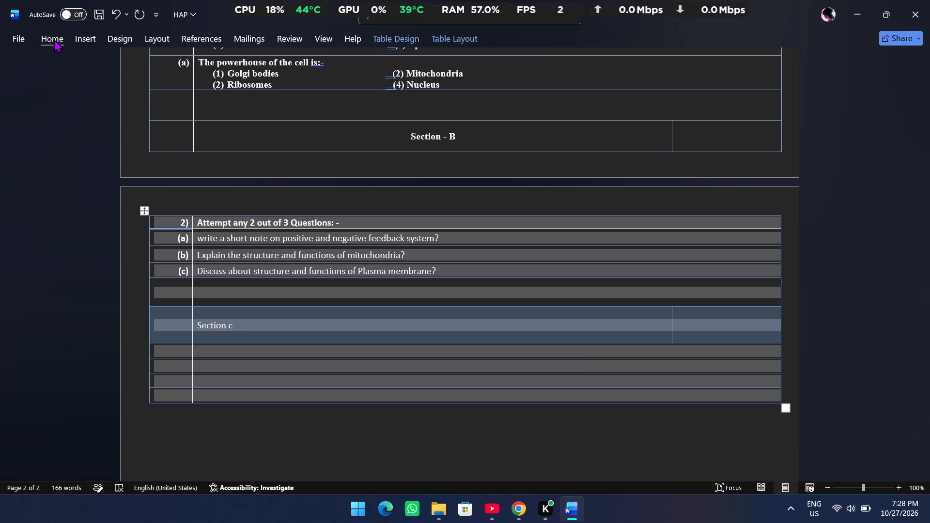
click(151, 60)
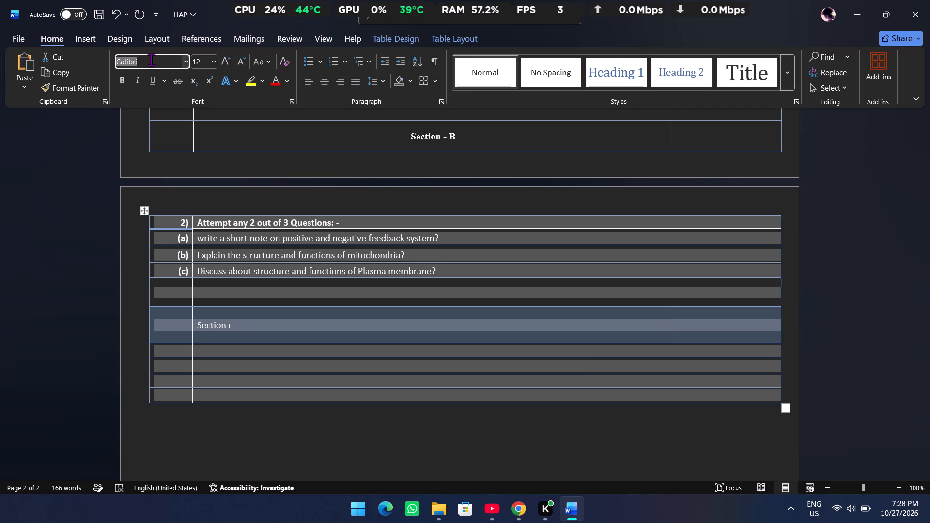
key(BackSpace)
key(BackSpace)
text(Time)
key(Return)
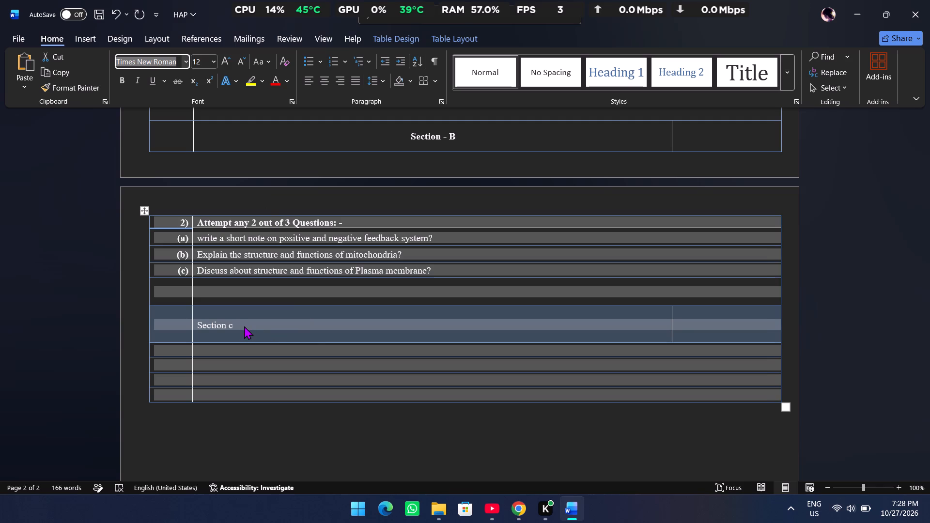
key(Return)
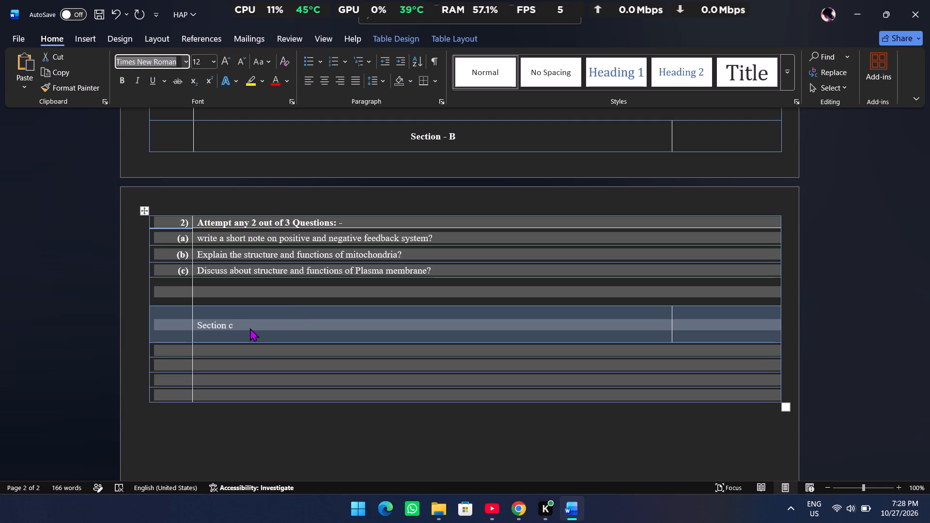
Remove the shading from the whole page 2 table, from 2) to its last empty row, using No Color.
click(266, 323)
click(280, 348)
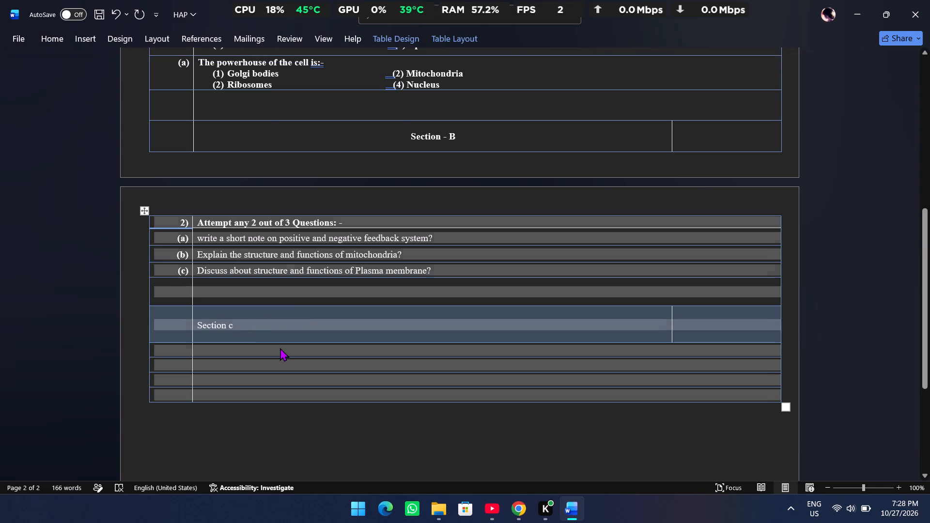
click(256, 333)
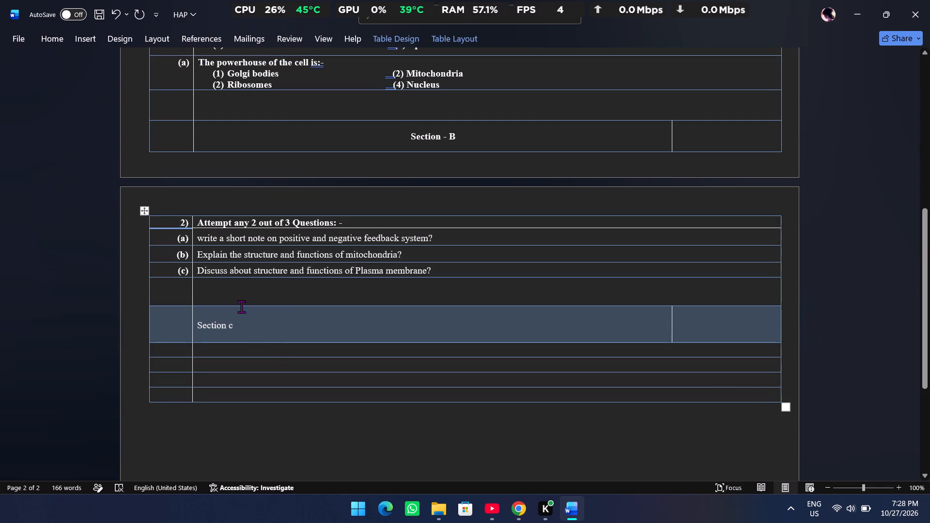
click(61, 39)
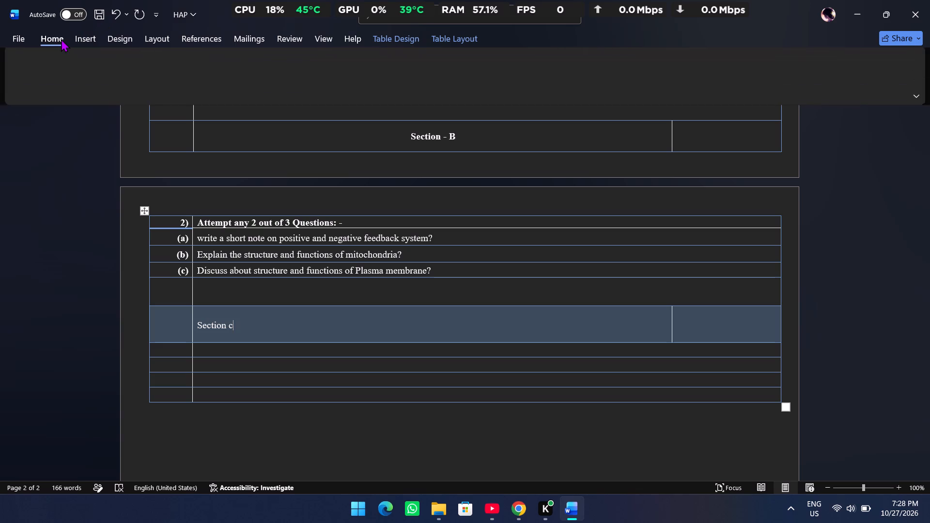
click(168, 222)
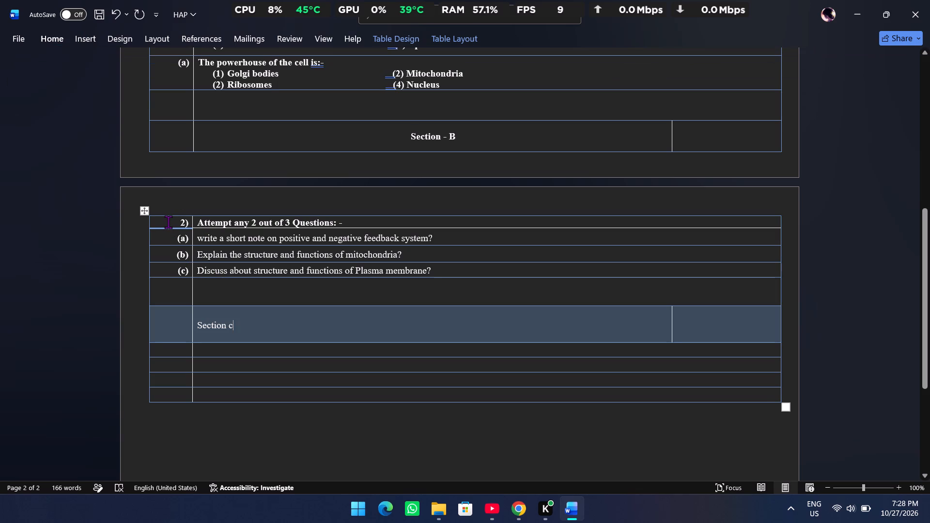
click(168, 222)
drag(168, 222, 307, 392)
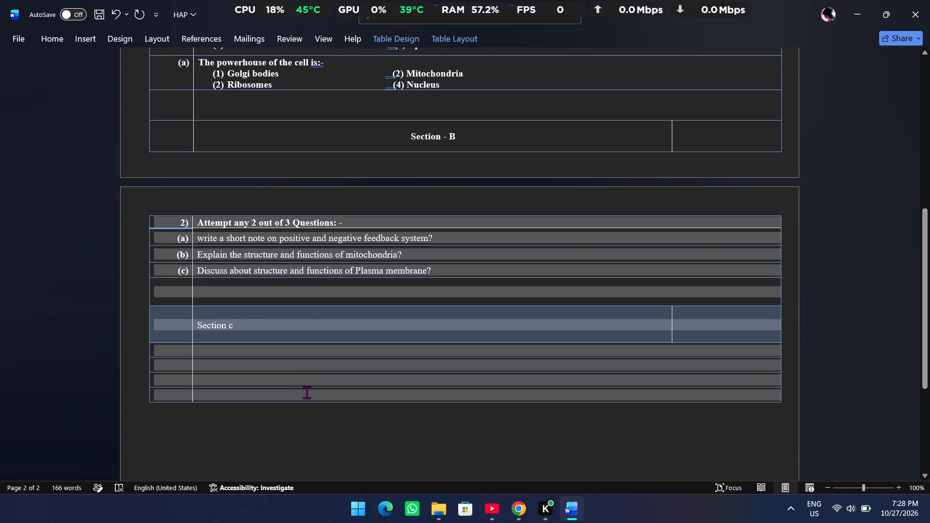
drag(307, 392, 308, 393)
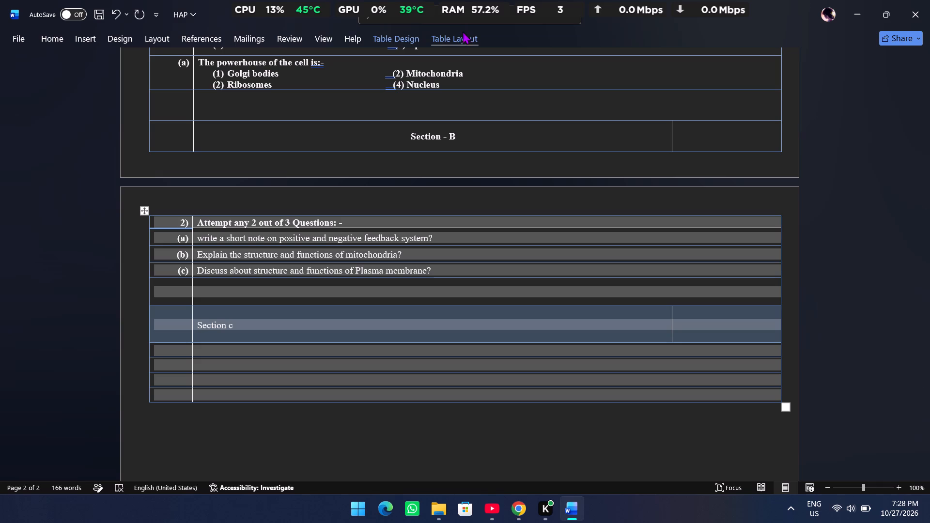
click(457, 34)
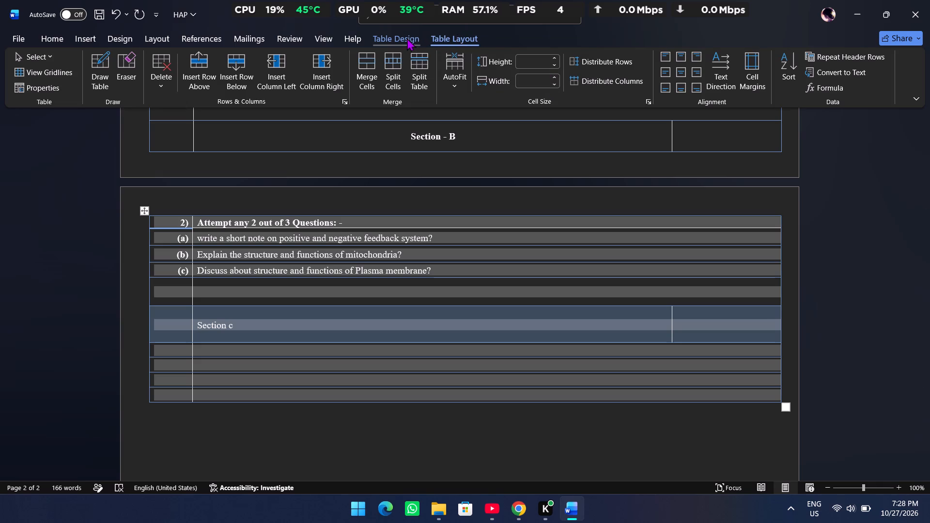
click(406, 38)
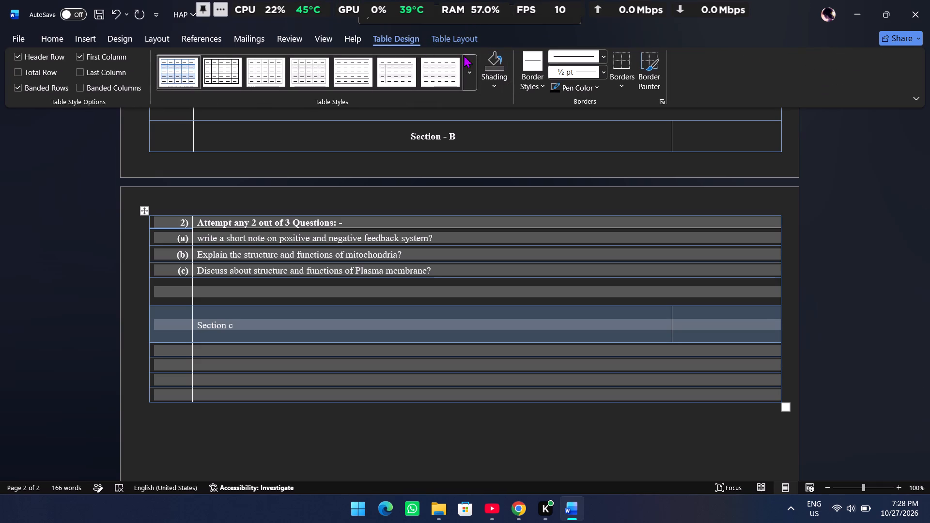
click(450, 41)
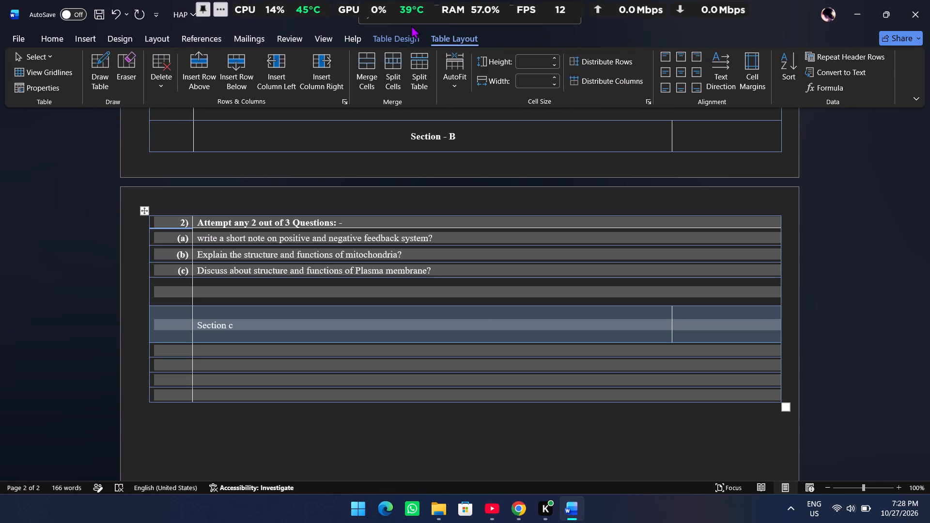
click(415, 31)
click(496, 89)
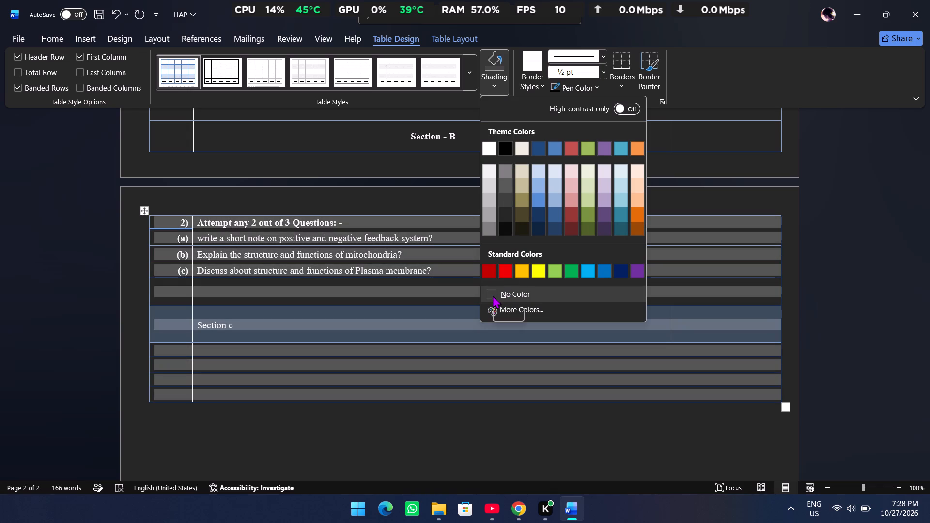
click(493, 295)
click(452, 416)
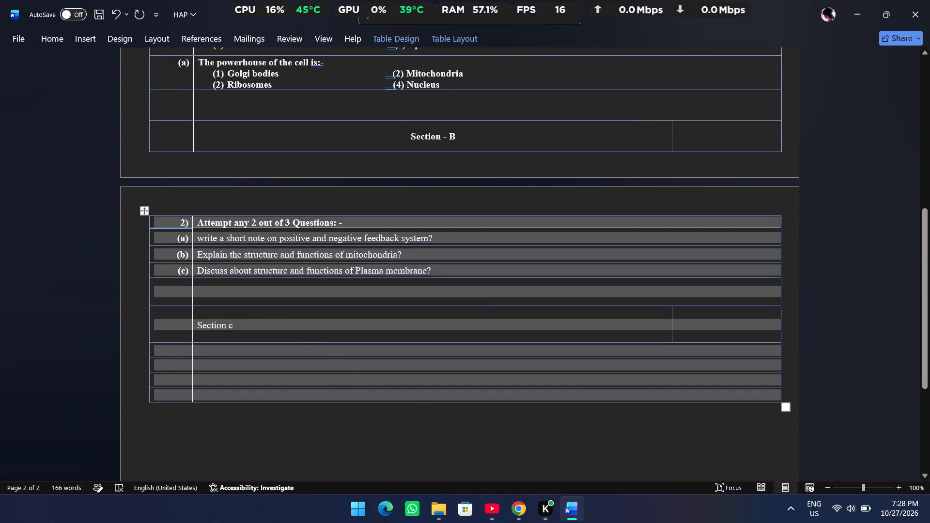
Centre the Section c heading both horizontally and vertically in its cell.
click(300, 338)
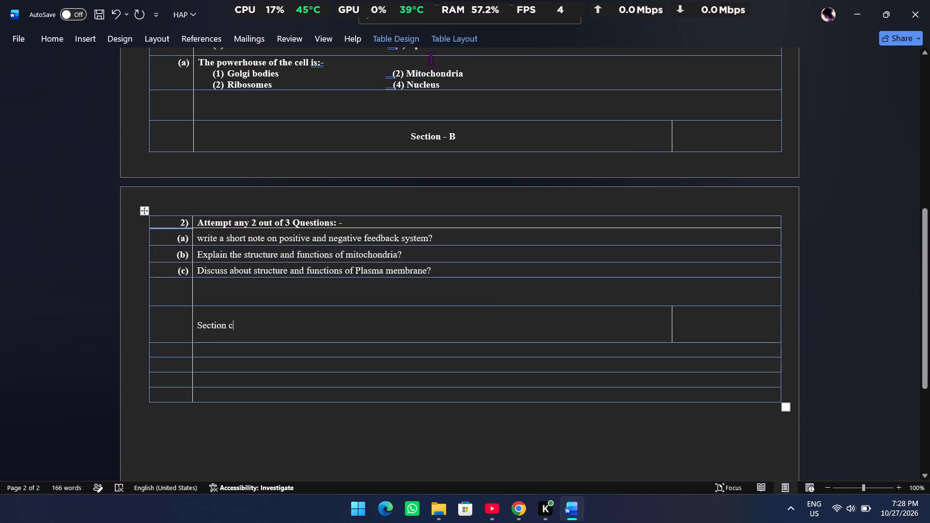
click(447, 40)
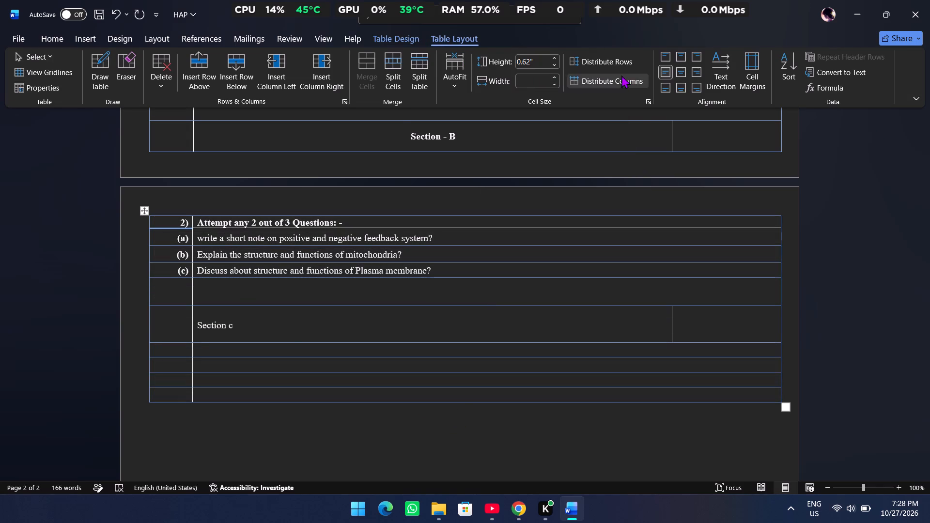
click(678, 69)
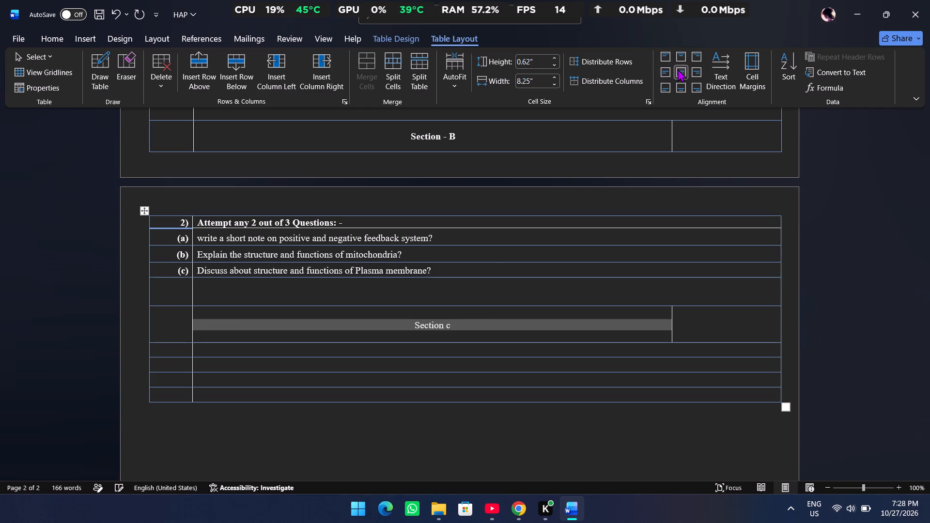
Make the Section c heading text bold.
click(462, 326)
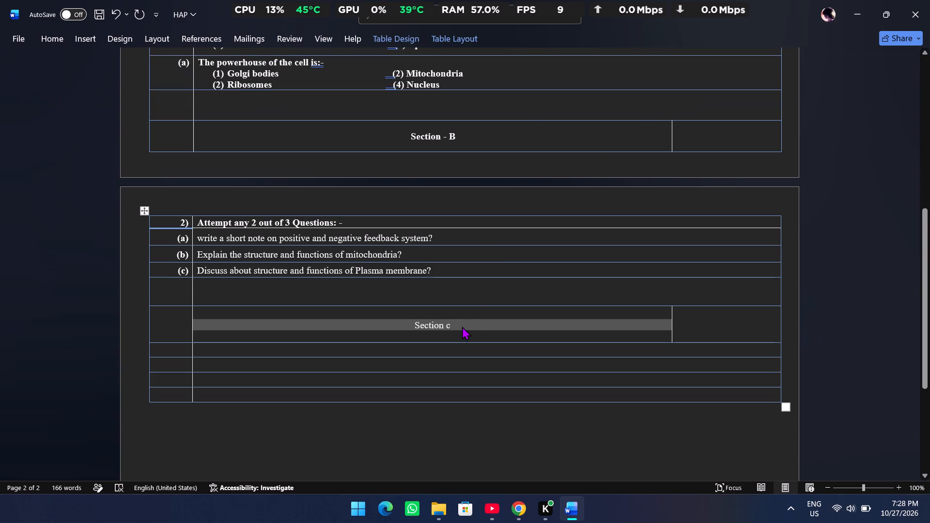
click(462, 322)
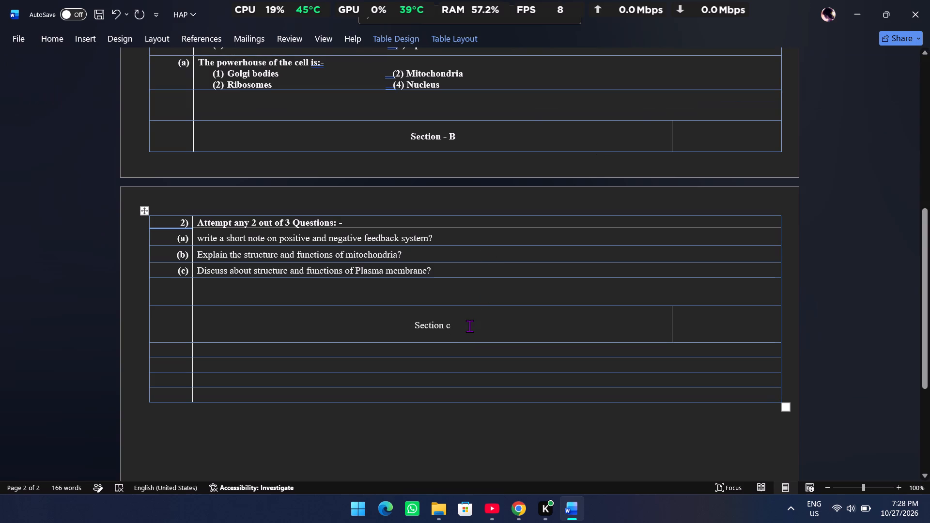
key(ctrl+shift+Left)
key(ctrl+shift+Left)
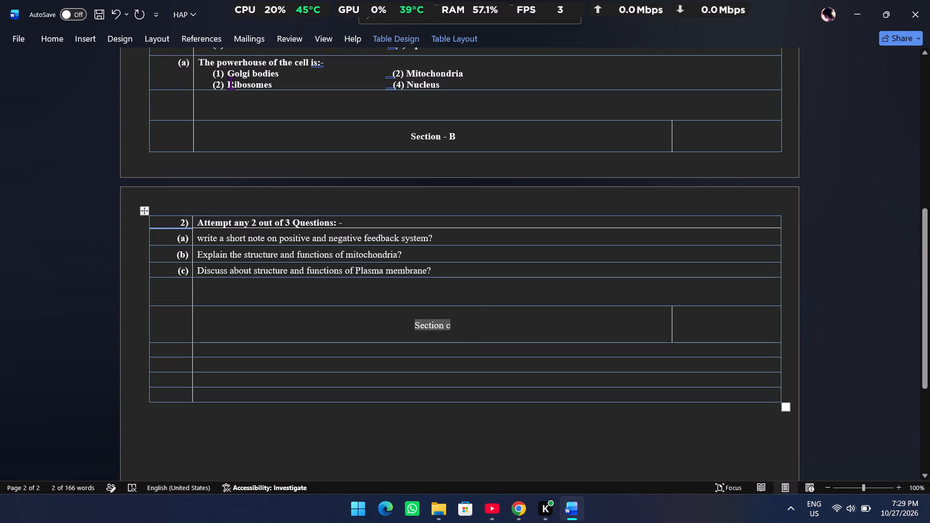
click(94, 36)
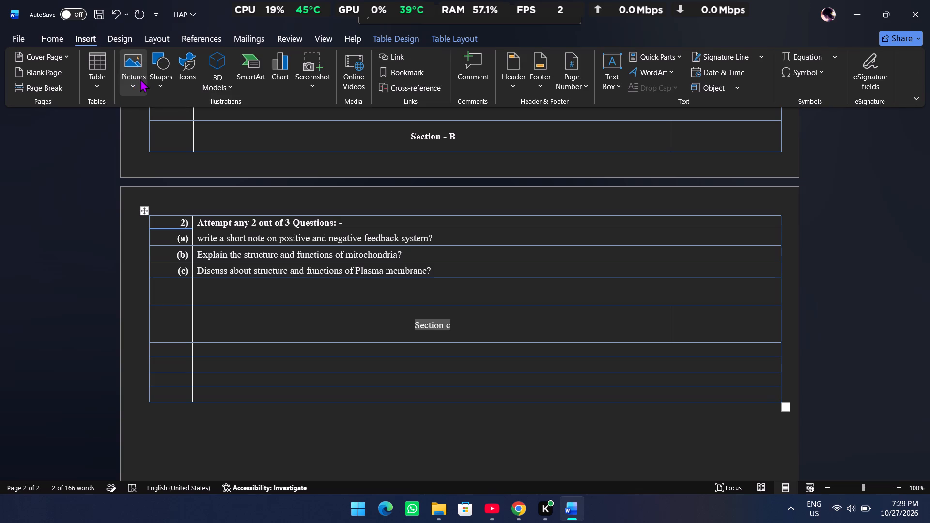
click(52, 32)
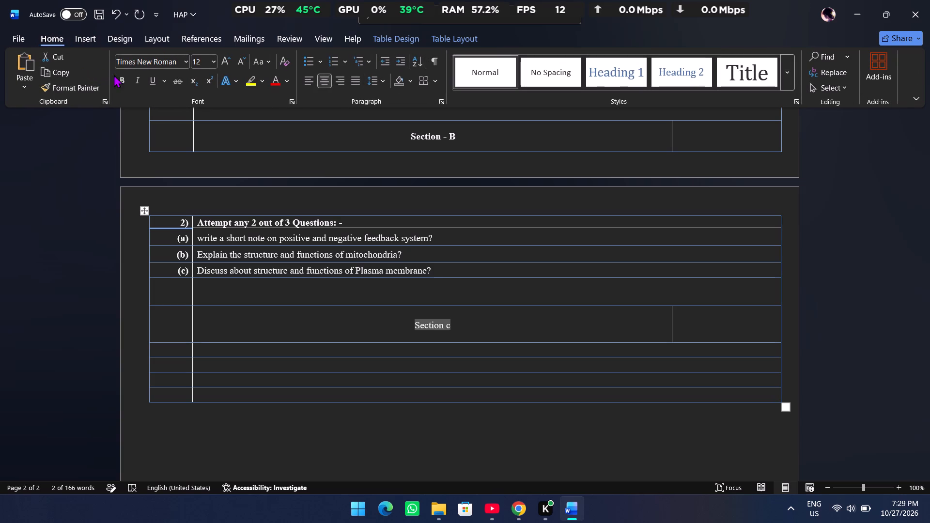
click(118, 79)
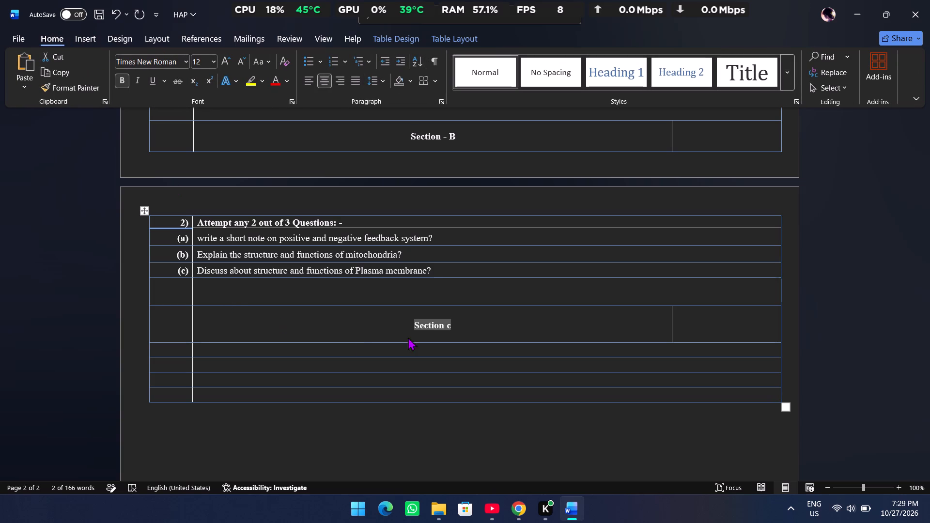
Change the Section c heading to read "Section - C", matching the Section - B style.
click(442, 329)
click(464, 324)
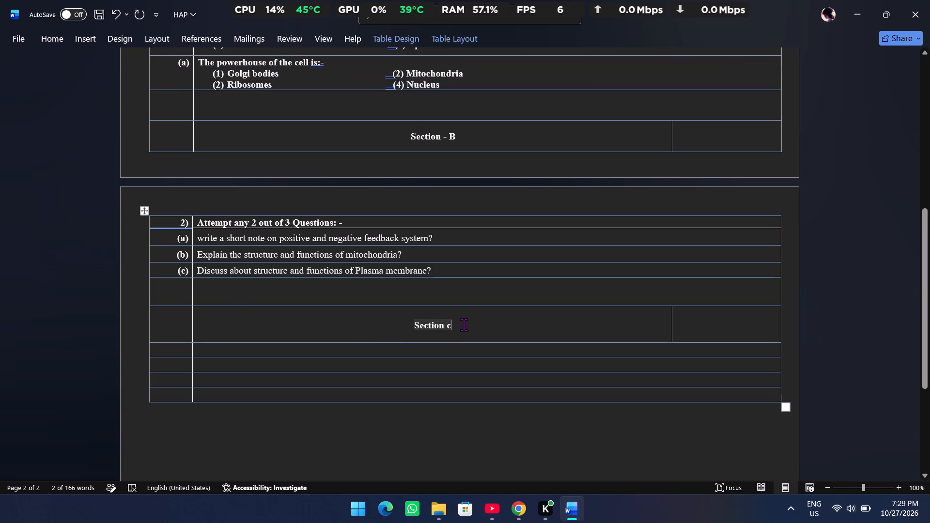
key(BackSpace)
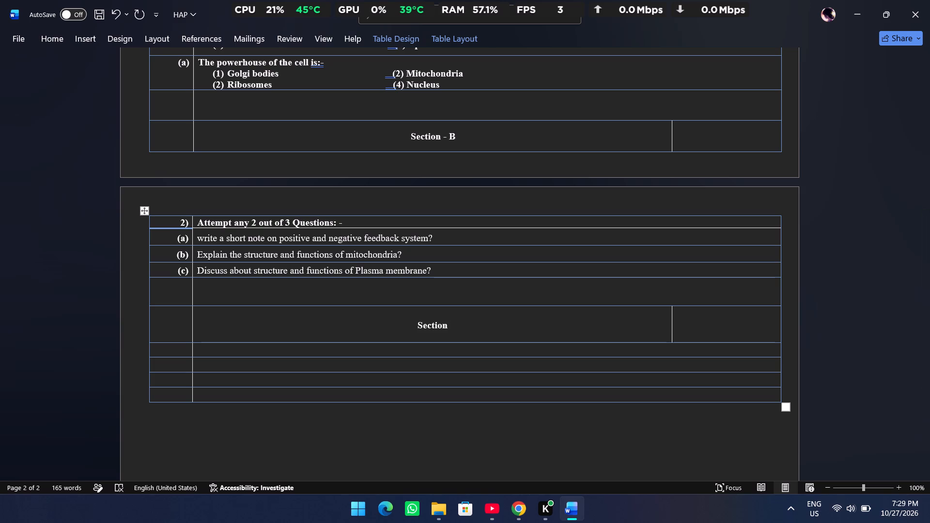
key(BackSpace)
key(space)
text(=)
key(BackSpace)
text(-)
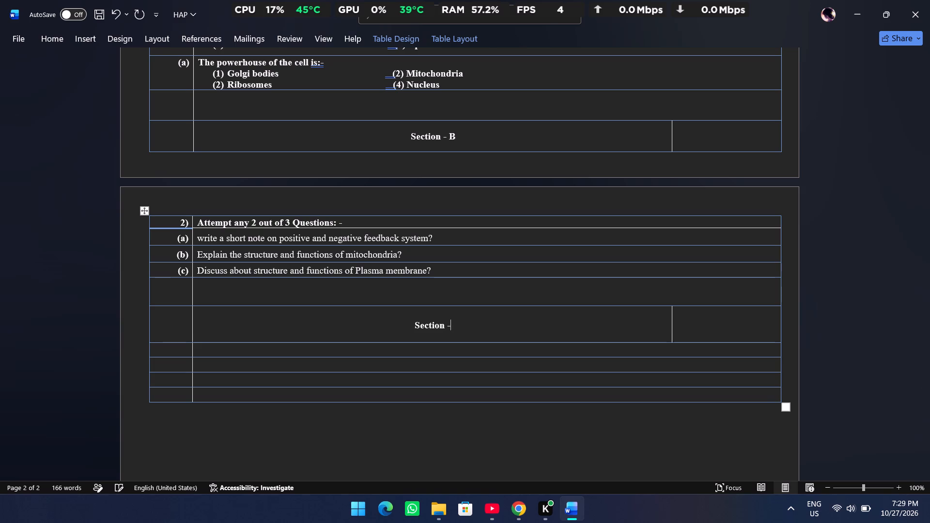
key(space)
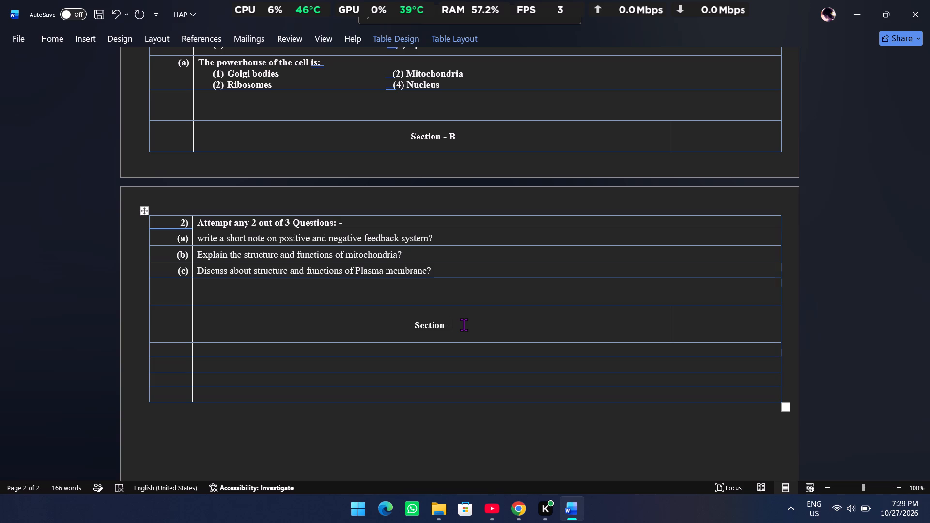
key(shift+c)
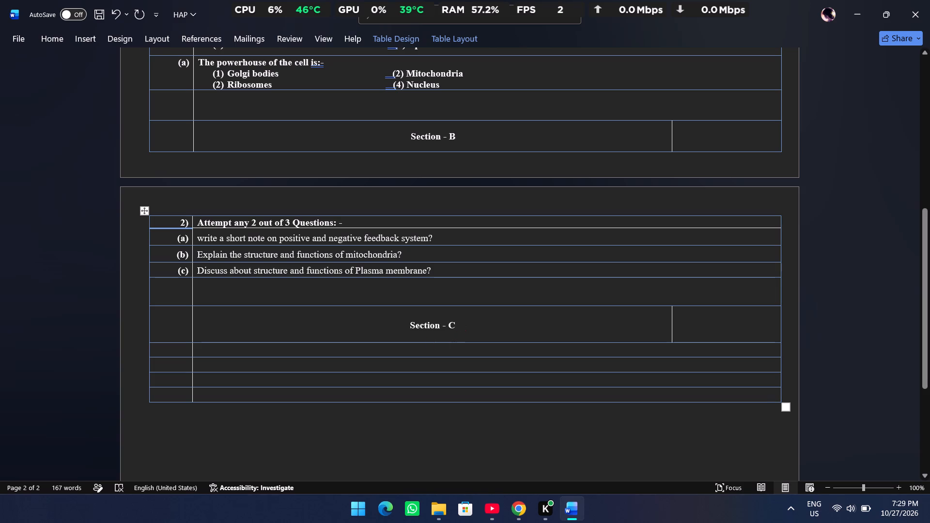
Enter the question number "3)" in the narrow first cell of the row below Section - C.
click(178, 350)
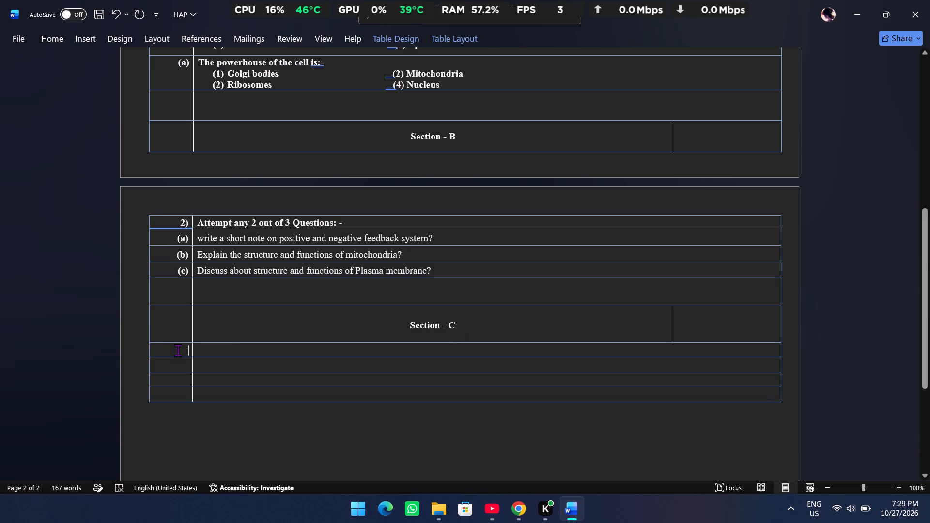
key(3)
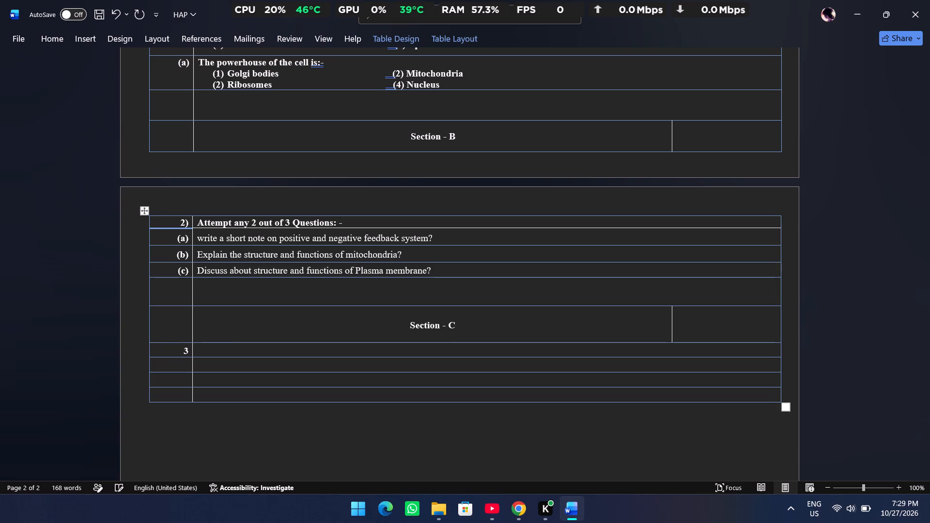
key(0)
key(BackSpace)
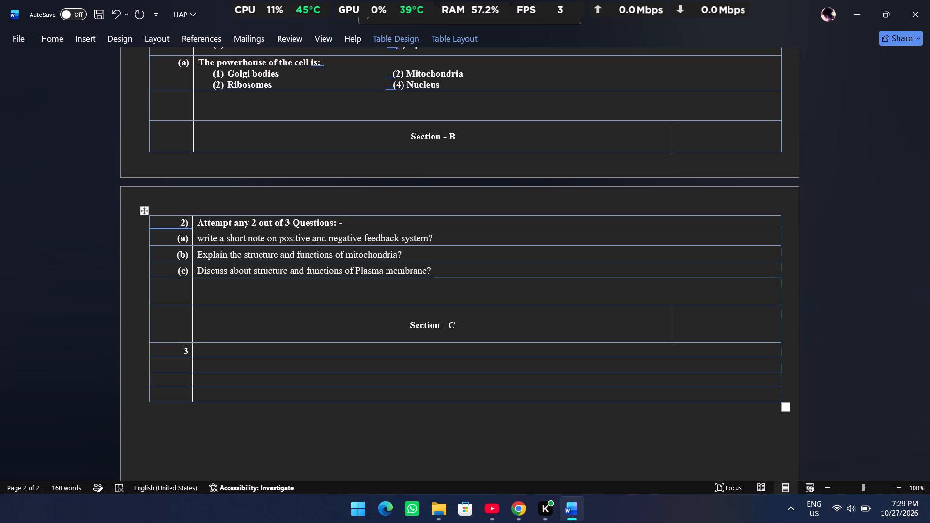
key(shift+parenright)
Enter the instruction "Attempt any 1 out of 2 question;-" in the wide cell beside question number 3).
key(Right)
text(Attemt)
key(space)
key(BackSpace)
key(BackSpace)
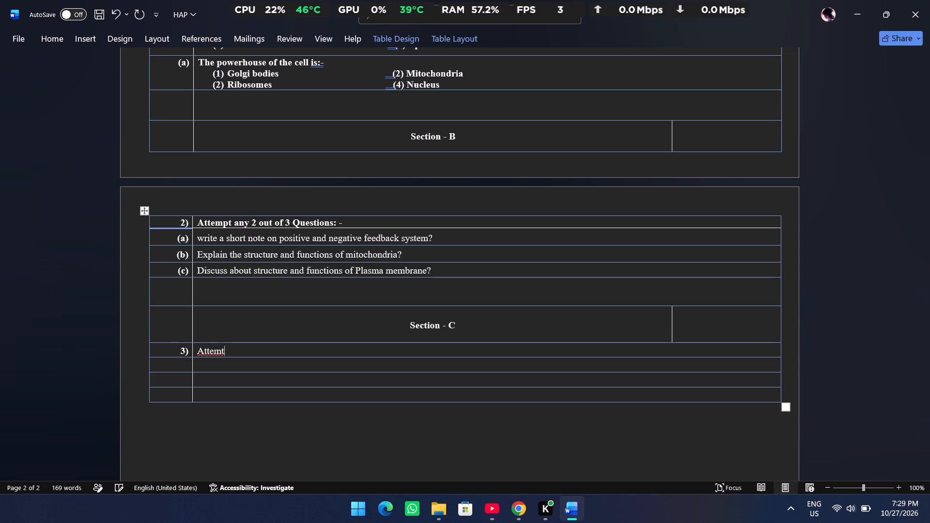
text(pt)
key(space)
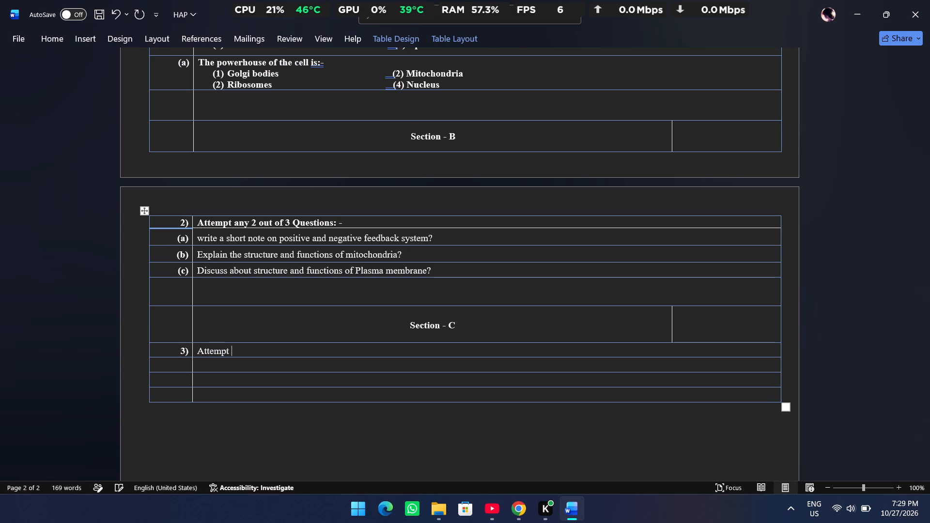
text(Any)
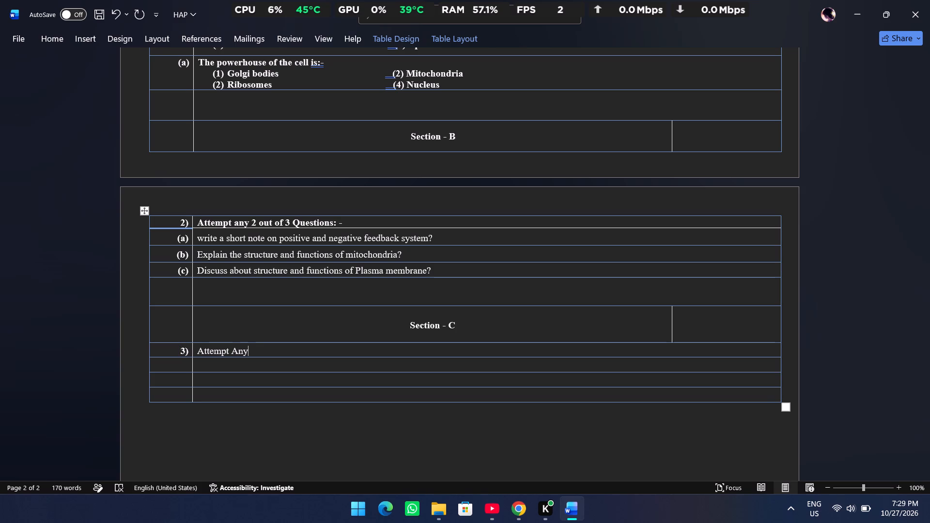
key(BackSpace)
key(BackSpace)
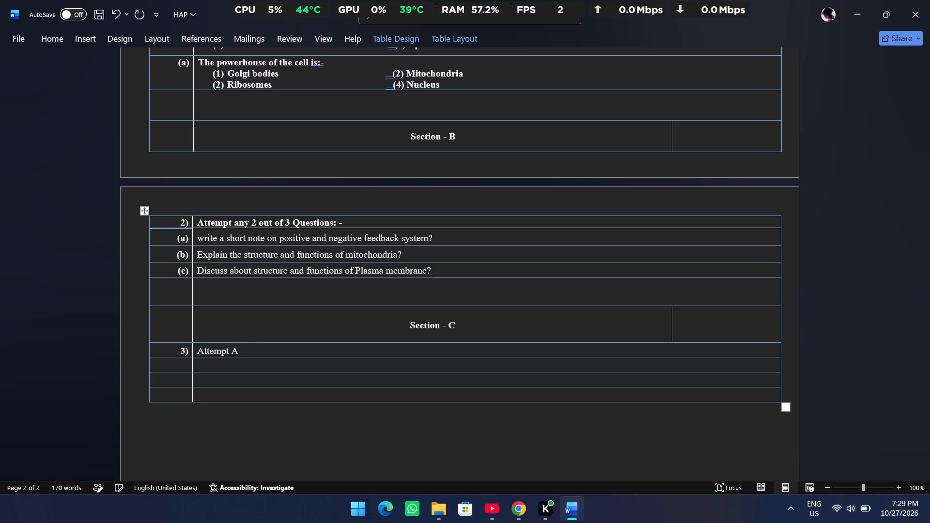
key(BackSpace)
text(any 1)
key(space)
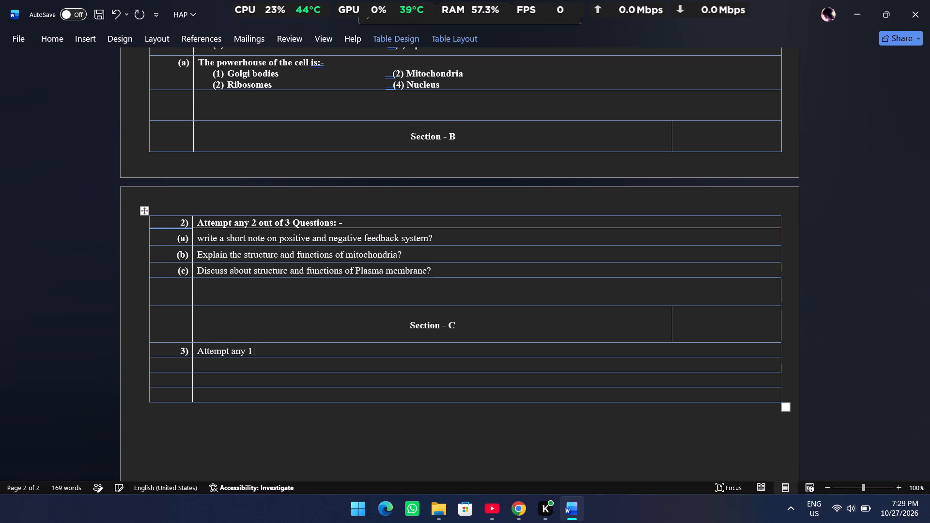
text(out of 2 question)
key(space)
key(BackSpace)
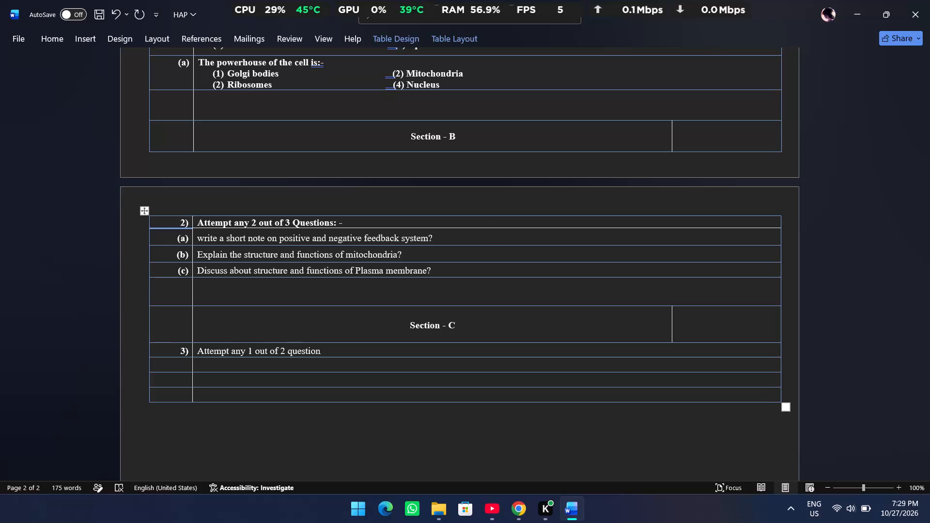
key(semicolon)
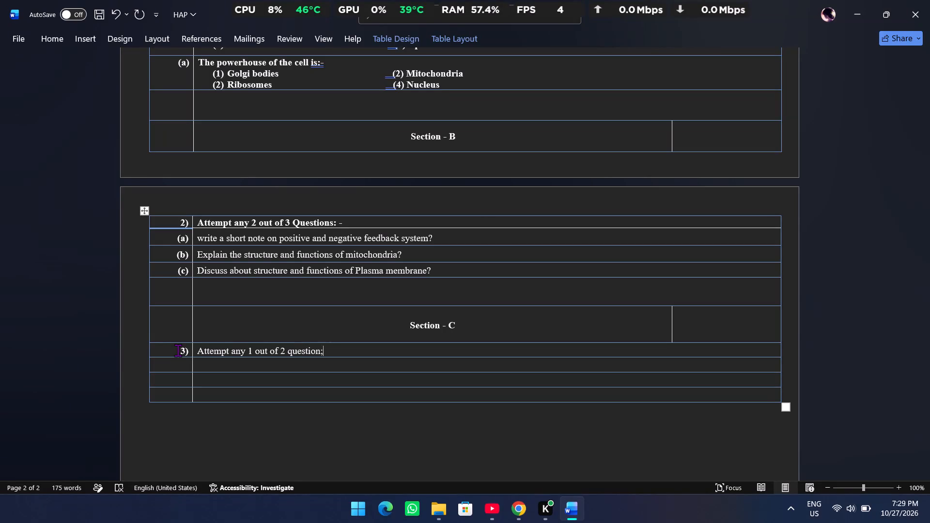
key(shift+underscore)
key(BackSpace)
key(minus)
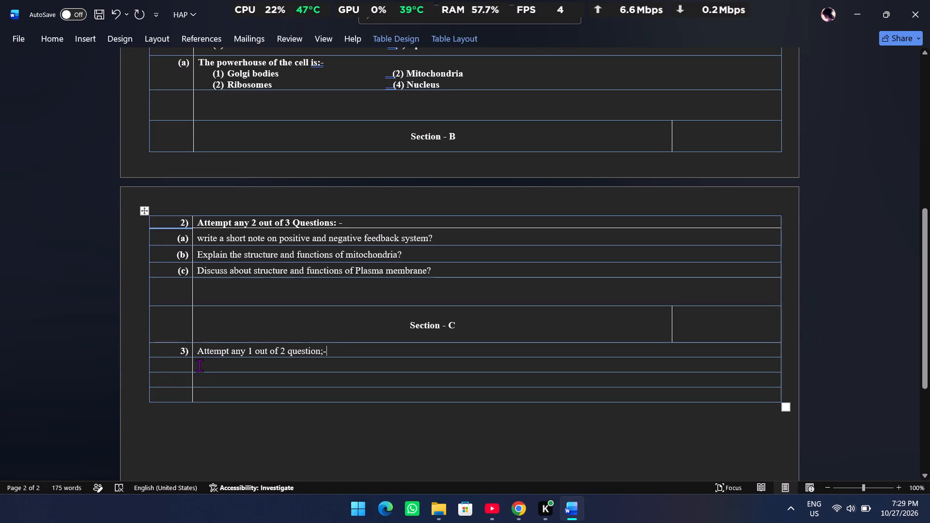
Label the two rows below question 3) as (a) and (b) in the narrow first column.
click(186, 365)
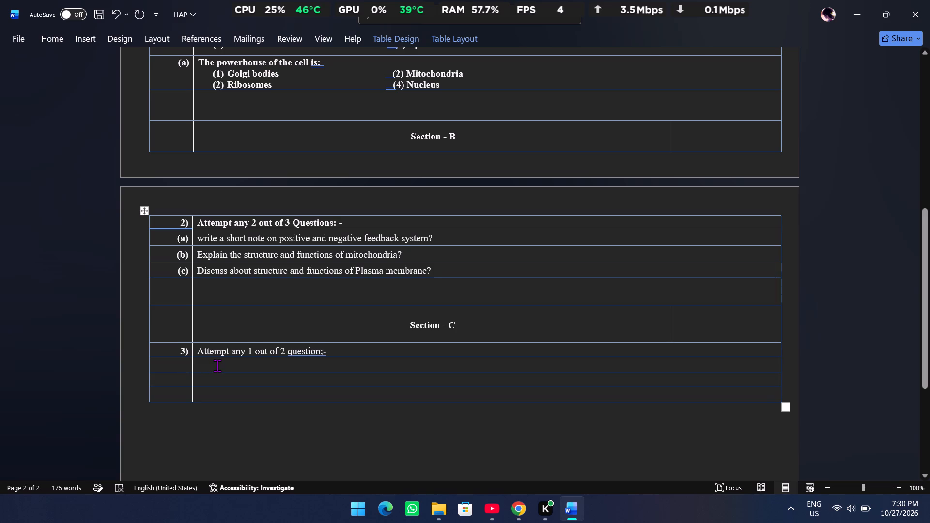
key(shift+parenleft)
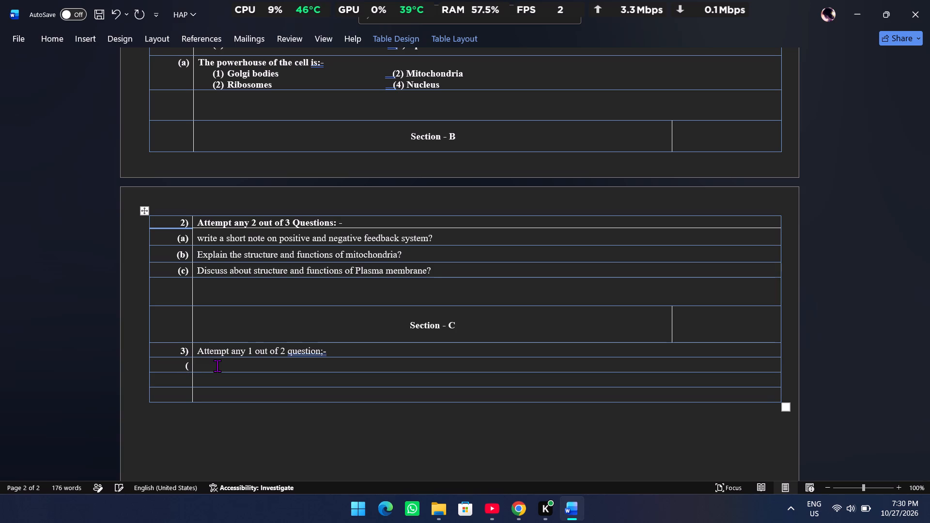
key(a)
key(0)
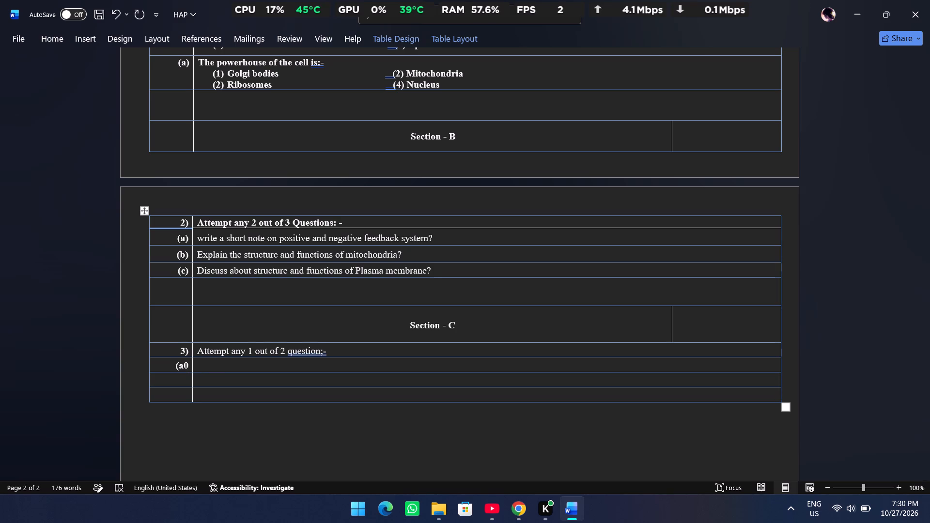
key(BackSpace)
key(shift+parenright)
key(Down)
key(b)
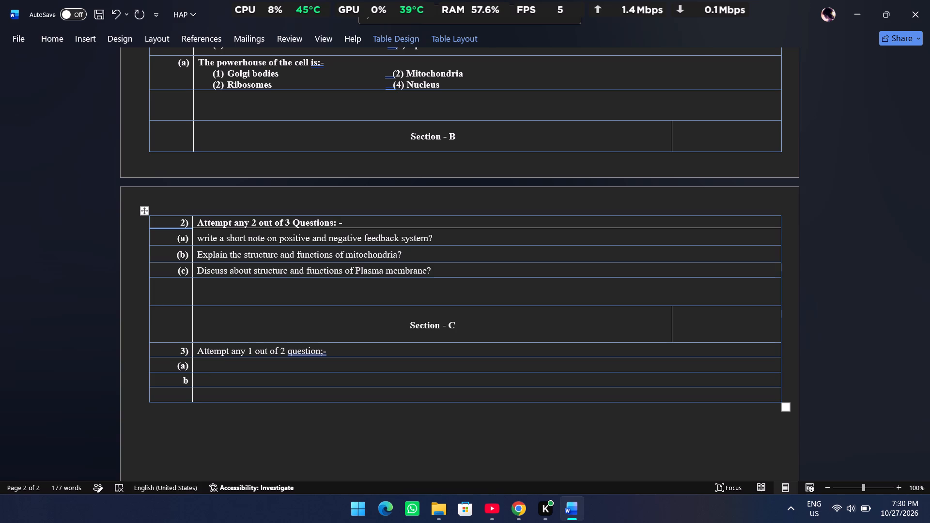
key(BackSpace)
key(shift+parenleft)
key(b)
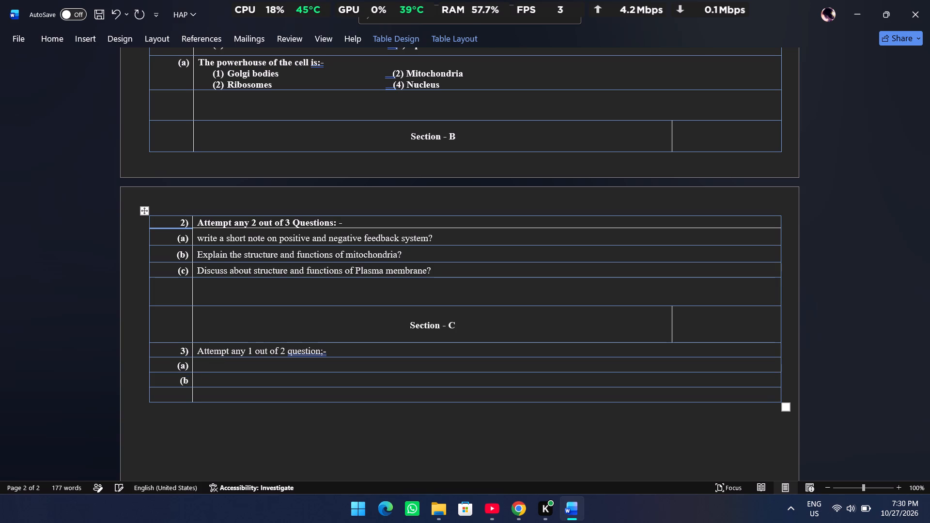
key(0)
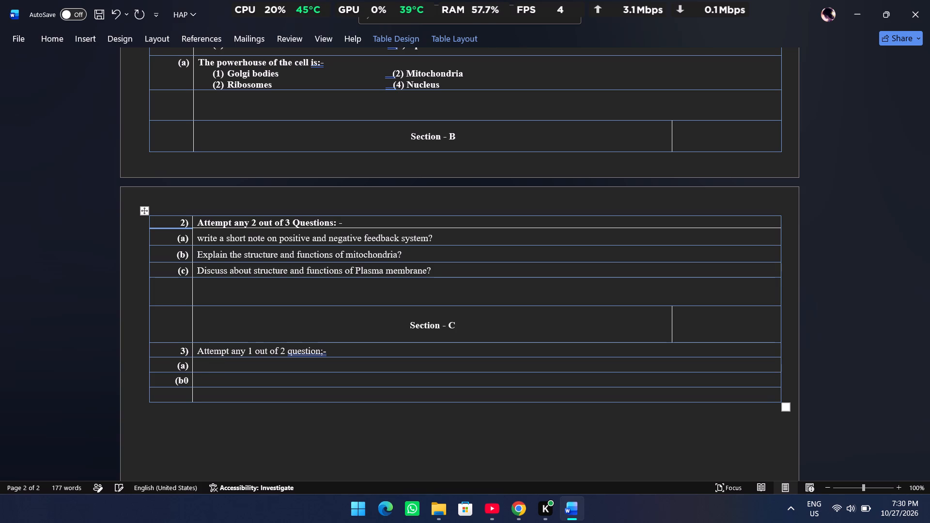
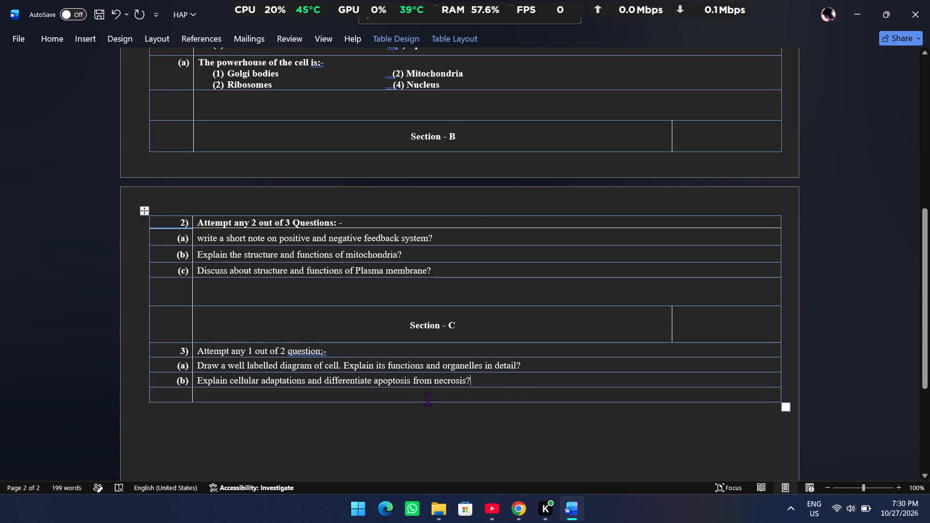
Delete the empty table row below question (b) of Section - C.
click(427, 397)
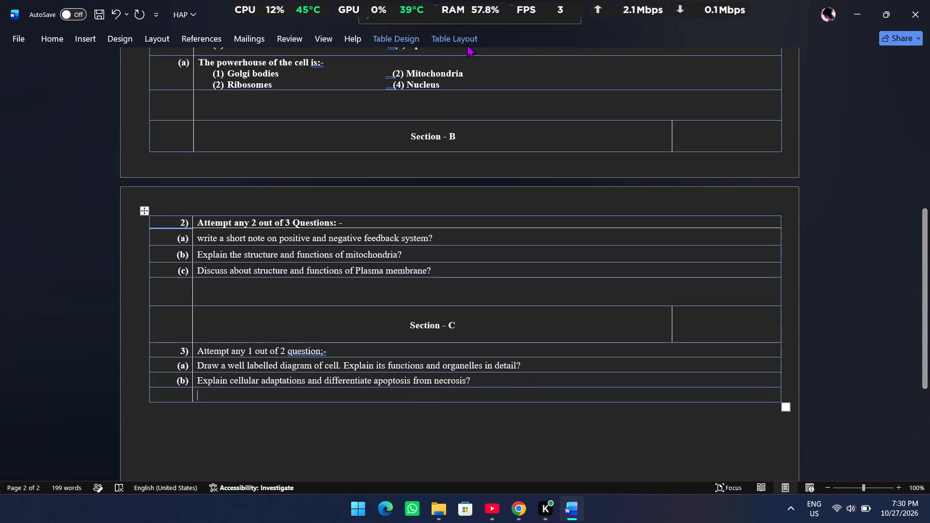
click(465, 41)
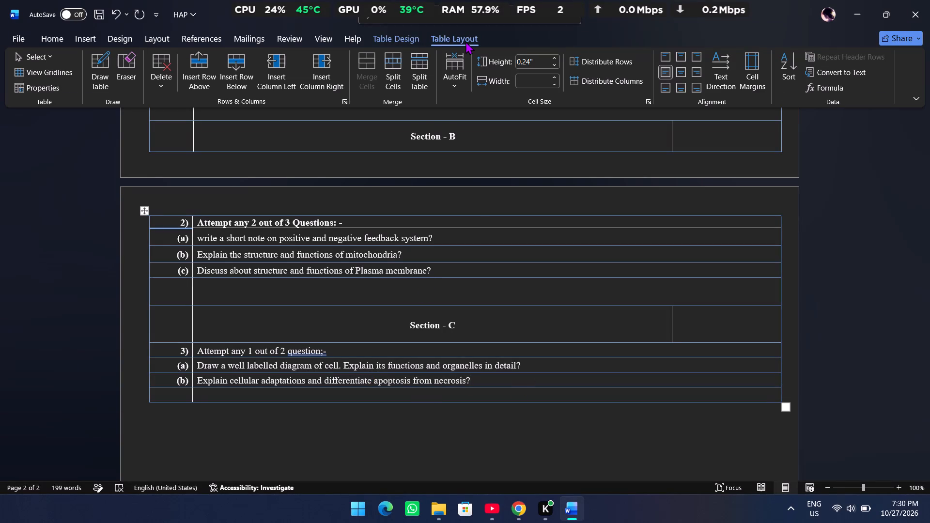
click(155, 65)
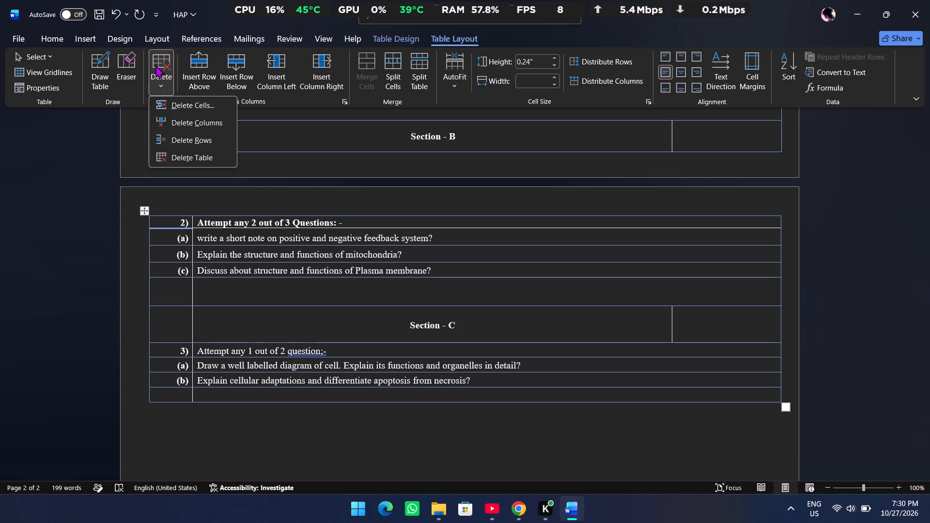
click(193, 139)
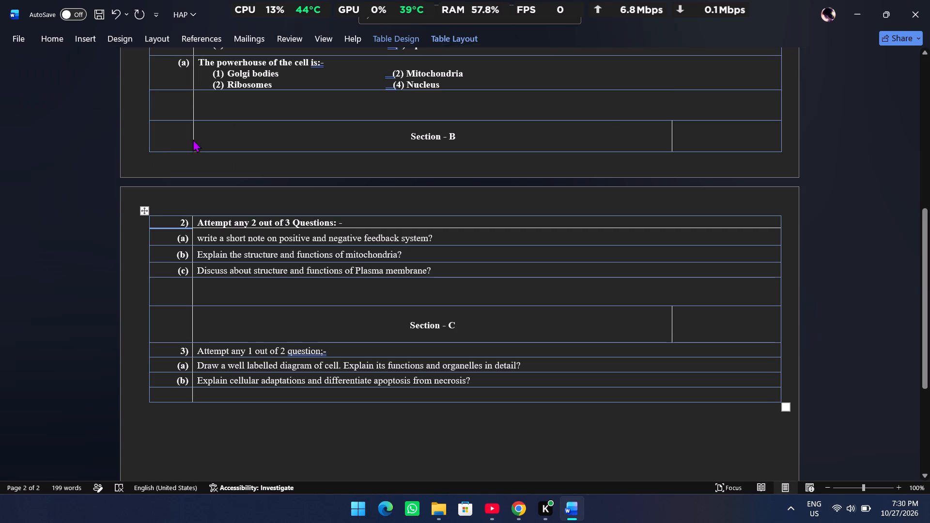
click(446, 437)
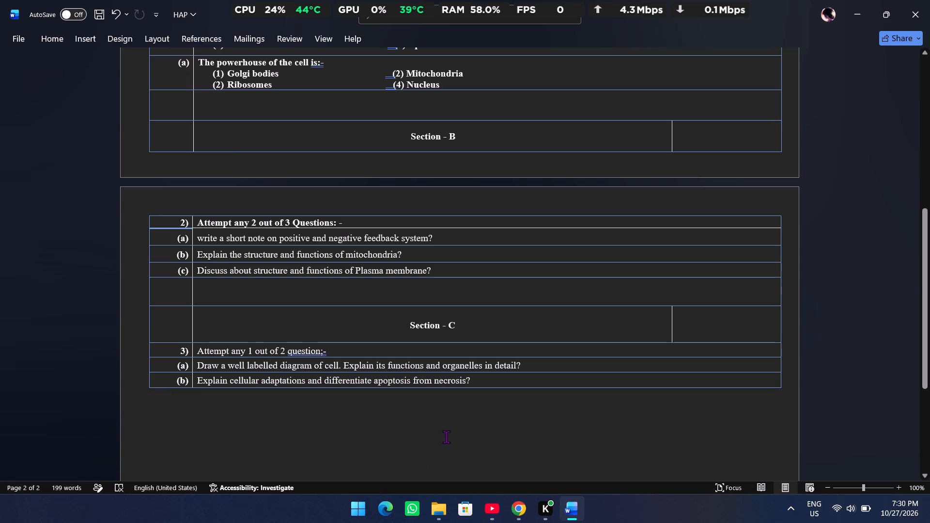
Apply the suggested grammar corrections to question 3)'s instruction so it ends in "questions; -".
scroll(537, 203, up, 1)
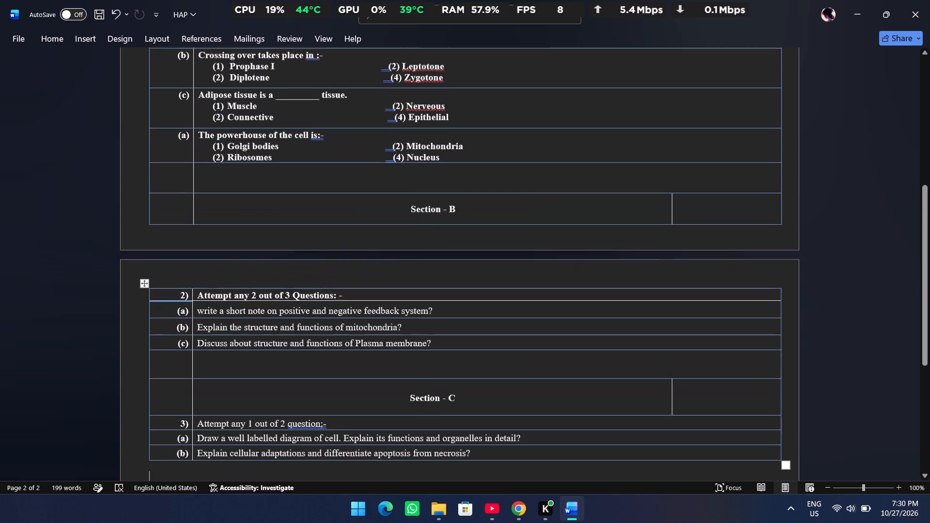
scroll(537, 203, up, 1)
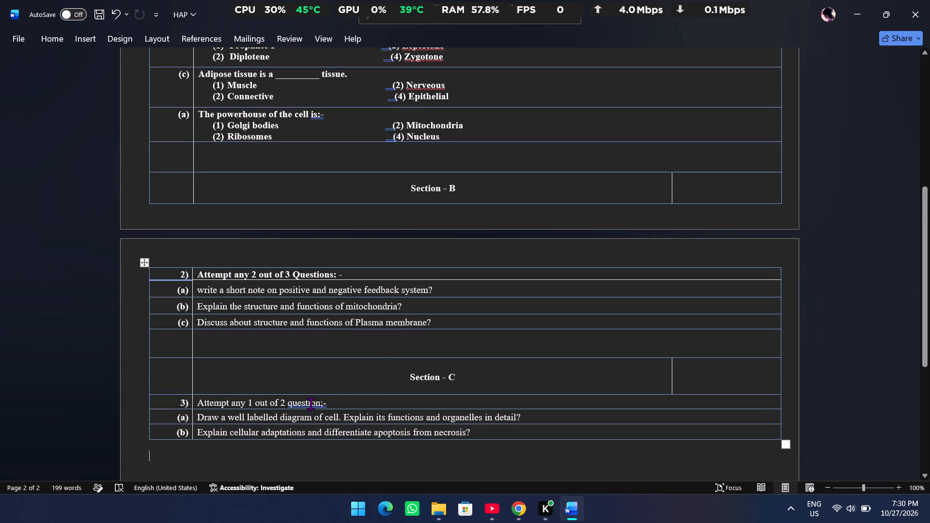
right_click(310, 404)
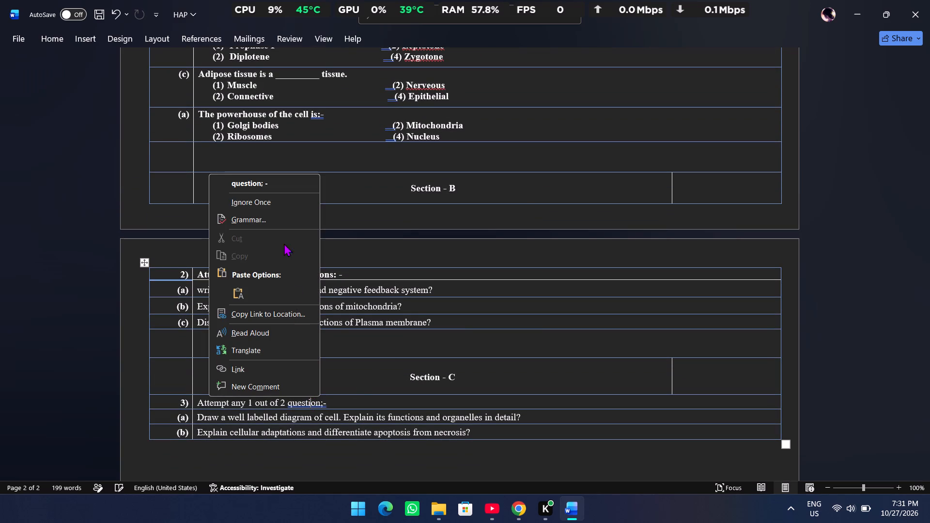
click(267, 180)
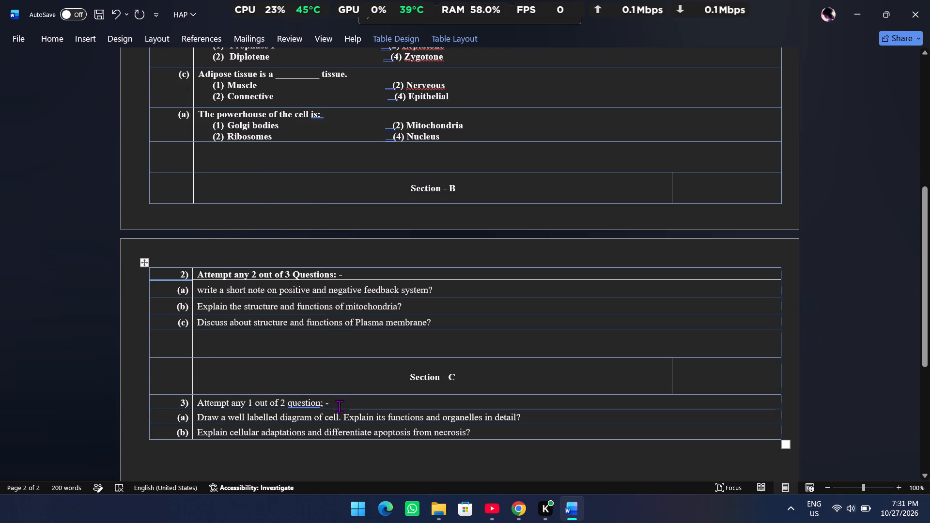
right_click(320, 401)
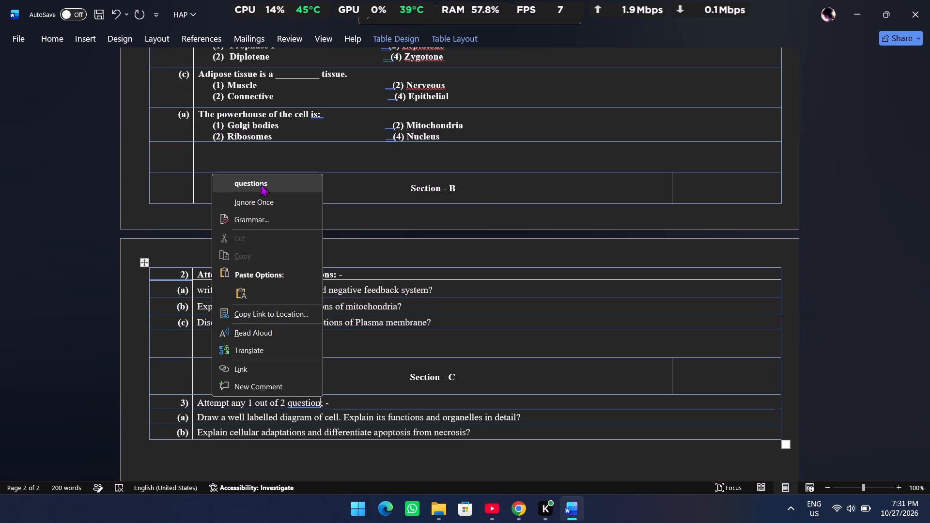
click(261, 184)
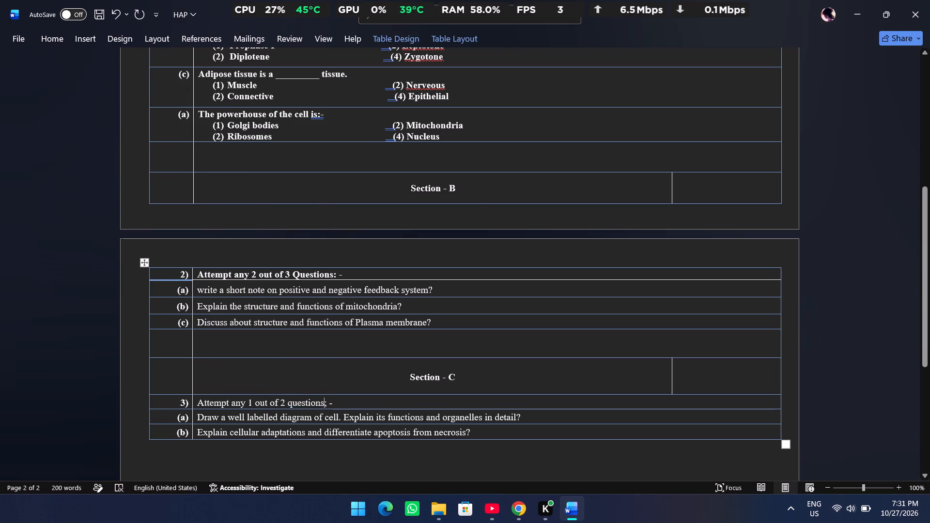
Apply the suggested spacing corrections in Section - A: "is: -" in the powerhouse and microscopic examination questions, "in: -" in the crossing over question.
scroll(341, 236, up, 2)
right_click(320, 195)
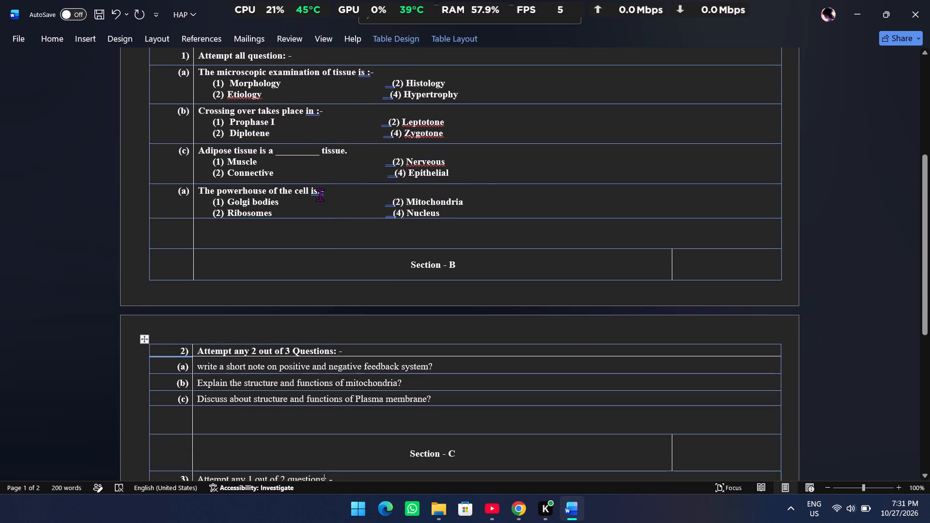
click(268, 198)
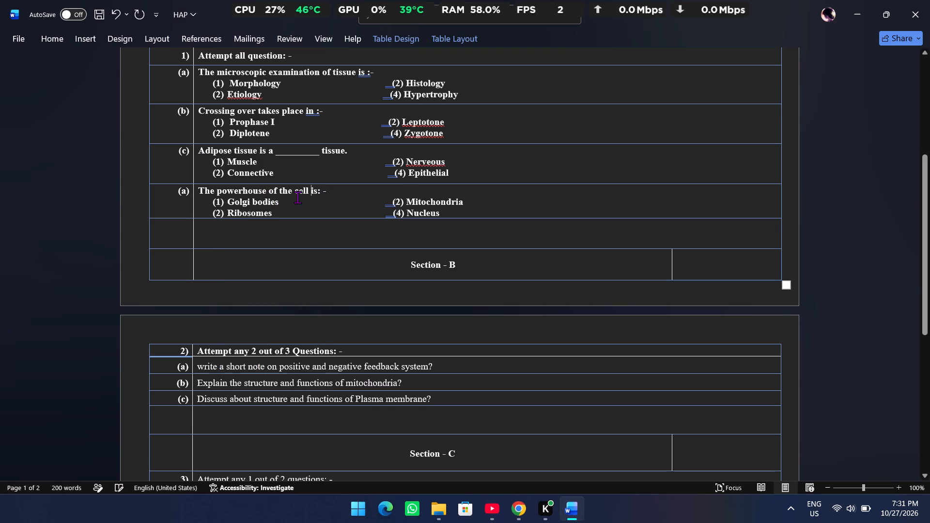
scroll(329, 194, up, 2)
right_click(313, 179)
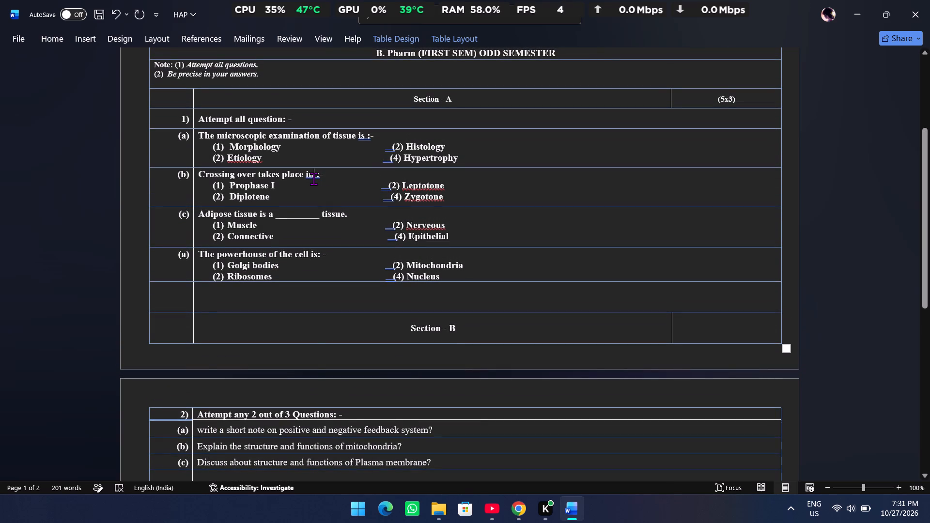
click(273, 188)
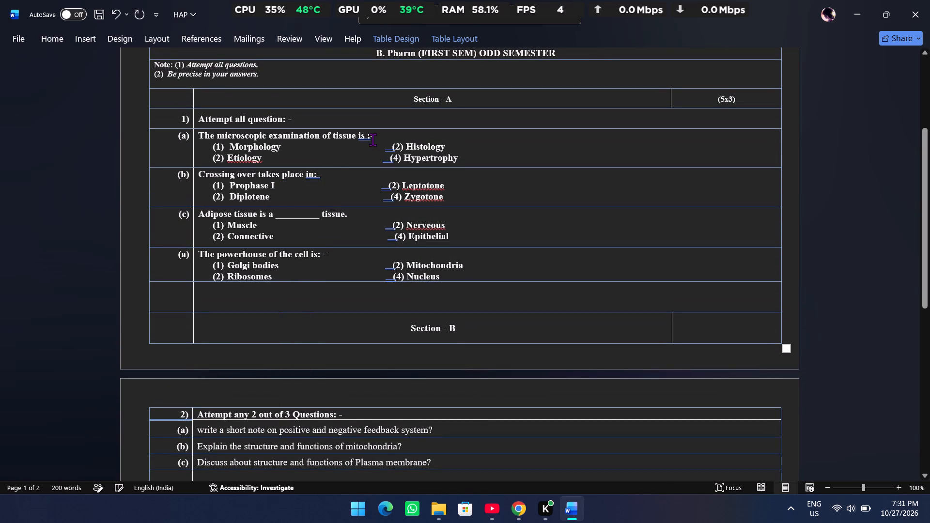
right_click(314, 177)
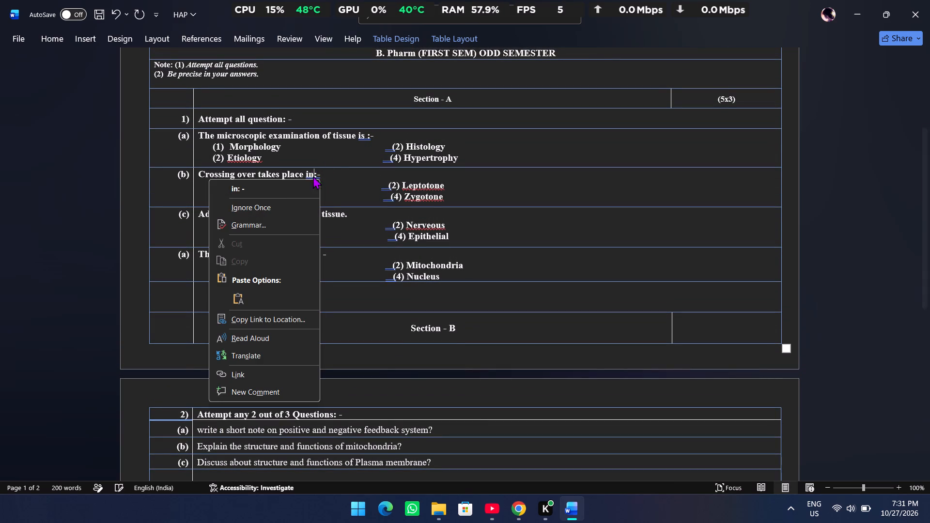
click(274, 188)
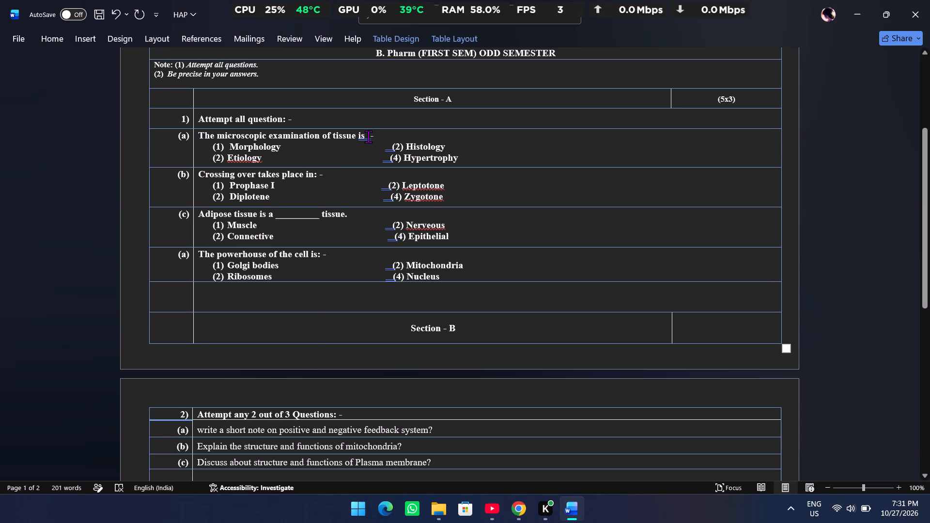
right_click(368, 137)
click(328, 151)
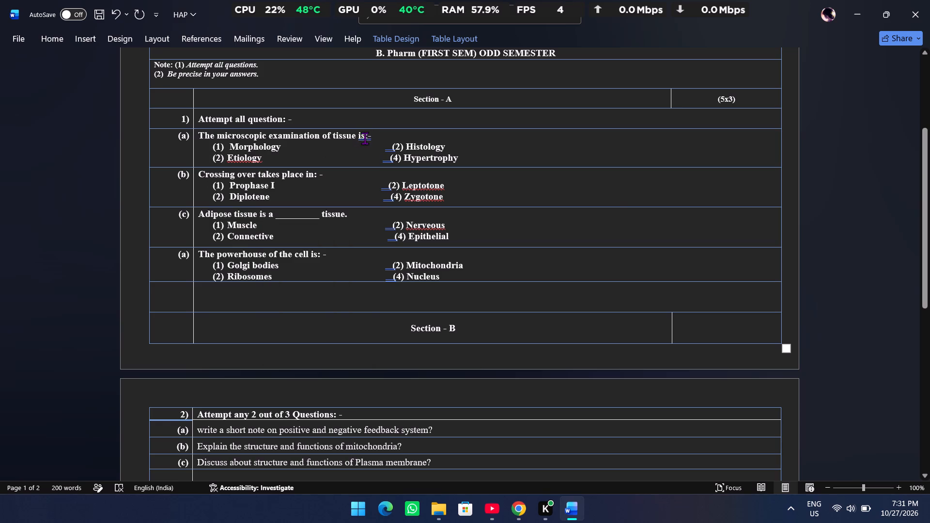
right_click(365, 139)
click(340, 149)
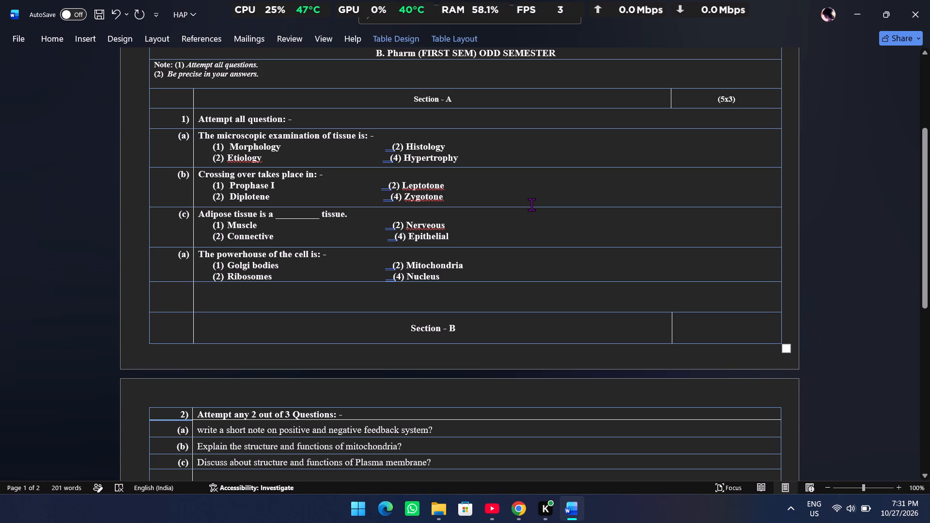
Change the marks in the cell beside the Section - A heading to "(4x1)".
scroll(531, 204, down, 5)
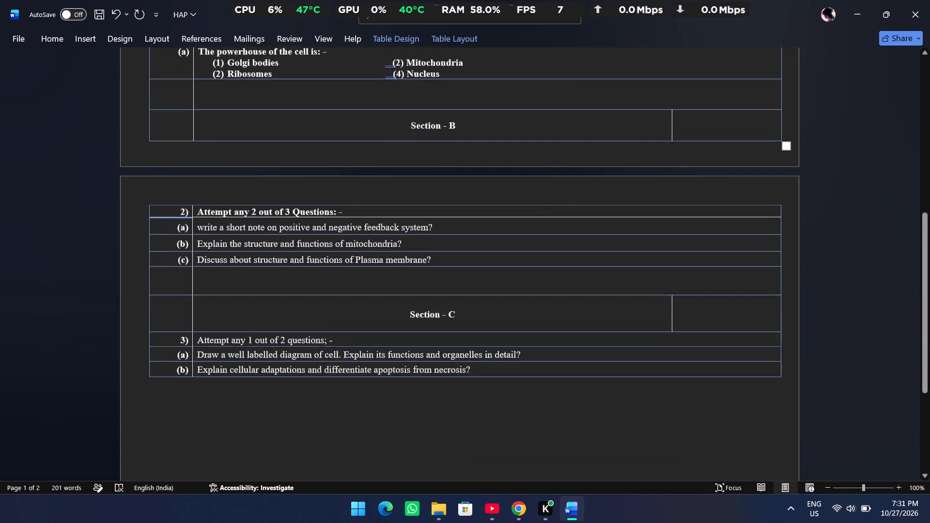
scroll(531, 204, down, 1)
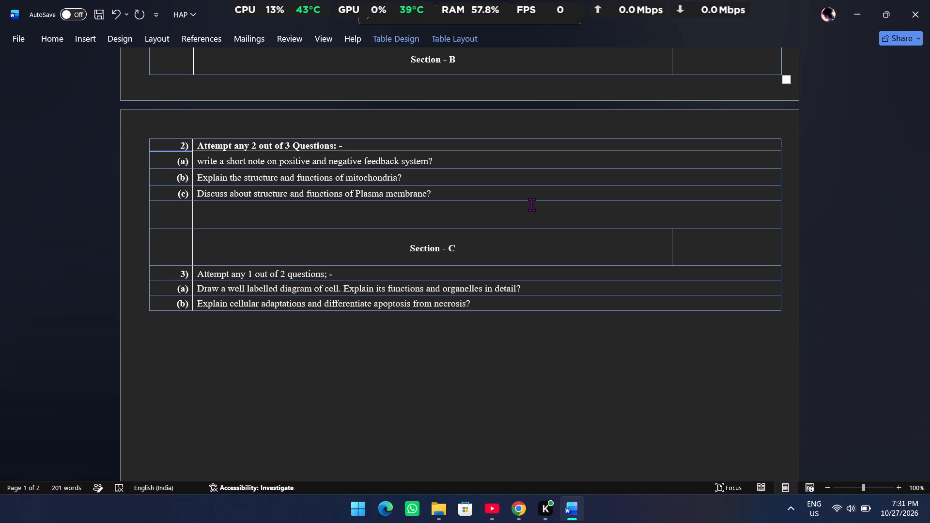
scroll(531, 204, up, 5)
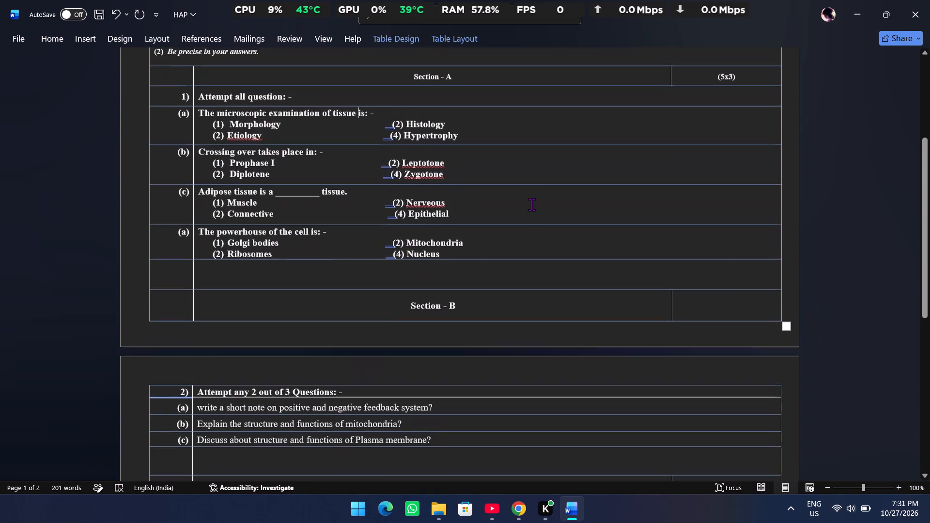
scroll(531, 204, up, 3)
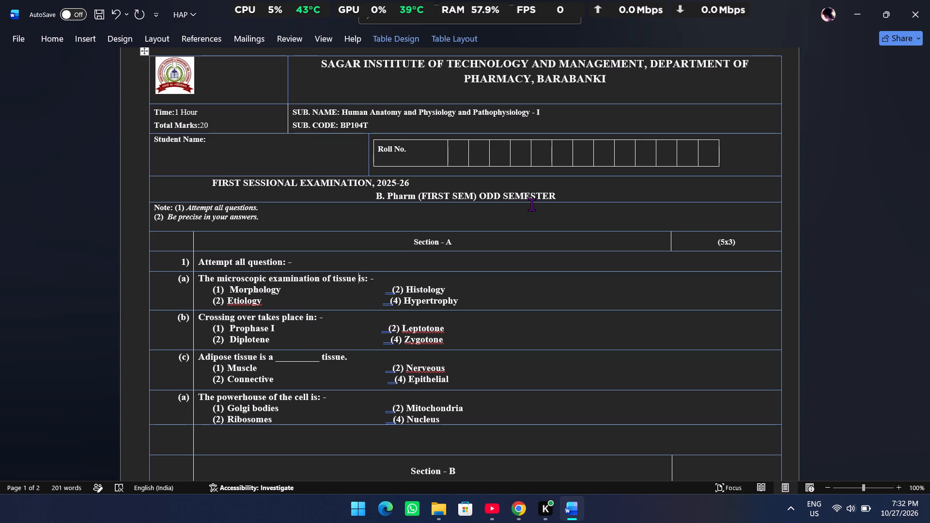
scroll(531, 204, down, 1)
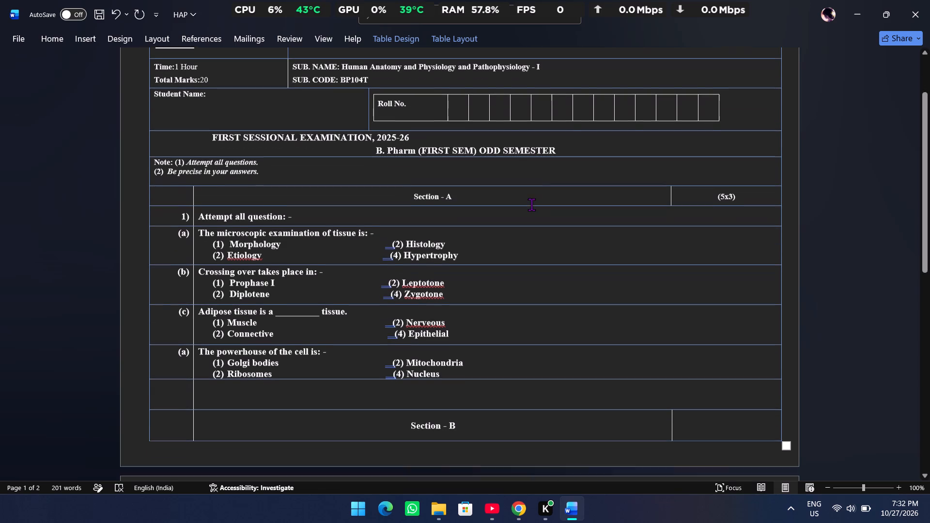
scroll(531, 204, down, 1)
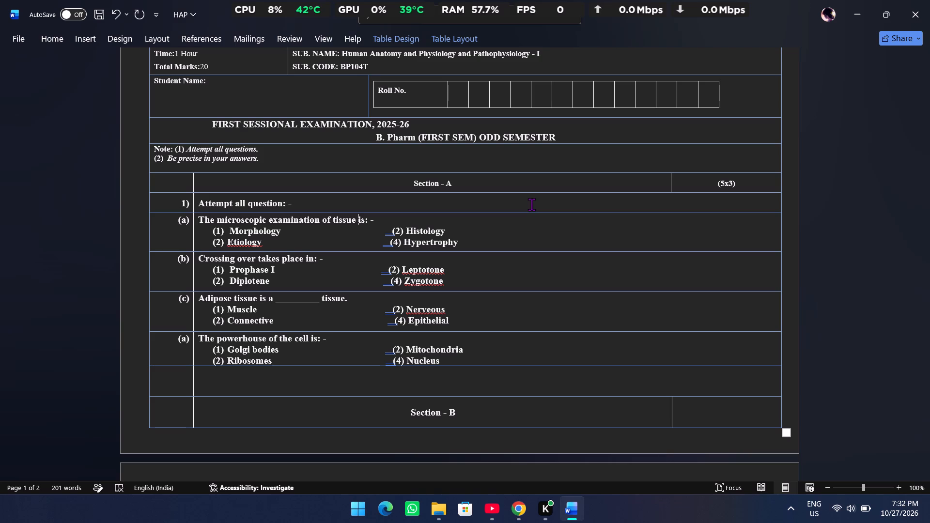
click(733, 181)
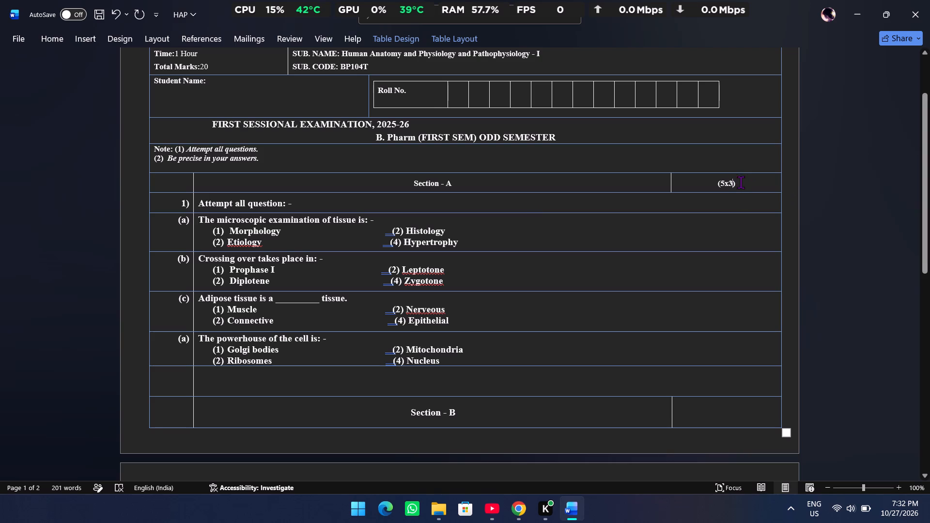
key(BackSpace)
key(BackSpace)
key(BackSpace)
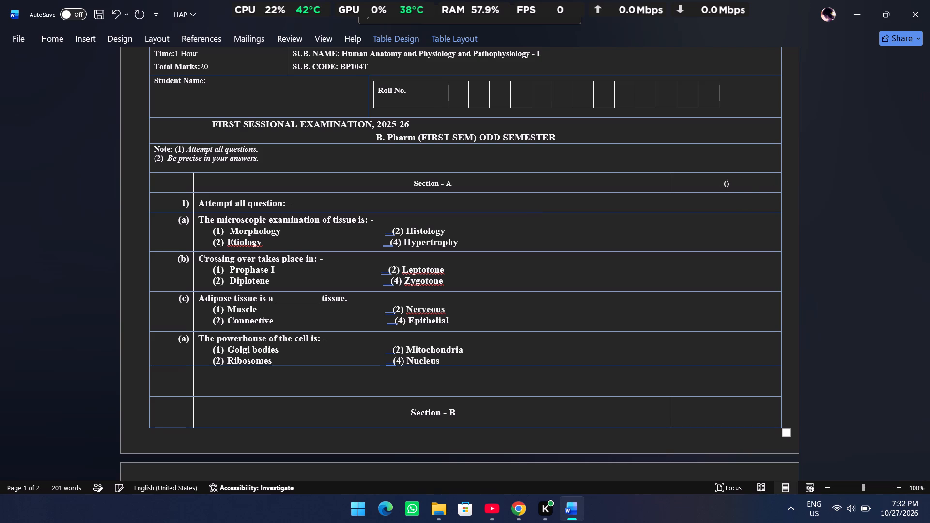
key(4)
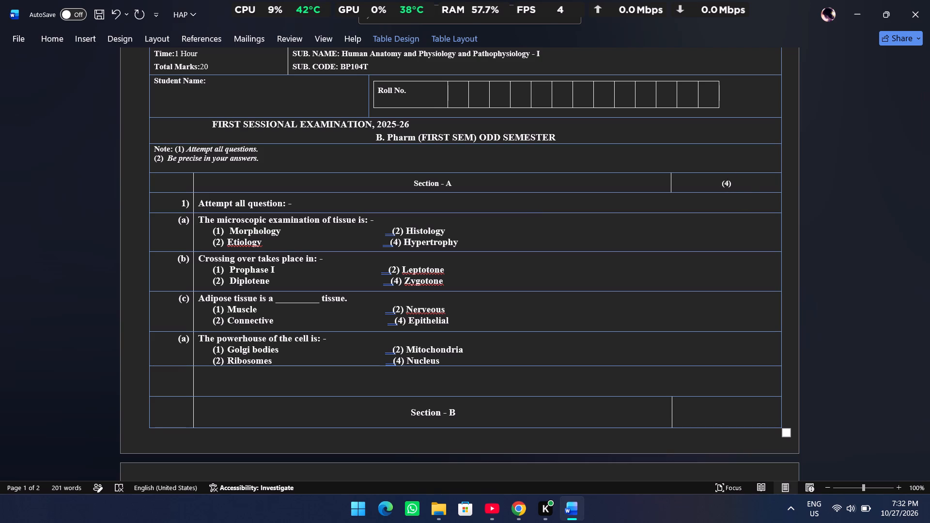
key(plus)
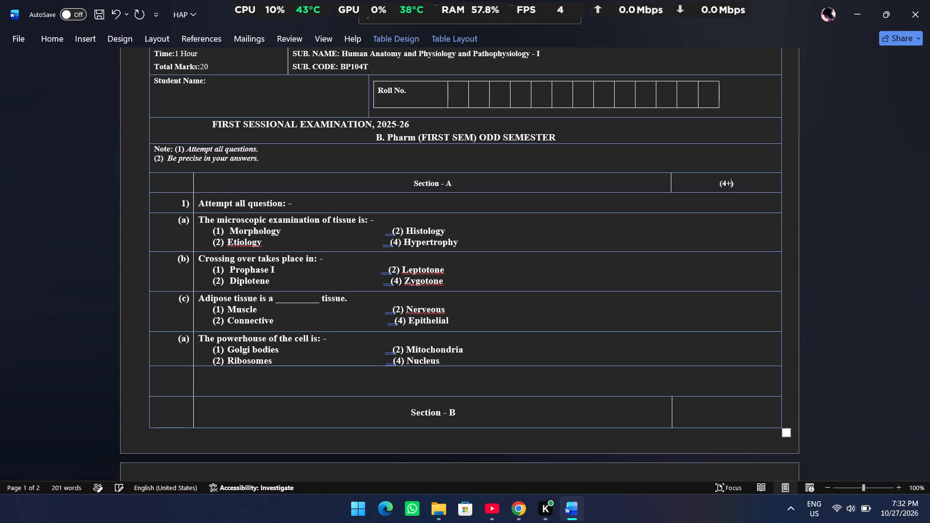
key(BackSpace)
key(shift+x)
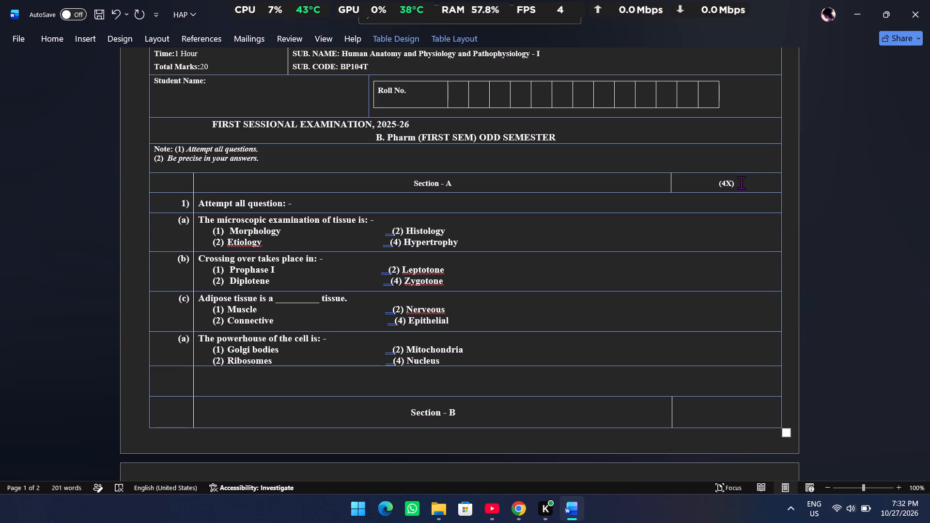
key(BackSpace)
key(x)
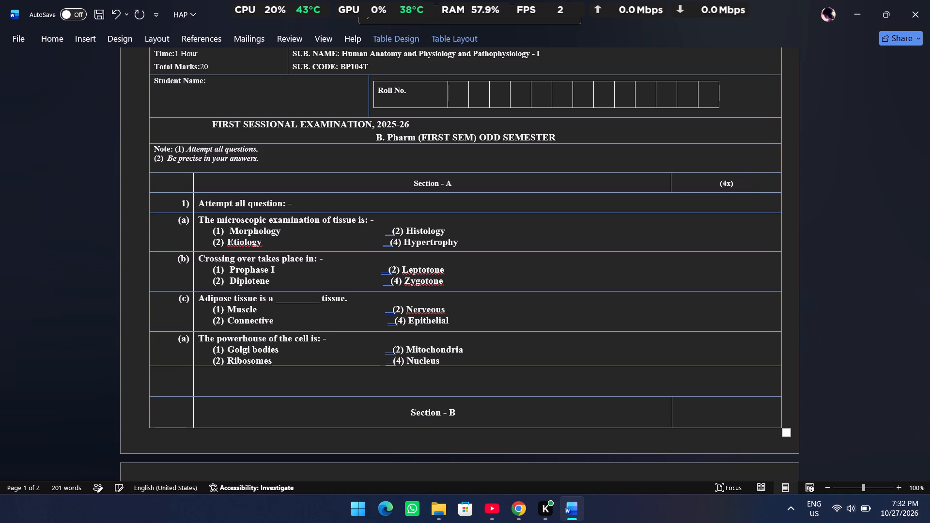
key(1)
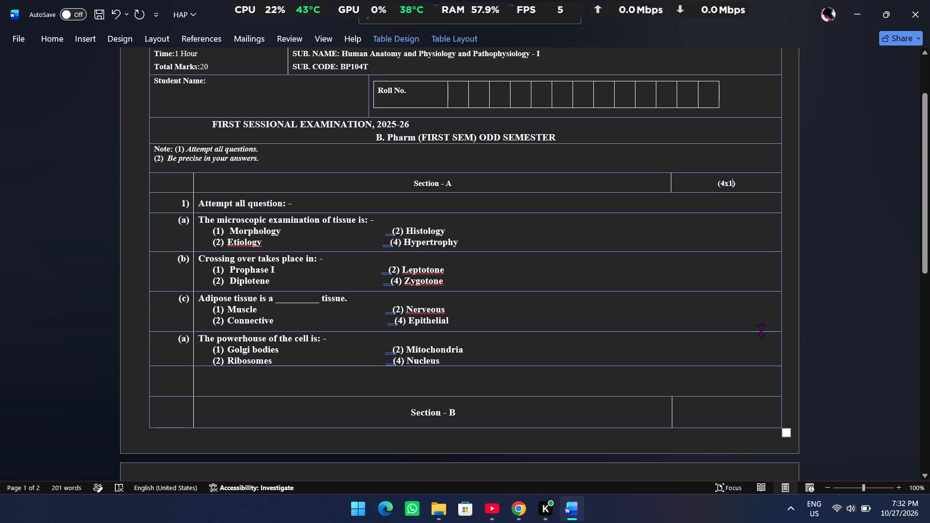
Enter the marks "(2x3)" in the cell beside the Section - B heading.
click(689, 418)
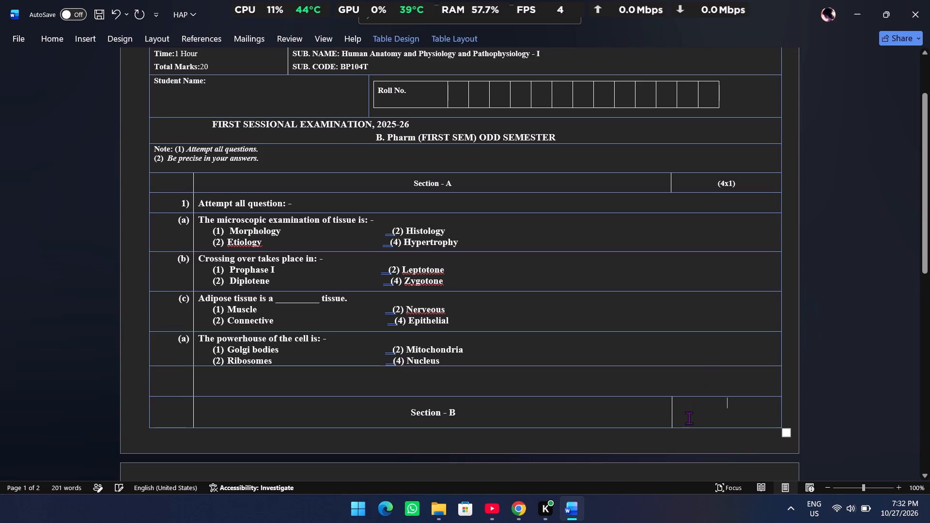
key(shift+parenleft)
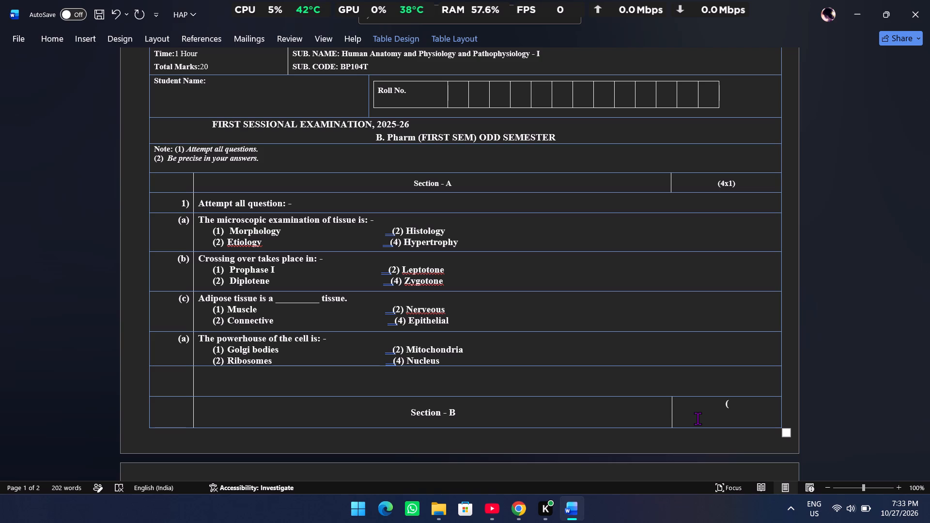
key(shift+at)
key(BackSpace)
text(2x)
key(3)
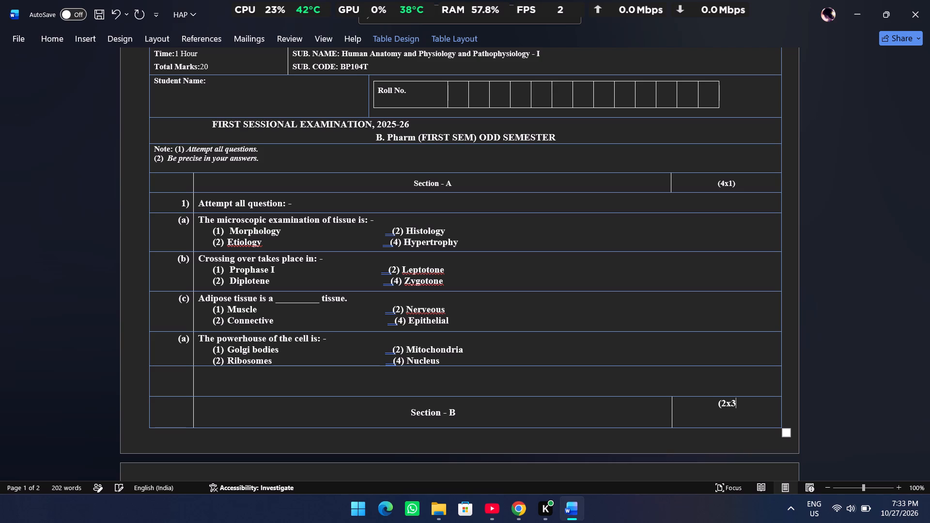
key(shift+parenright)
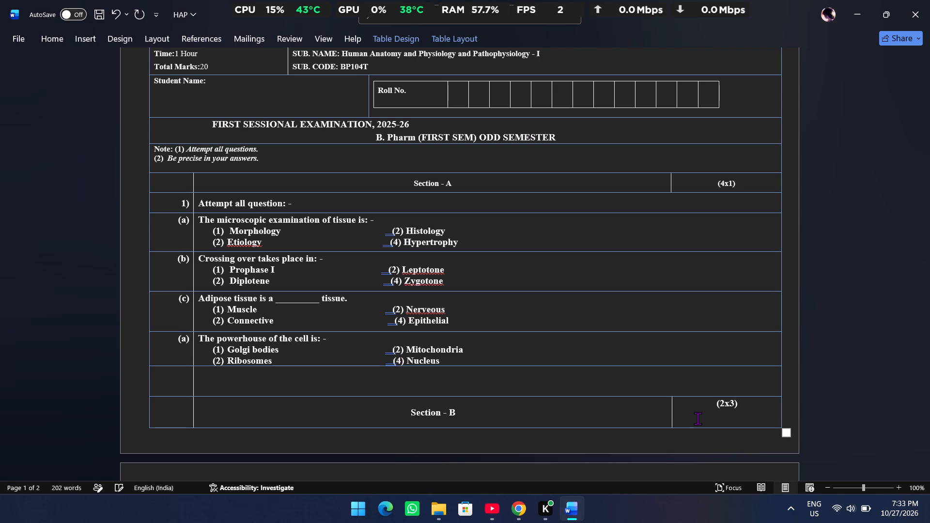
Enter the marks "(1x10)" in the cell beside the Section - C heading.
scroll(707, 420, down, 6)
click(709, 354)
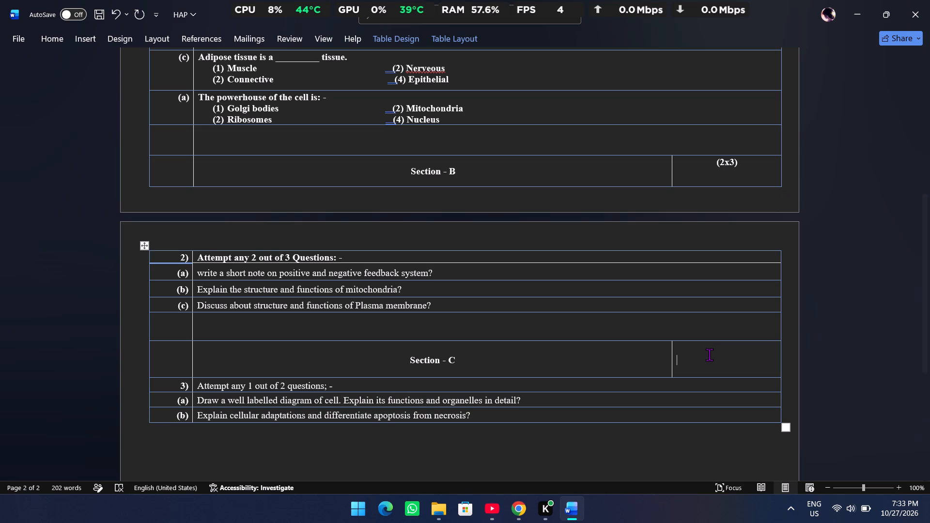
key(shift+parenleft)
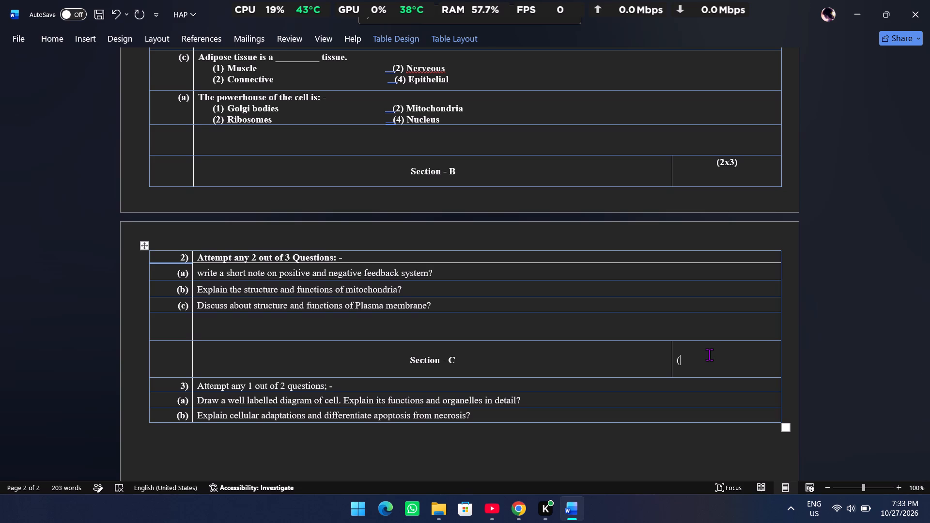
key(1)
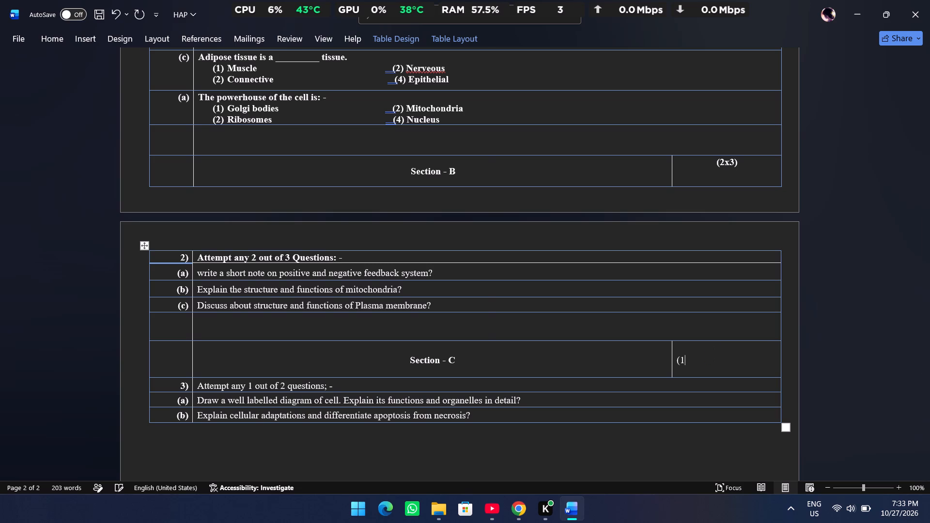
key(x)
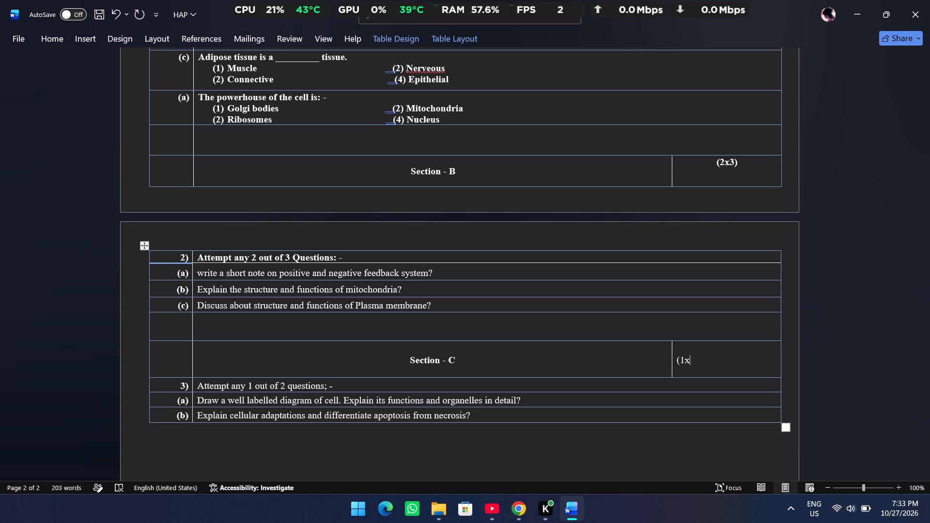
text(10)
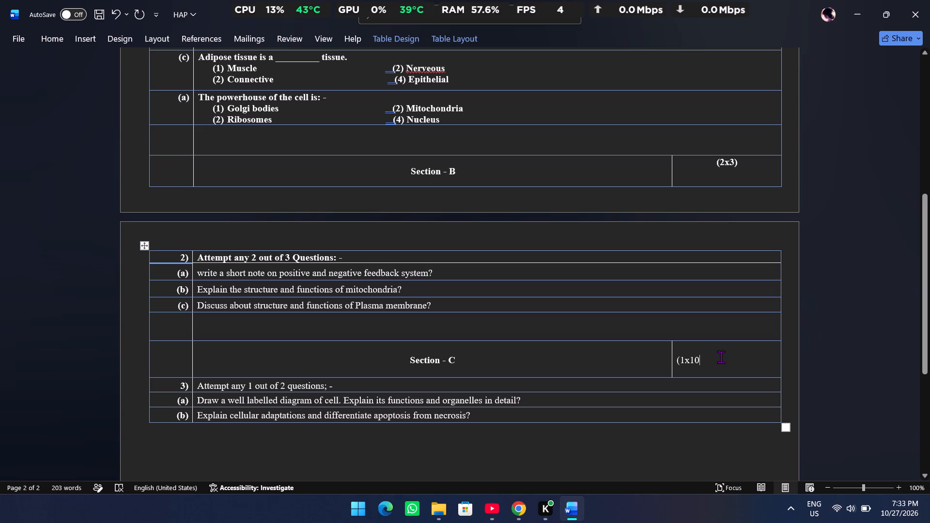
key(shift+parenright)
Centre the "(2x3)" marks horizontally and vertically in the Section - B cell, matching the Section - A marks cell.
scroll(659, 286, up, 1)
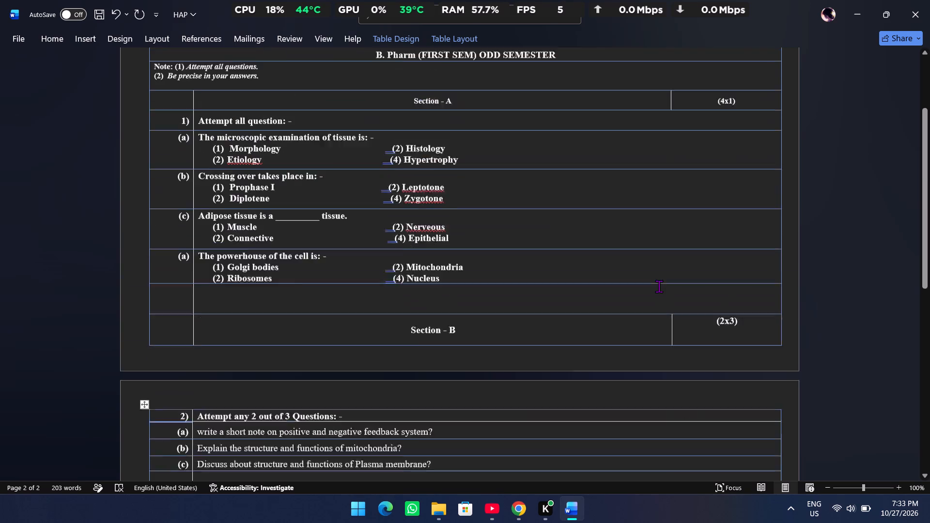
scroll(659, 286, up, 3)
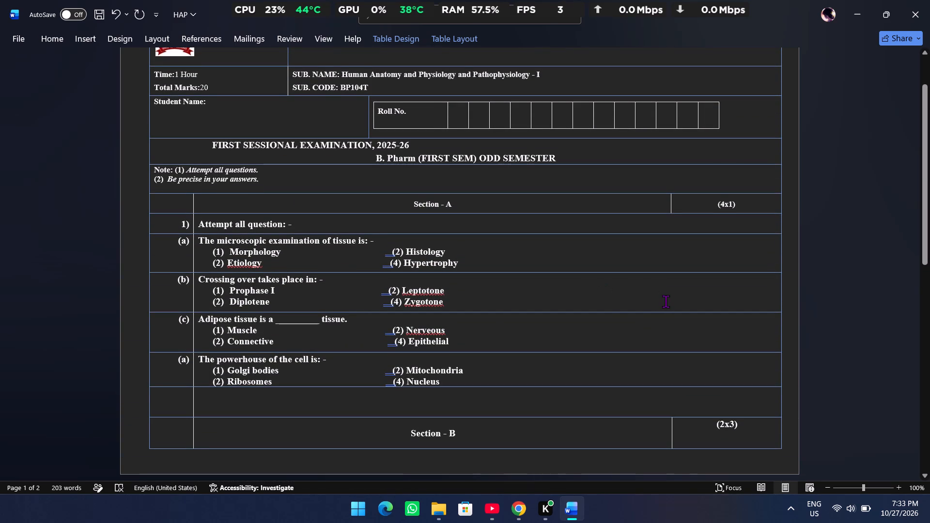
scroll(666, 301, down, 3)
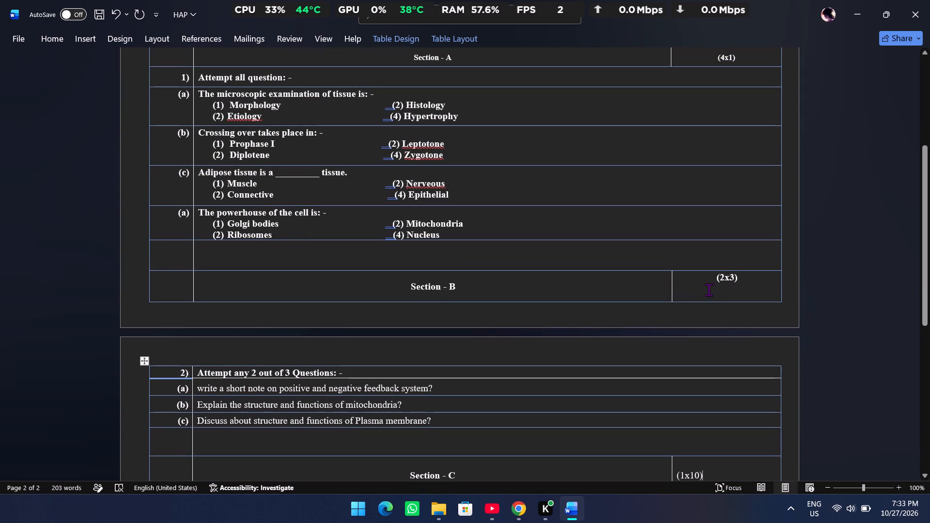
scroll(641, 142, up, 1)
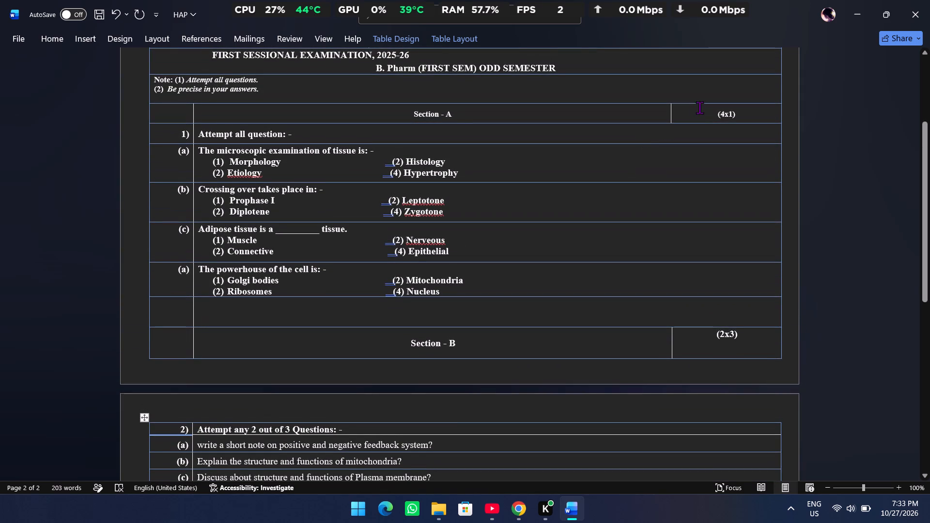
click(698, 108)
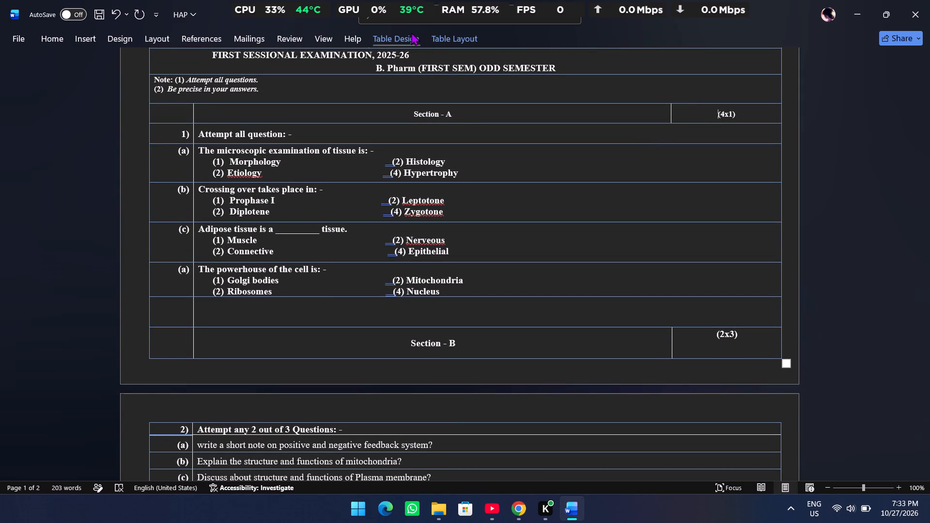
click(468, 36)
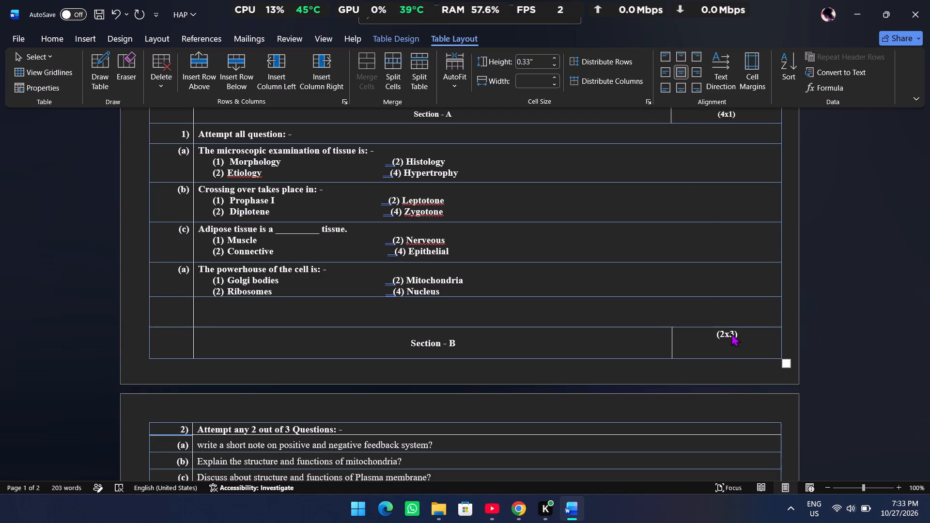
click(748, 348)
click(747, 344)
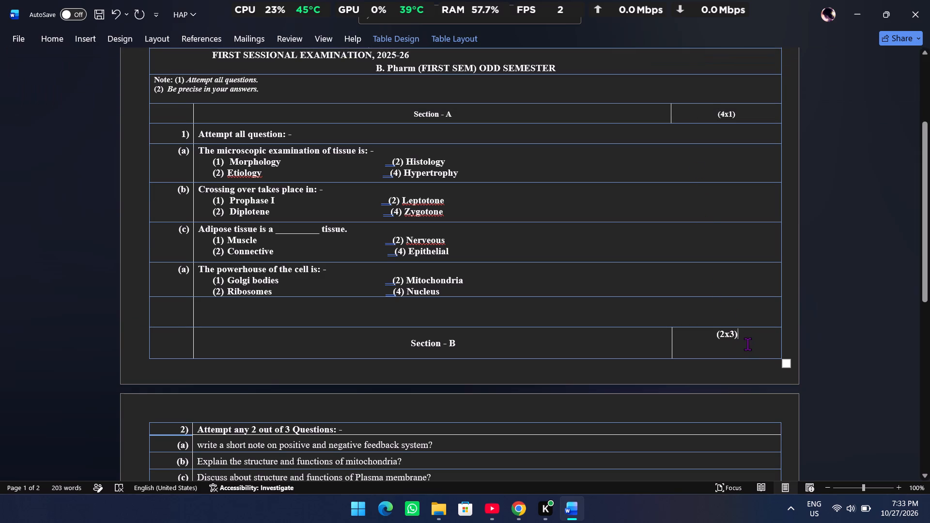
click(458, 32)
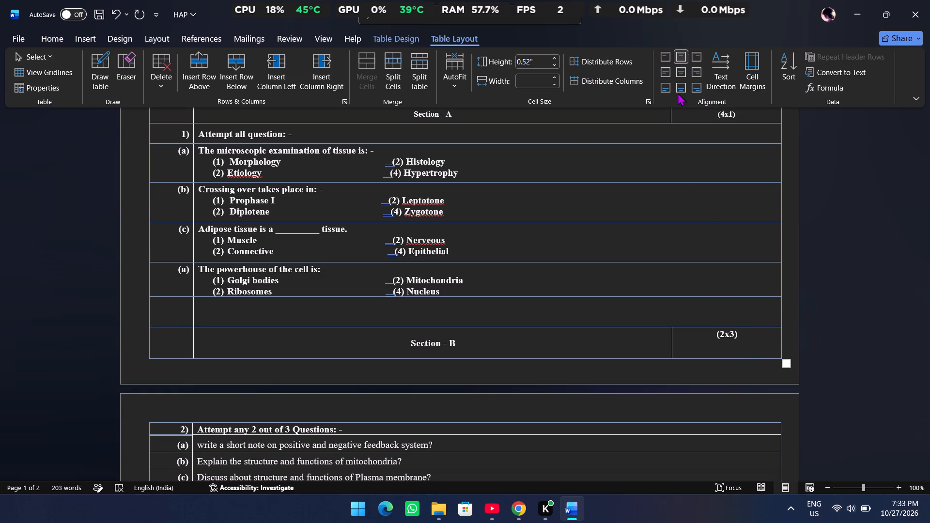
click(692, 70)
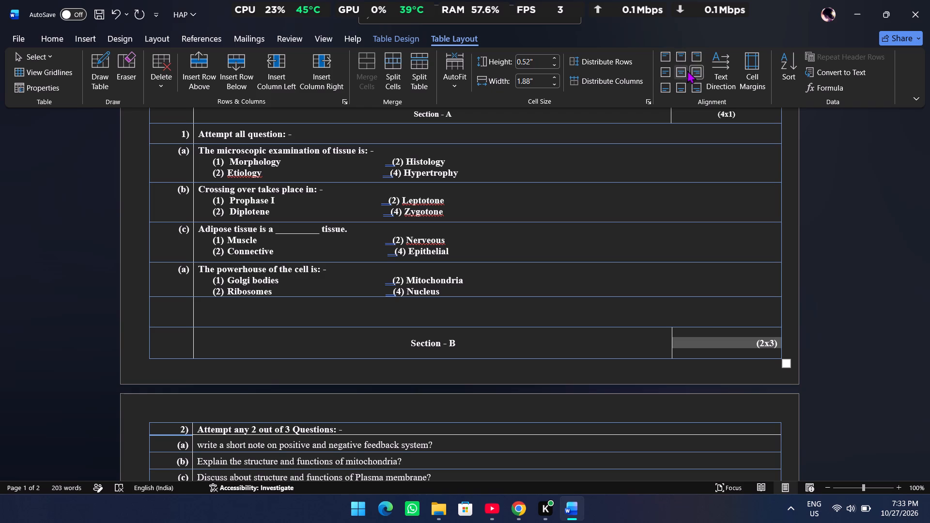
click(681, 72)
Centre the "(1x10)" marks horizontally and vertically in the Section - C cell and make them bold.
scroll(717, 230, down, 2)
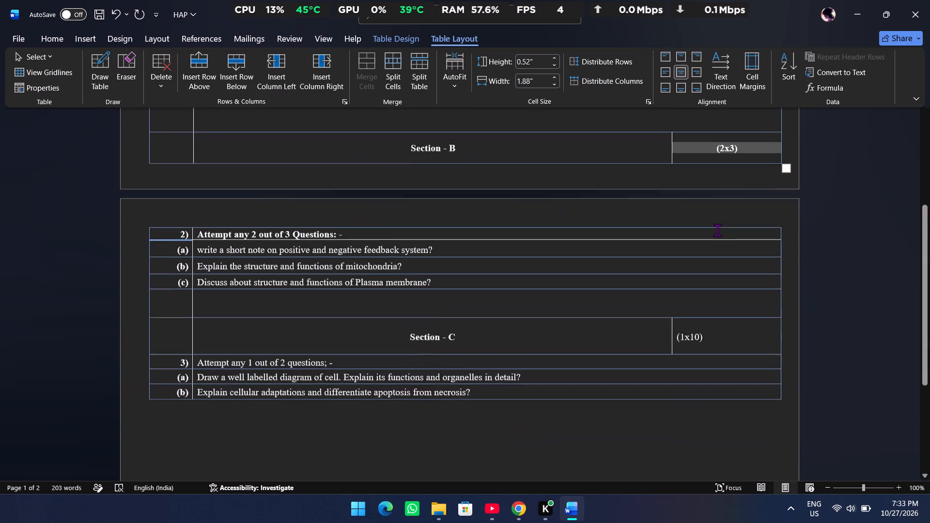
scroll(717, 230, down, 1)
click(728, 268)
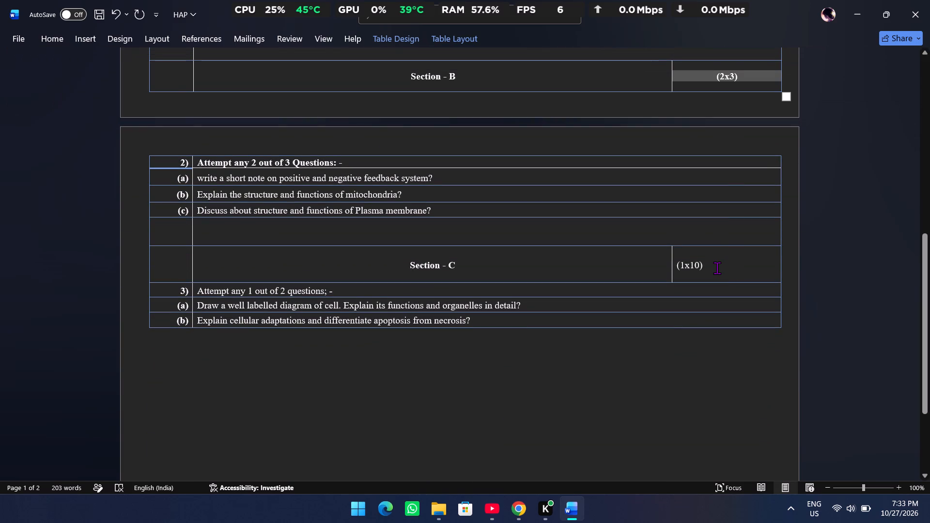
click(717, 268)
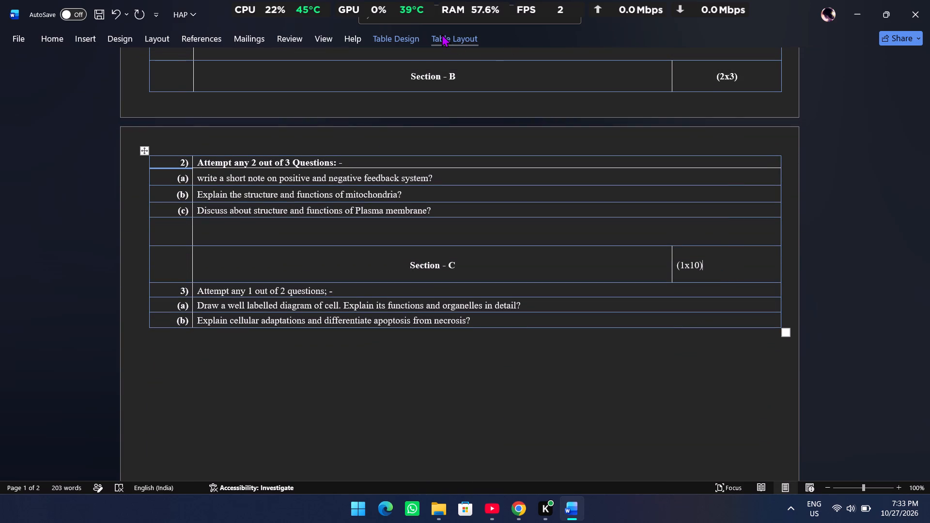
click(442, 34)
click(682, 70)
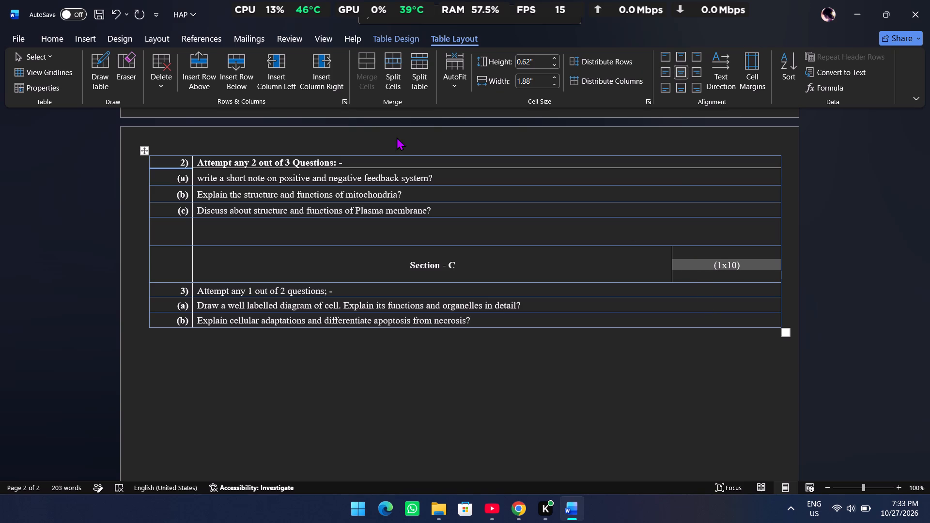
click(59, 36)
click(123, 81)
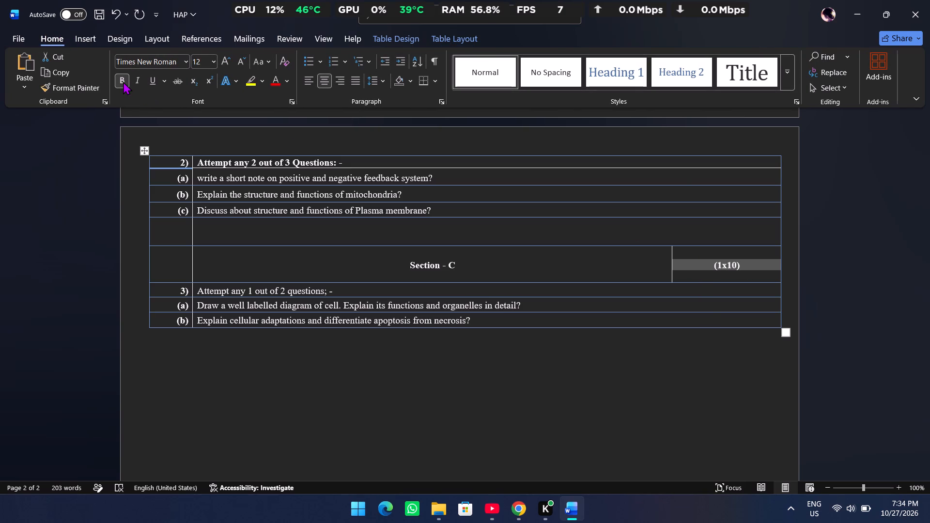
Check the marks and their alignment beside the Section - A, Section - B and Section - C headings.
click(469, 34)
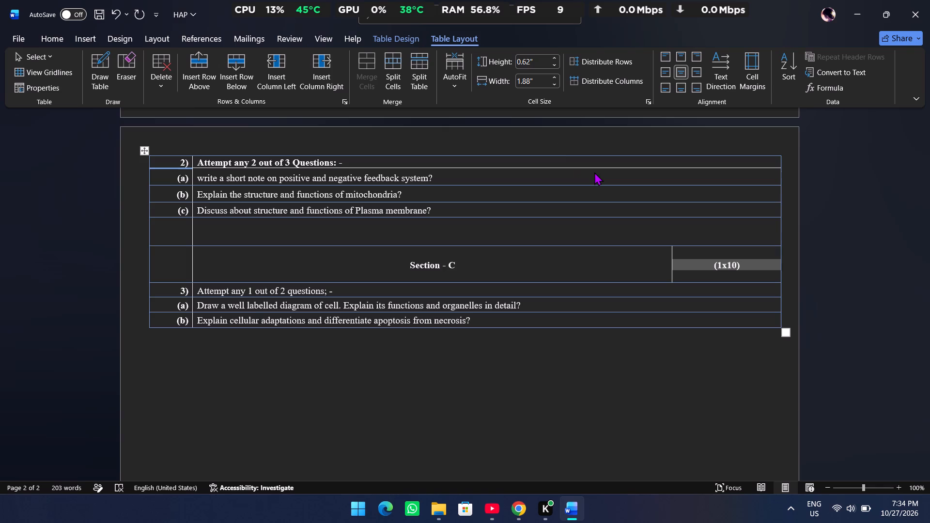
scroll(594, 172, up, 4)
scroll(719, 271, up, 2)
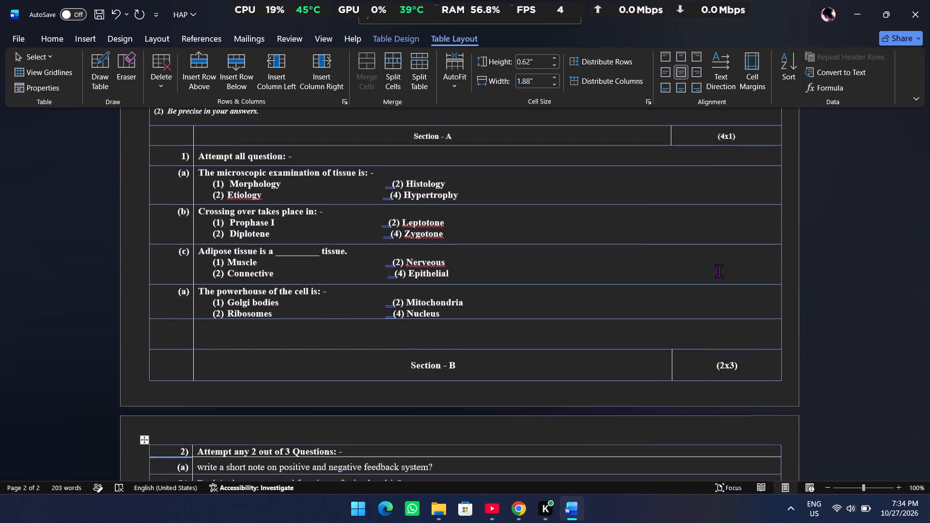
scroll(719, 271, up, 1)
scroll(719, 271, down, 8)
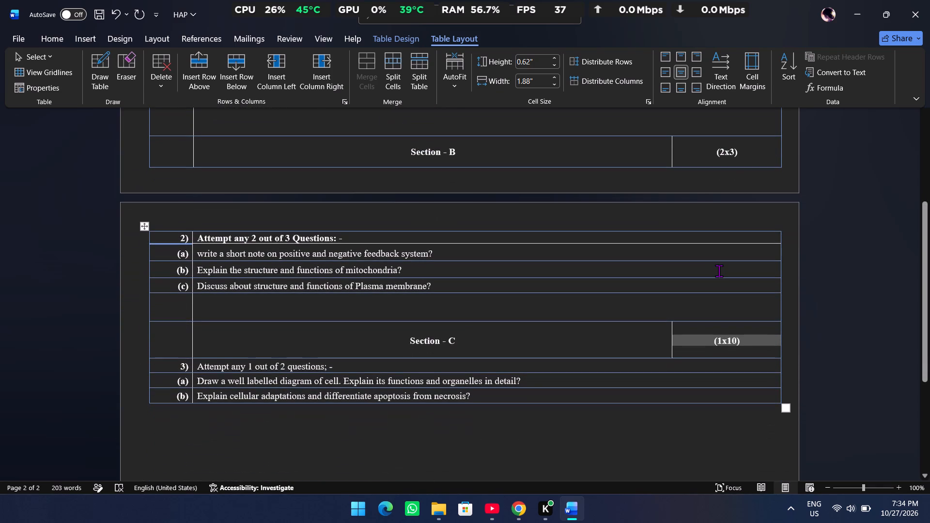
scroll(719, 271, down, 1)
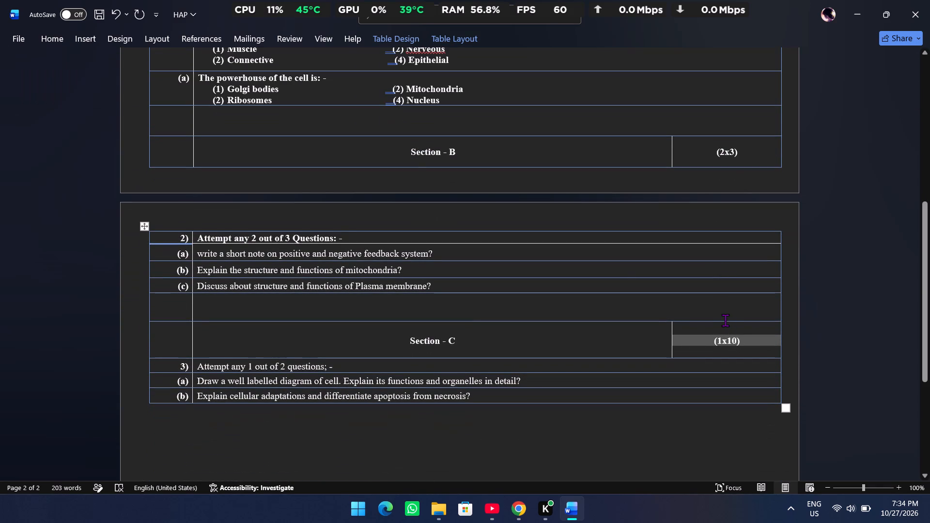
Save a copy of the exam paper as a Word document in the Downloads folder under the name "Phrma".
click(11, 32)
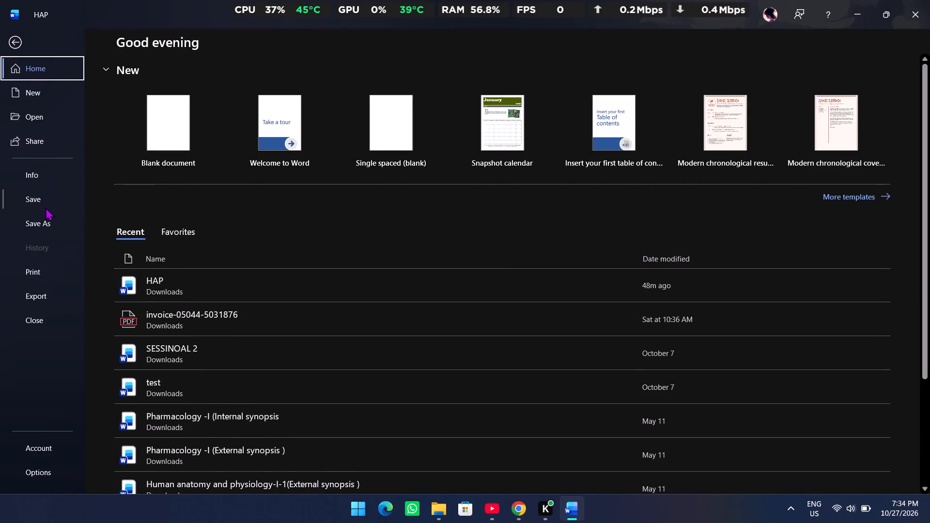
click(46, 218)
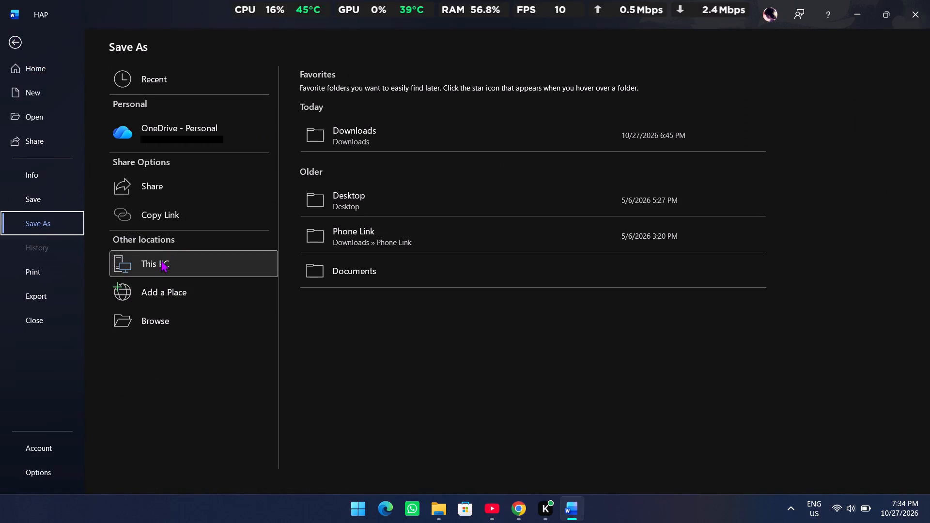
click(174, 319)
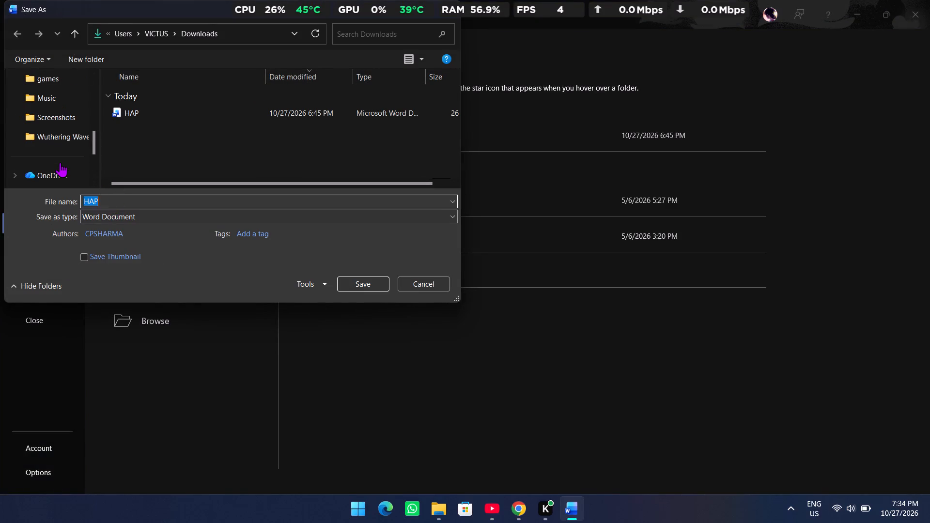
scroll(62, 78, up, 1)
click(57, 82)
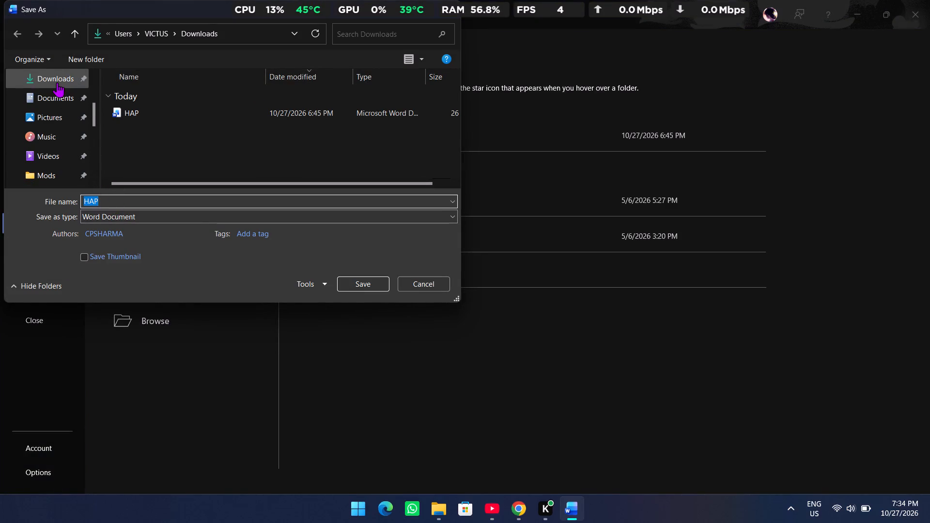
click(124, 201)
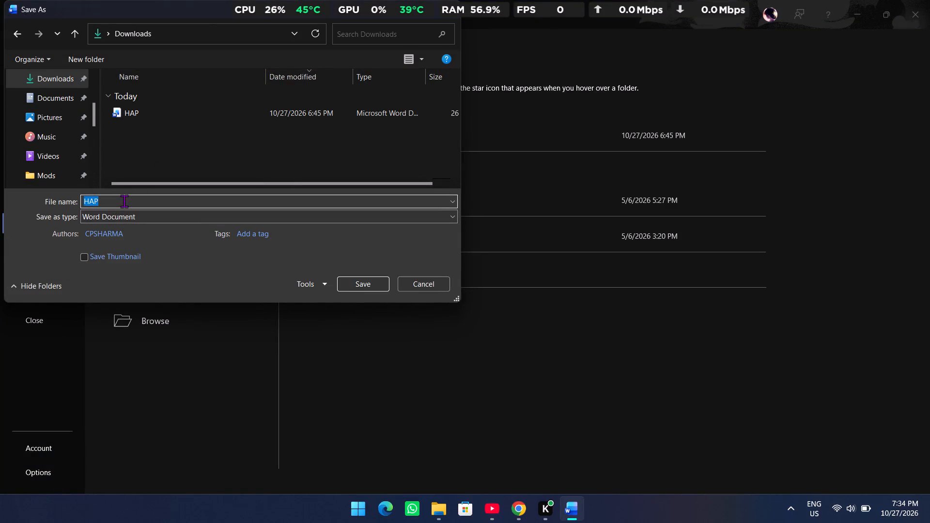
key(c)
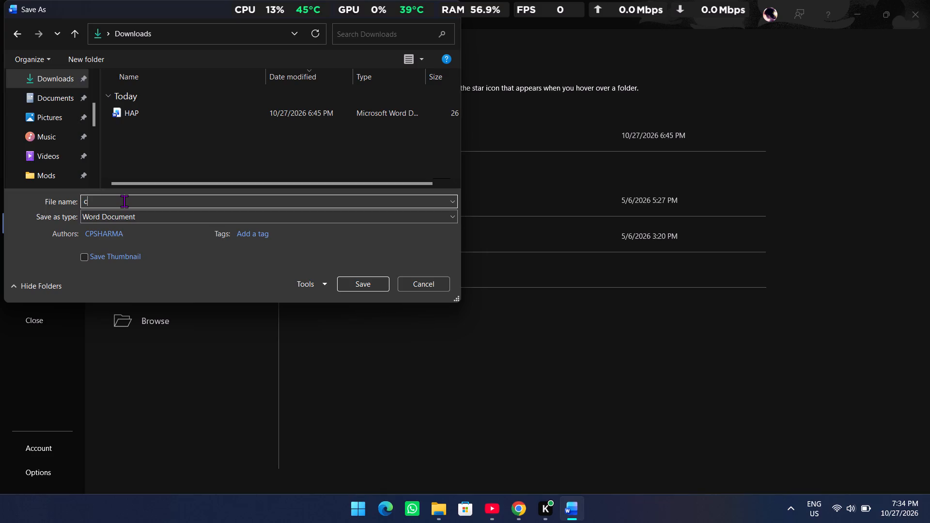
key(BackSpace)
text(Phrma)
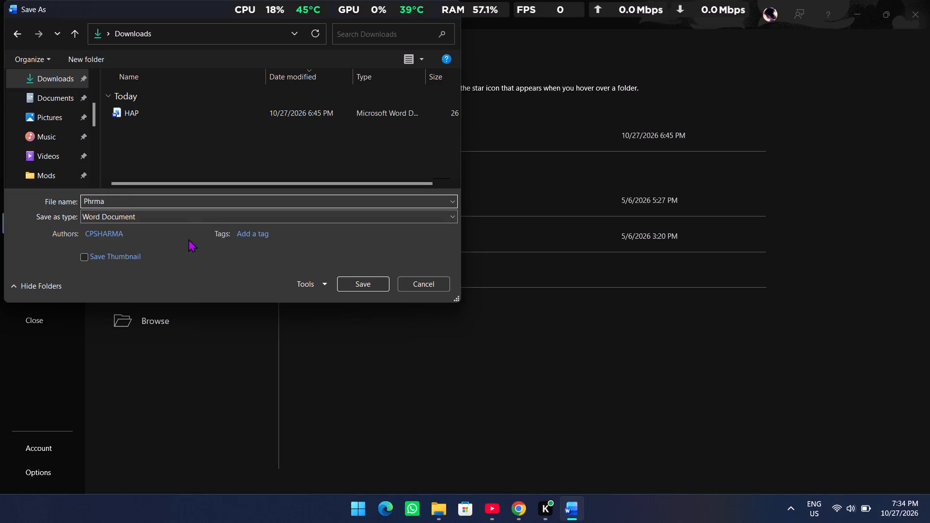
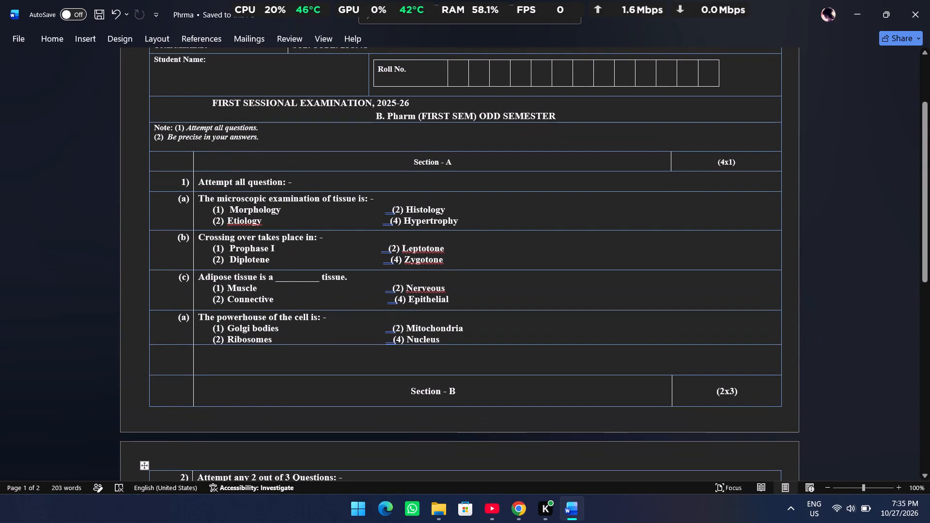
Review the whole saved exam paper on both pages, from the institute header through the Section - A, B and C questions.
scroll(537, 436, down, 3)
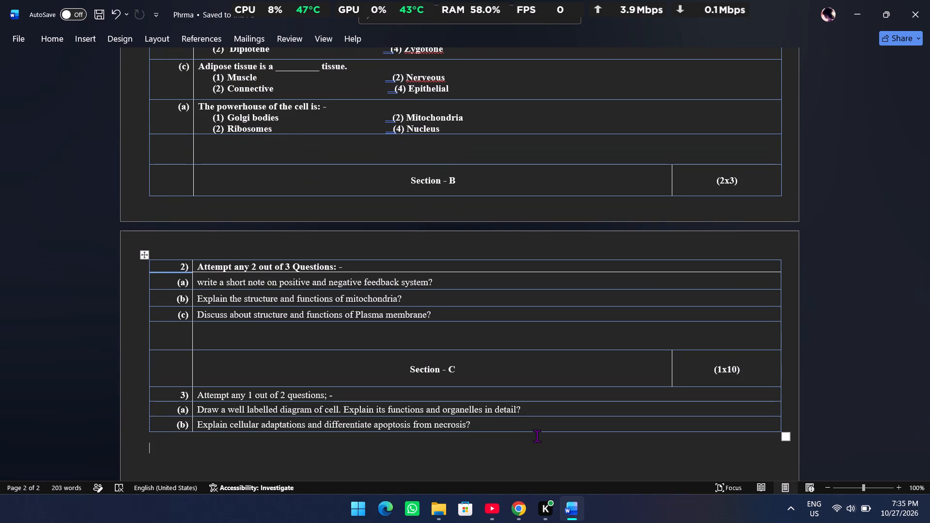
scroll(537, 436, down, 8)
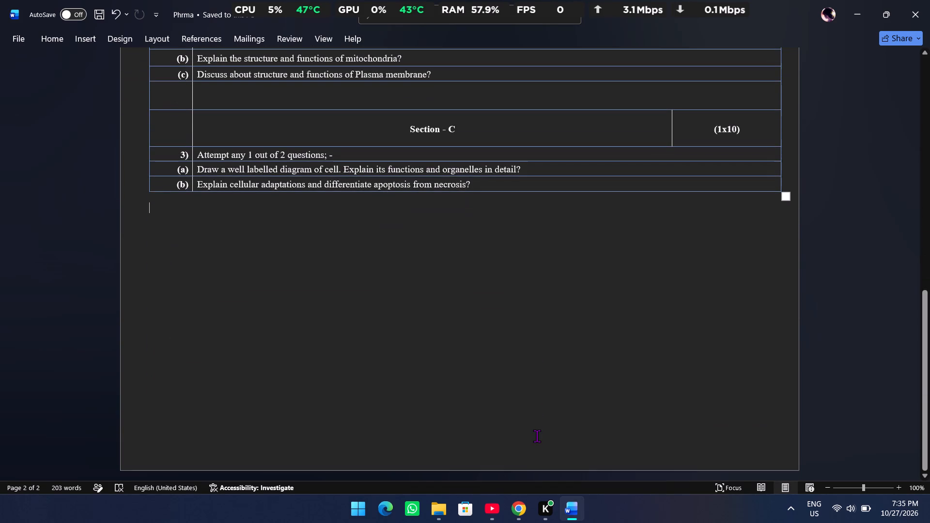
scroll(537, 436, up, 10)
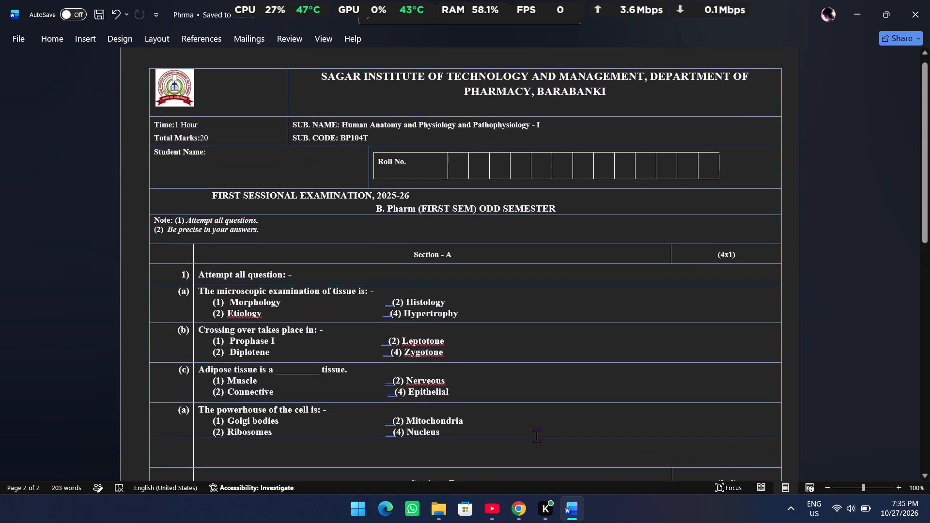
scroll(537, 436, down, 8)
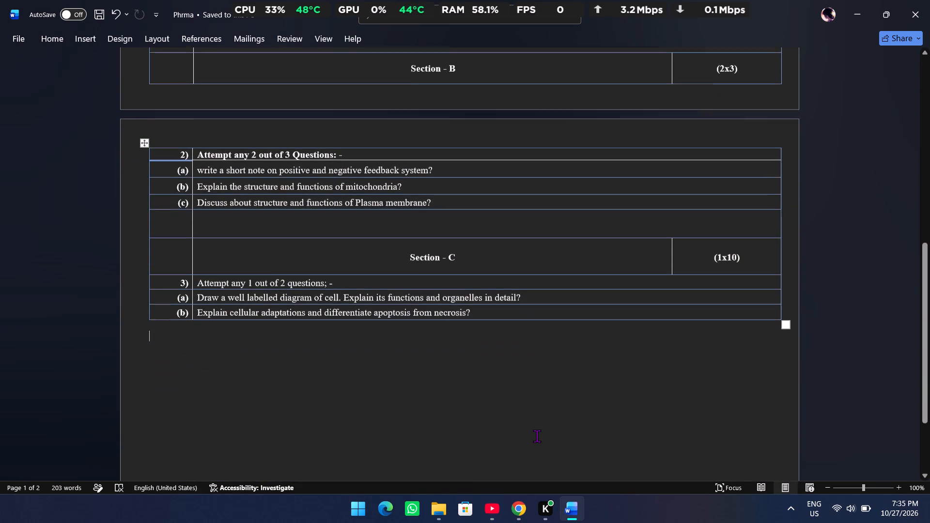
scroll(537, 436, up, 7)
scroll(537, 436, down, 9)
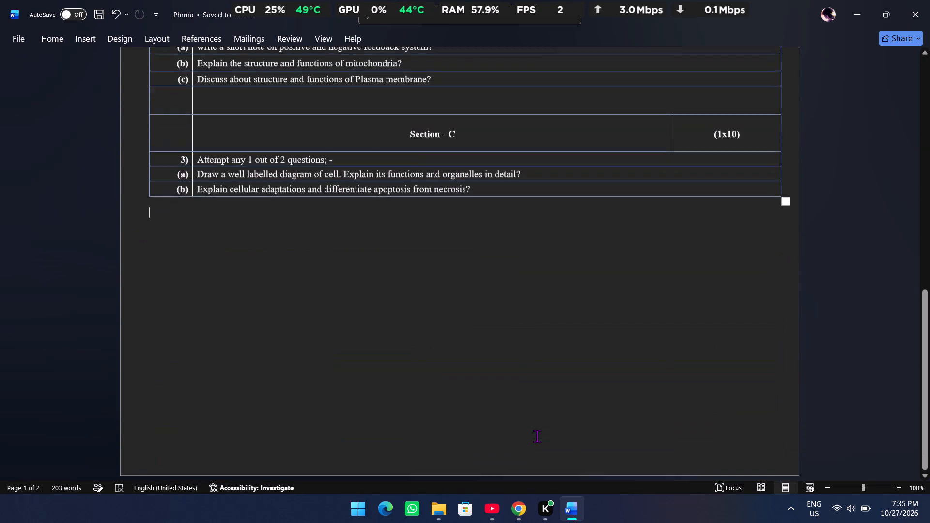
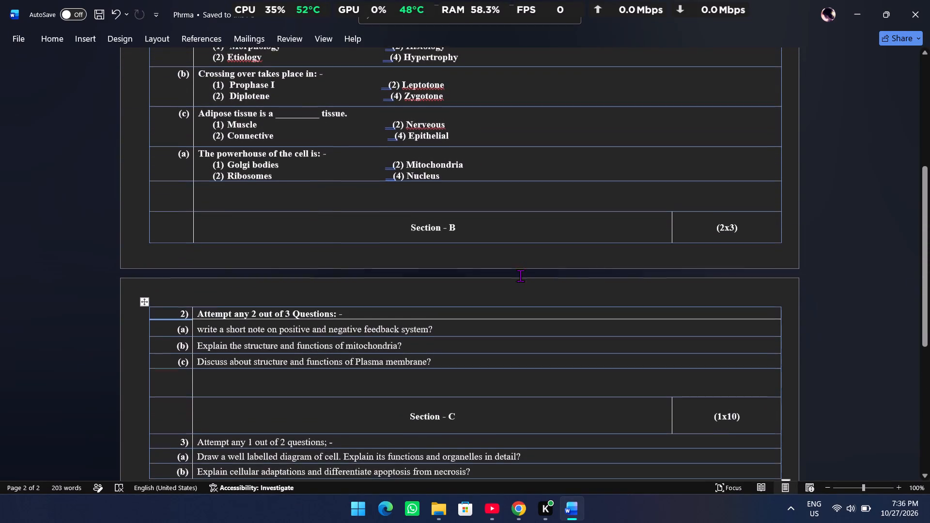
Recheck the finished exam paper from the institute header through Sections A and B to the last Section - C question.
scroll(520, 276, up, 4)
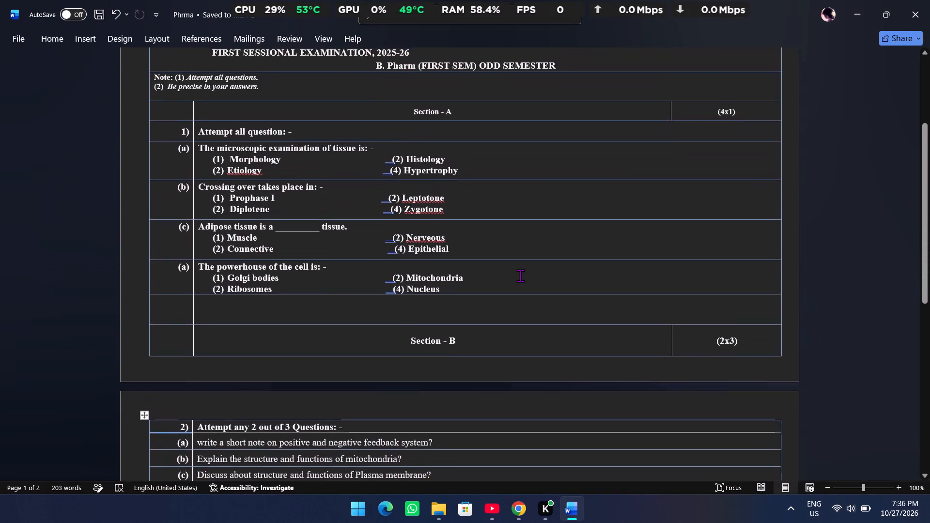
scroll(520, 276, up, 1)
scroll(520, 276, down, 1)
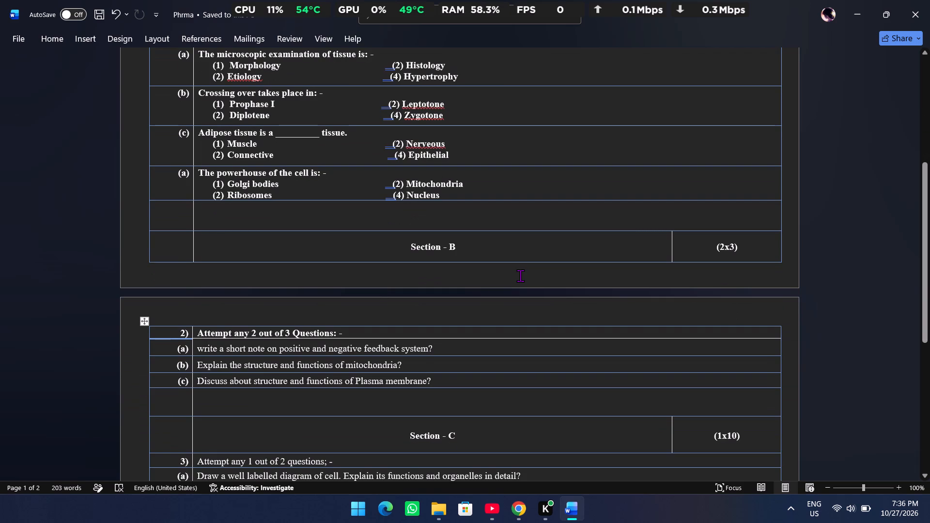
scroll(520, 276, up, 3)
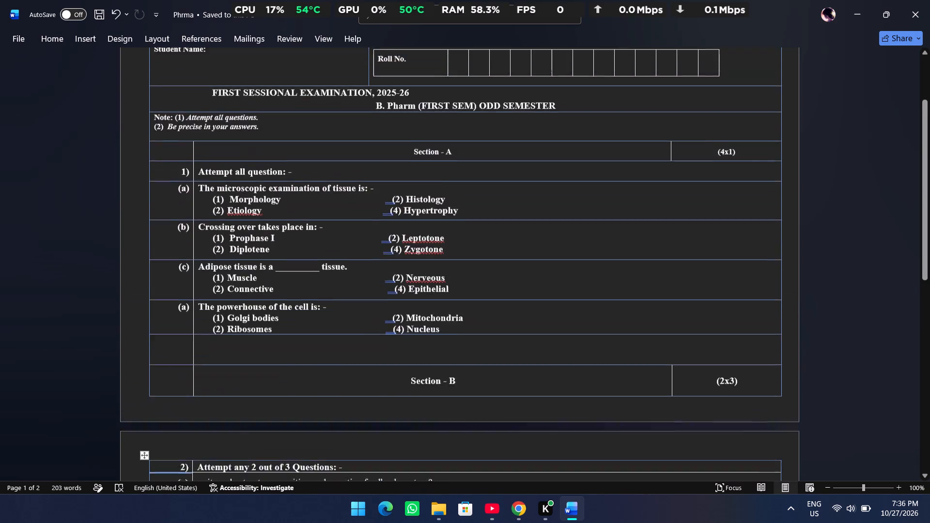
scroll(520, 276, up, 2)
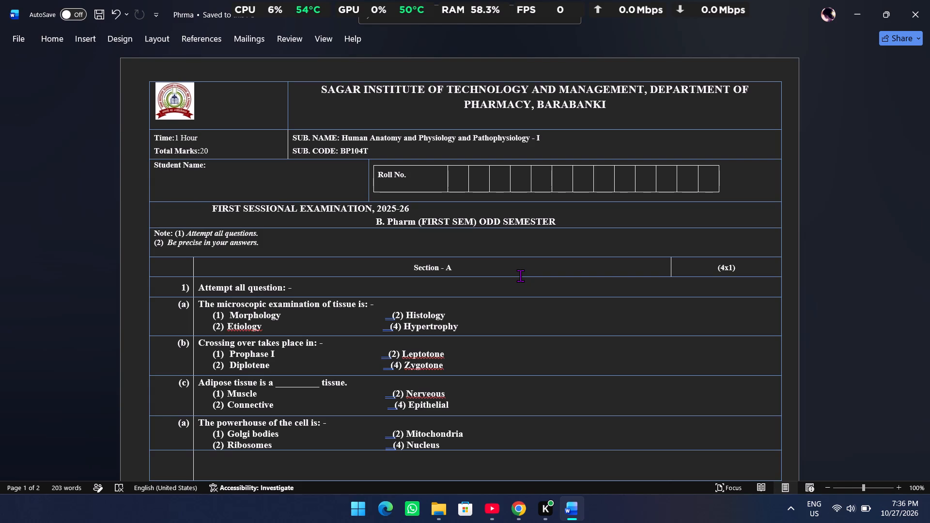
scroll(520, 276, down, 6)
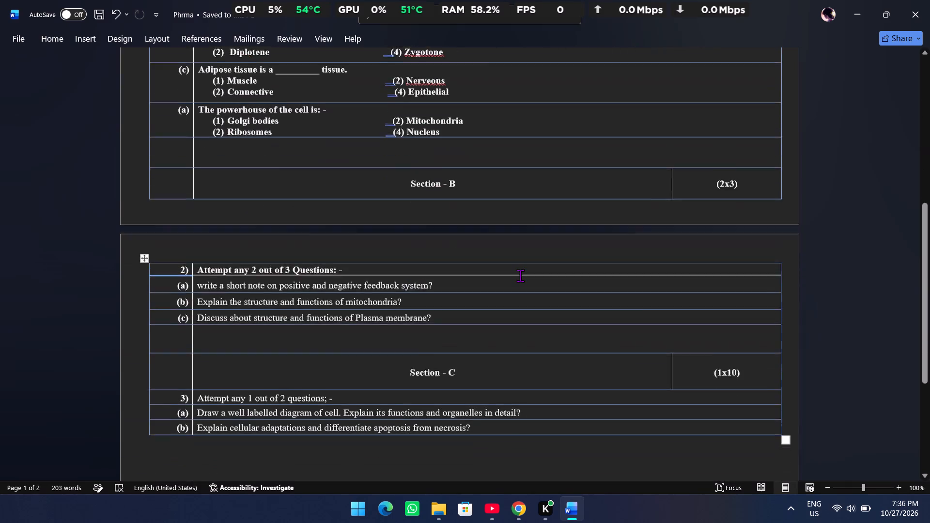
scroll(520, 276, down, 10)
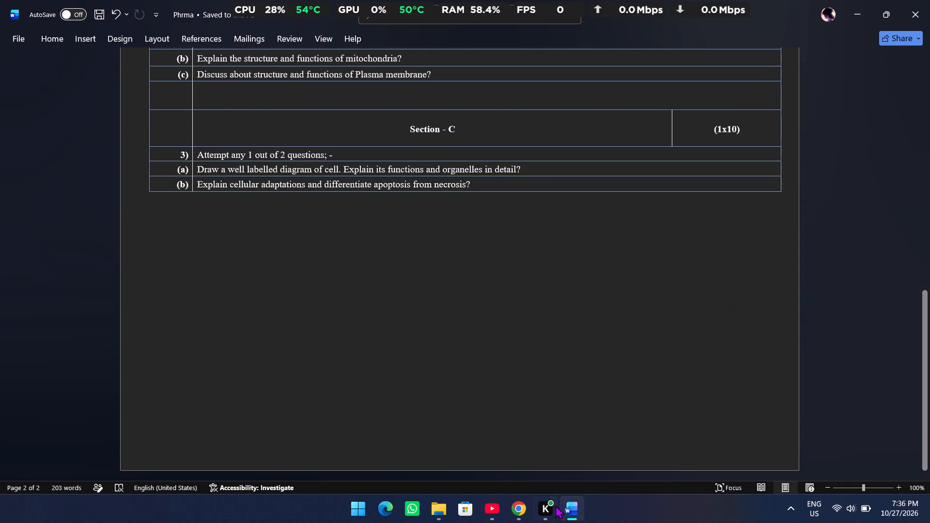
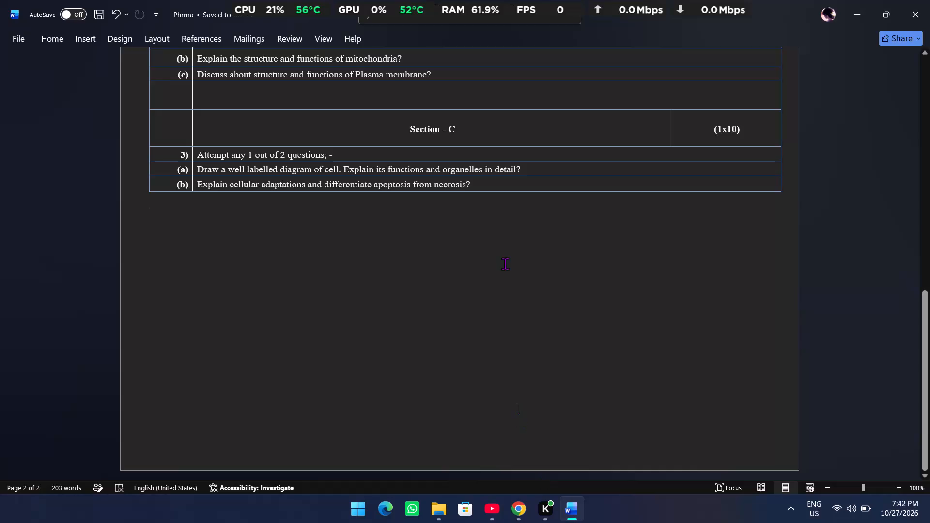
Correct the Section - A instruction in row 1) to read "Attempt all questions: -".
scroll(505, 263, up, 5)
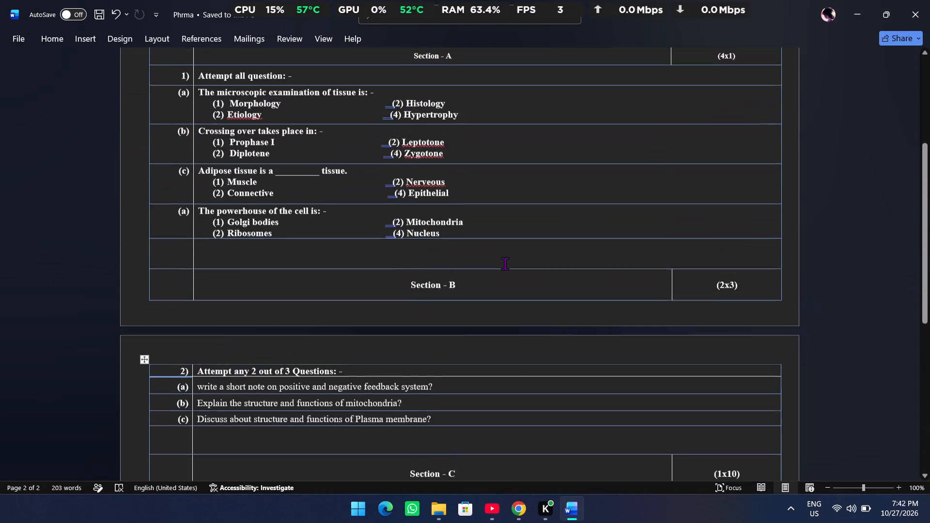
scroll(505, 263, up, 4)
scroll(505, 263, down, 2)
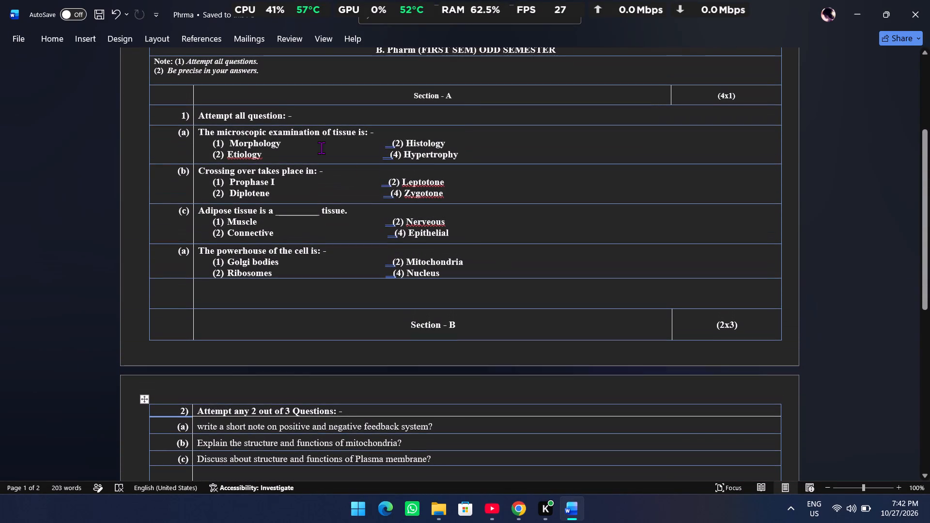
click(282, 114)
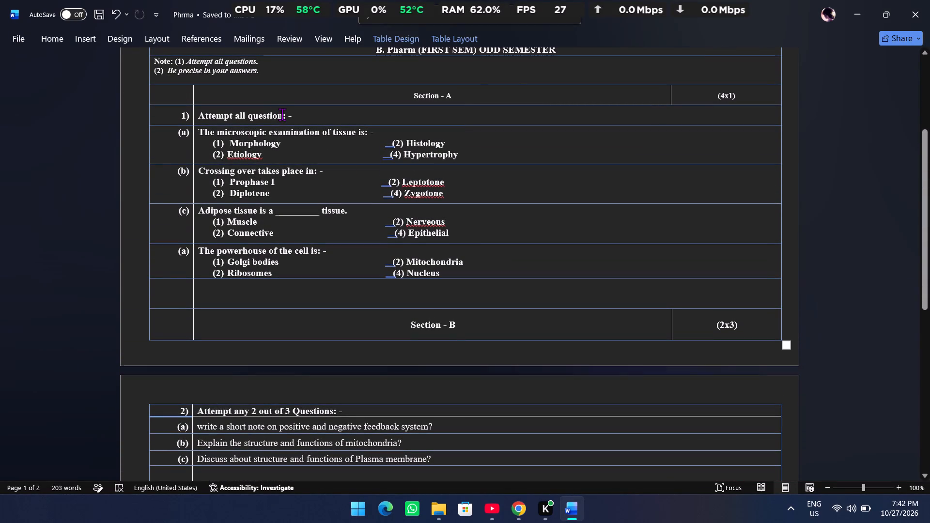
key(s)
scroll(405, 135, up, 1)
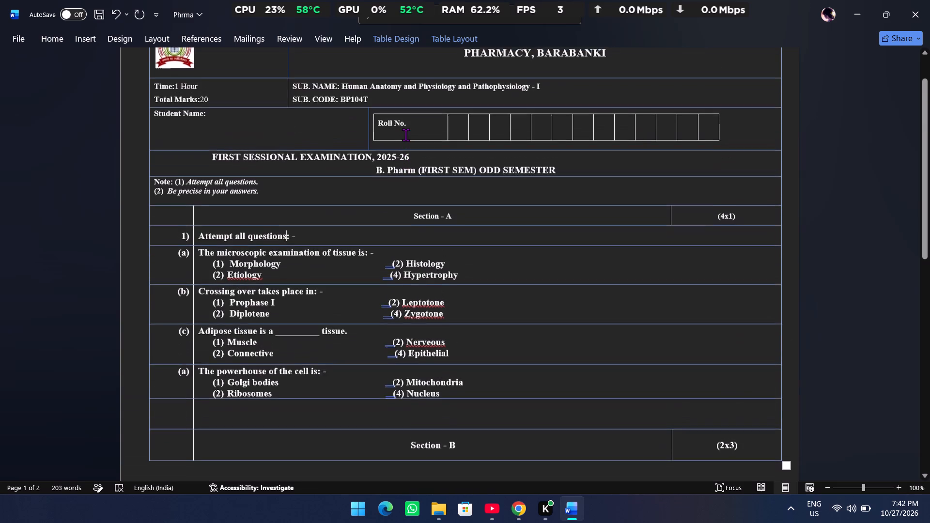
scroll(405, 135, up, 1)
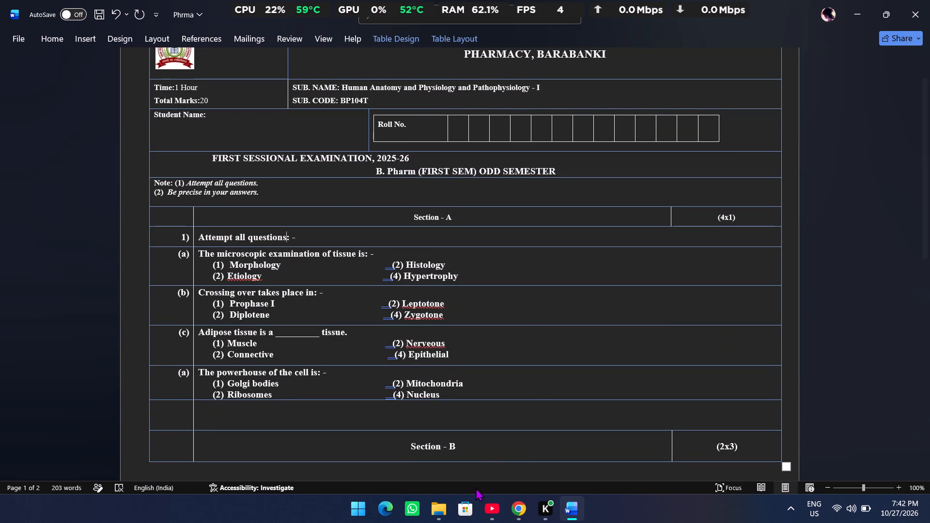
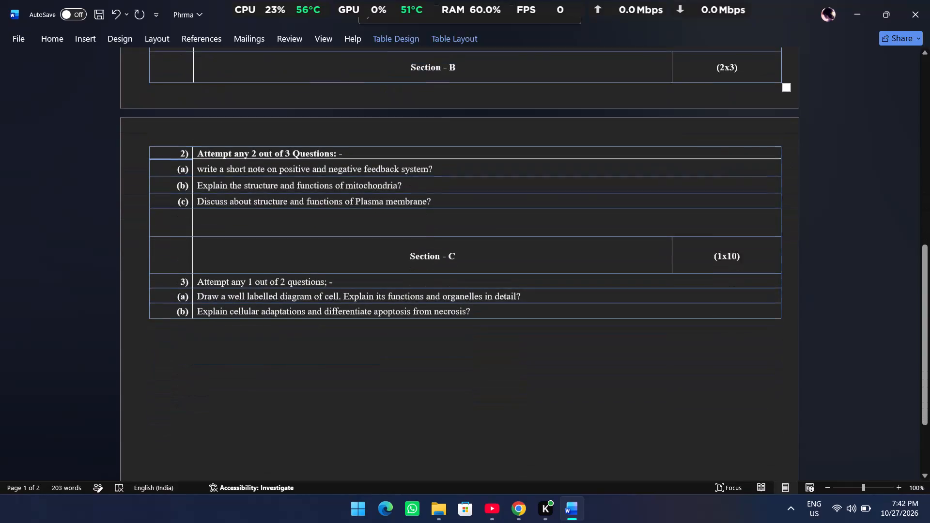
Change "Questions" to lowercase "questions" in the question 2 heading, "Attempt any 2 out of 3", under Section - B.
scroll(516, 297, up, 1)
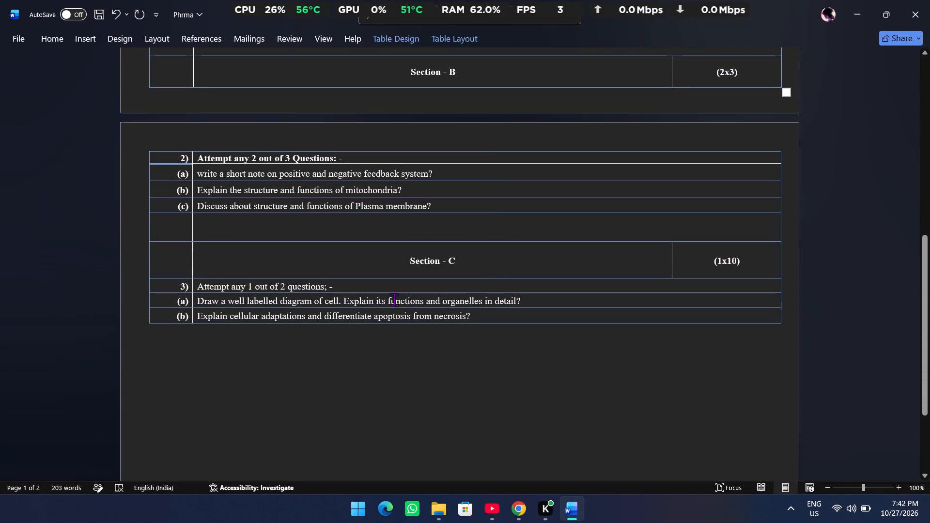
click(294, 285)
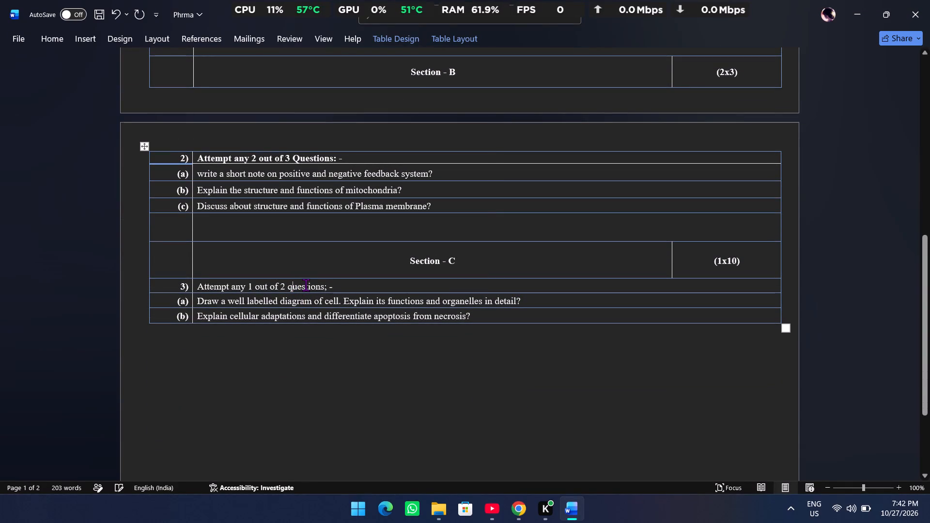
click(300, 160)
key(BackSpace)
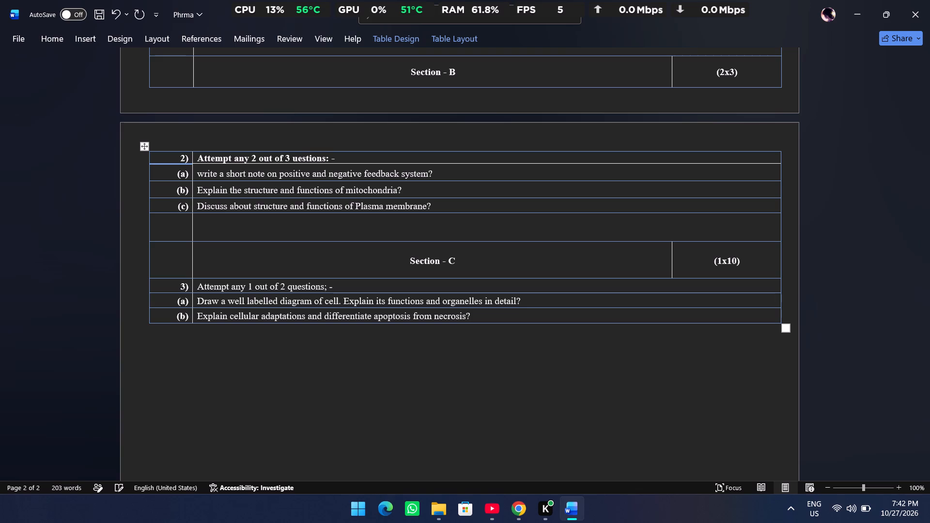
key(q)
Check the exam paper from the question 2 heading back up through the Section - A questions.
scroll(300, 160, up, 1)
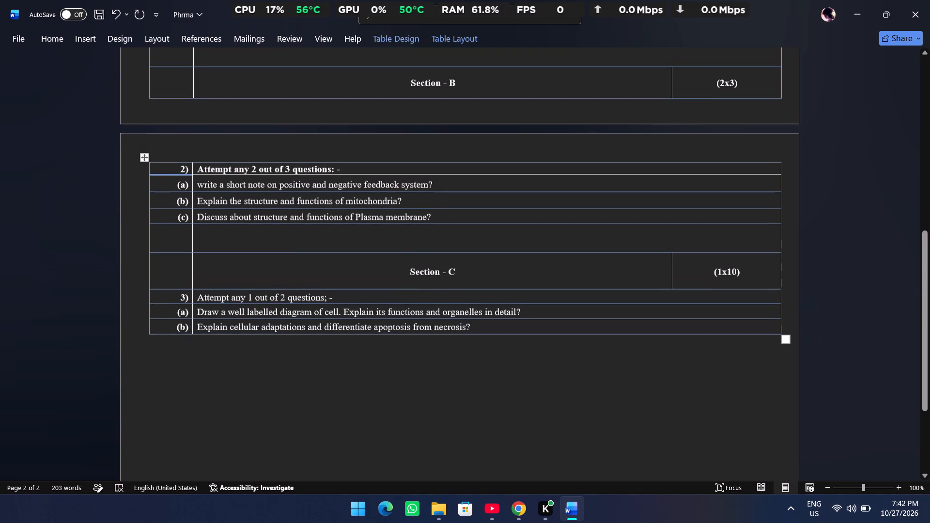
scroll(300, 160, up, 4)
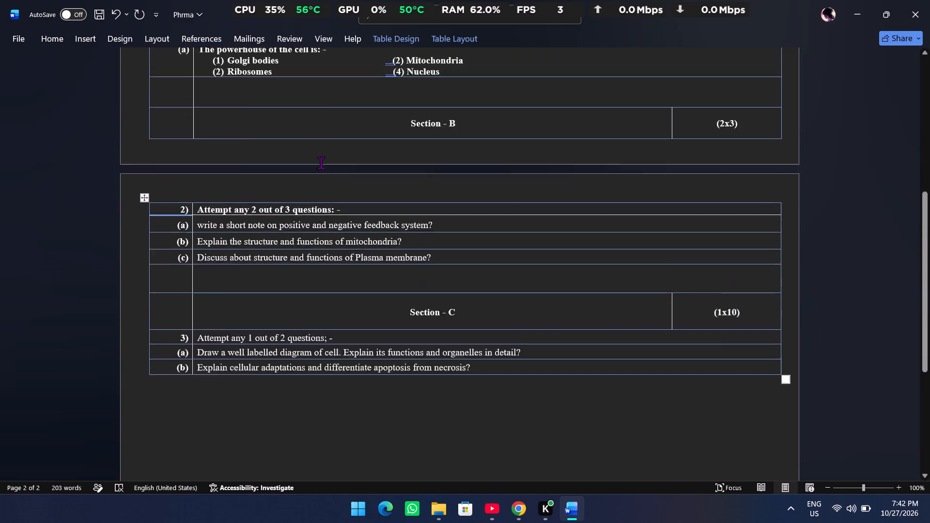
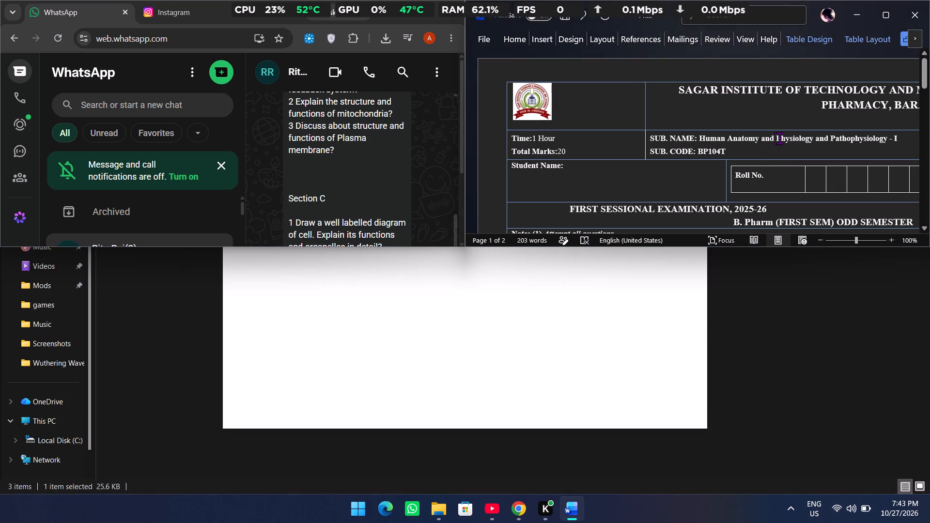
In the SUB. NAME line, delete the "and" between Anatomy and Physiology and insert a comma directly before Anatomy.
click(774, 140)
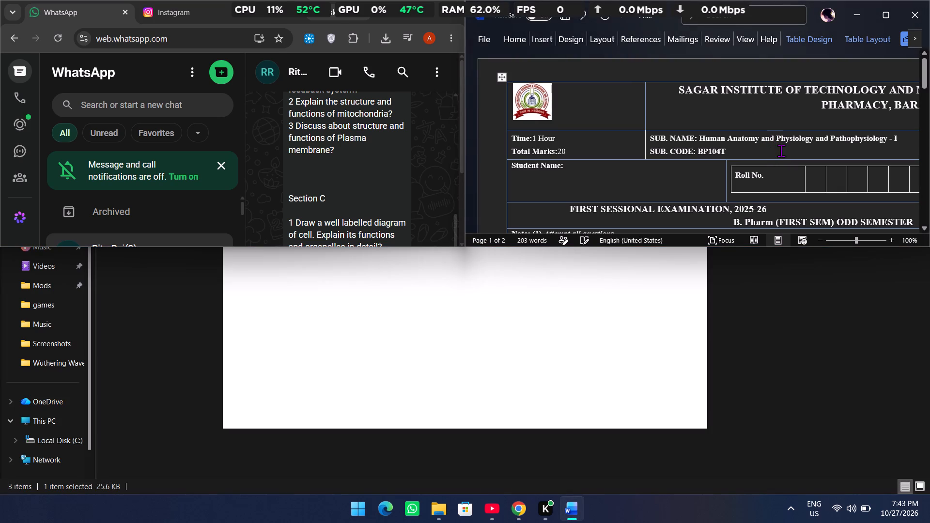
key(BackSpace)
key(BackSpace)
key(BackSpace)
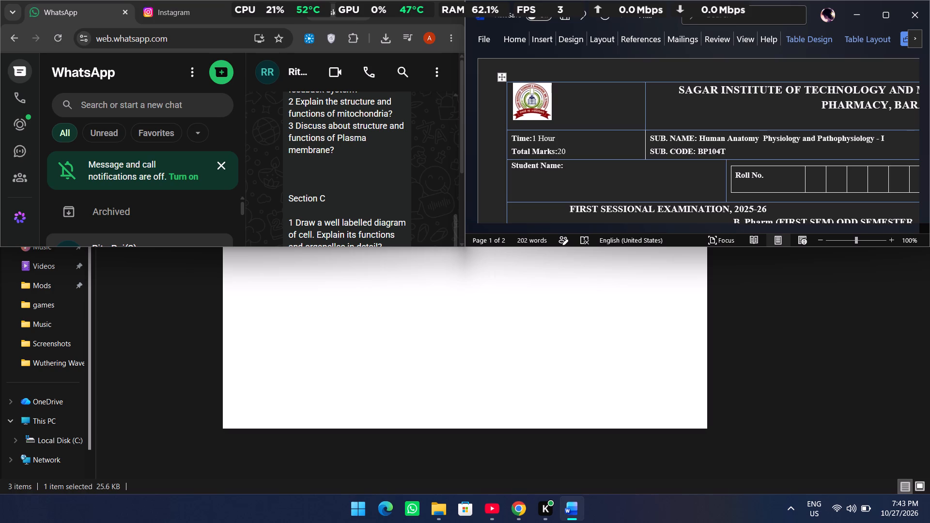
key(Left)
key(Left)
key(Left)
key(Left)
key(Left)
key(Left)
key(Left)
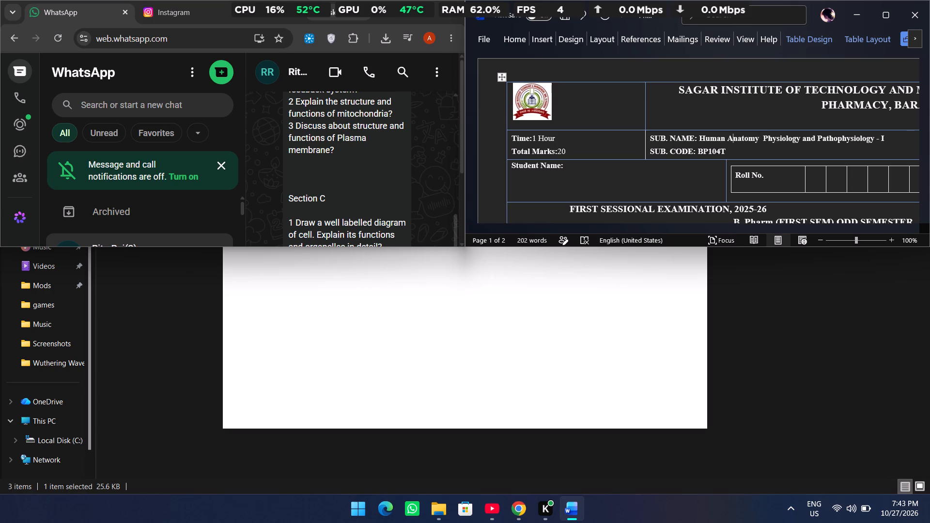
key(Left)
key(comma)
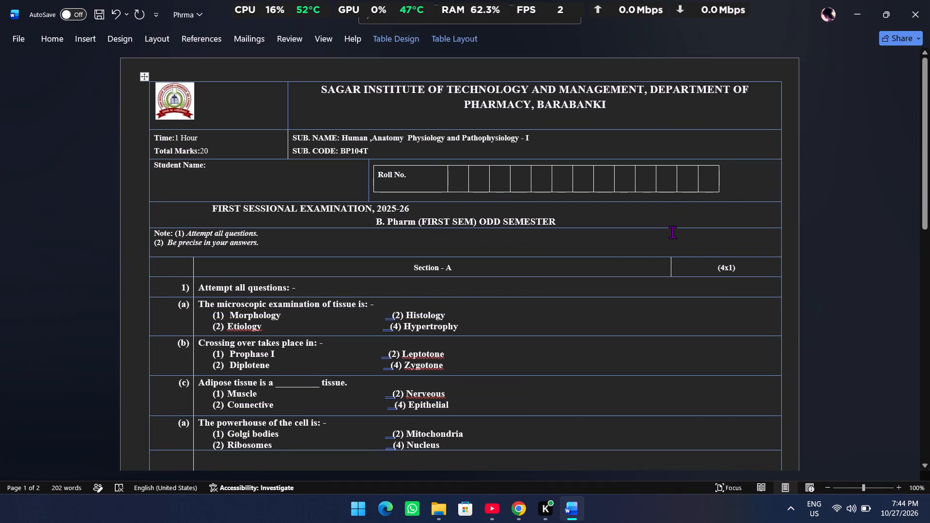
scroll(684, 250, down, 8)
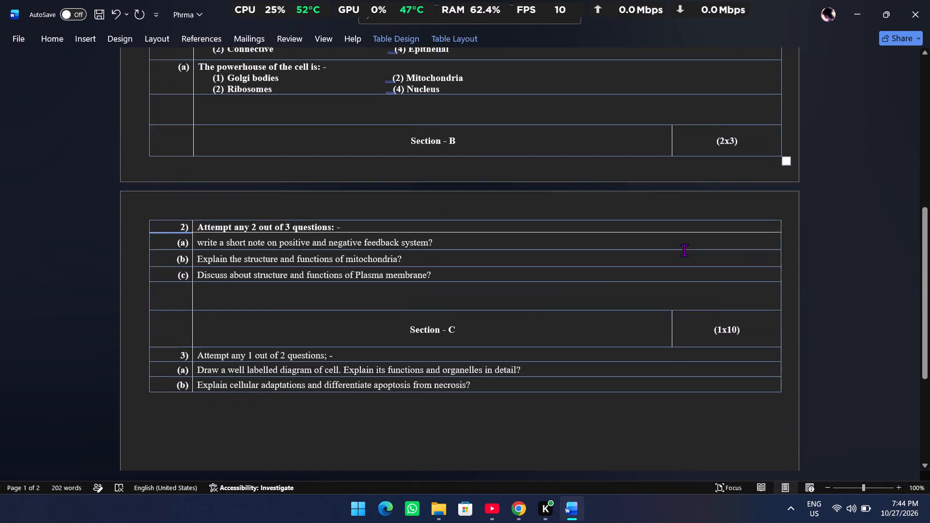
scroll(684, 250, up, 2)
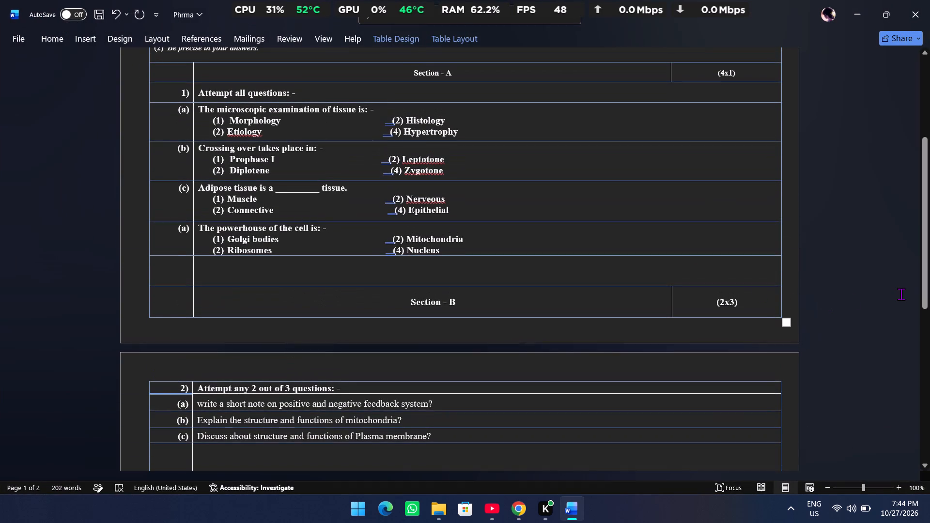
ctrl+scroll(901, 294, down, 3)
scroll(742, 275, up, 2)
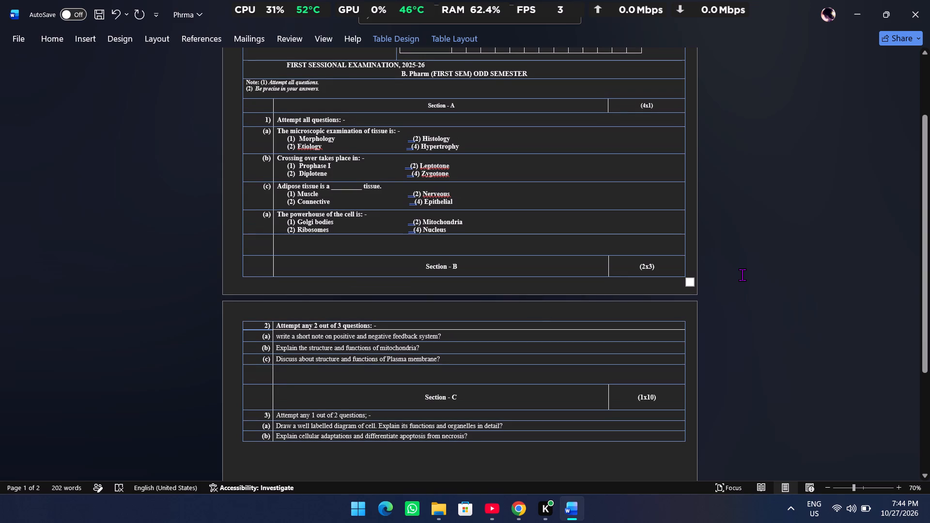
scroll(742, 275, up, 3)
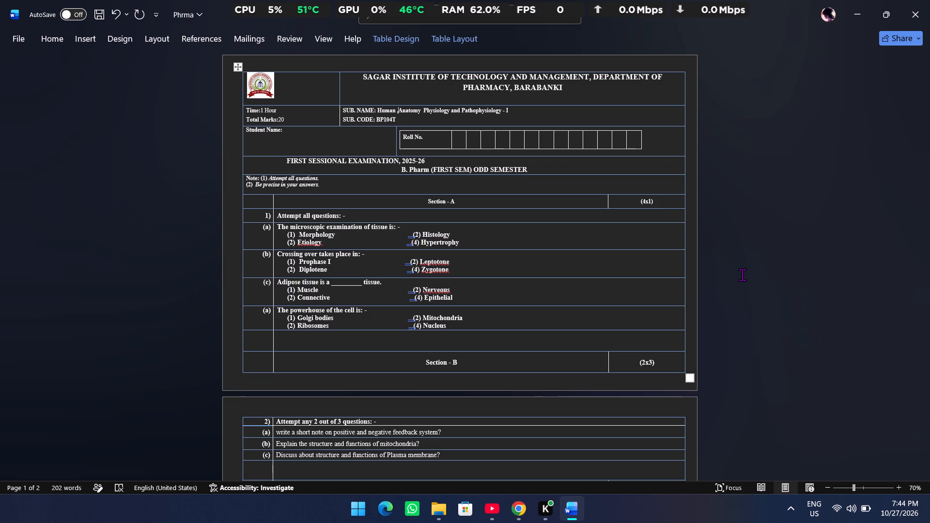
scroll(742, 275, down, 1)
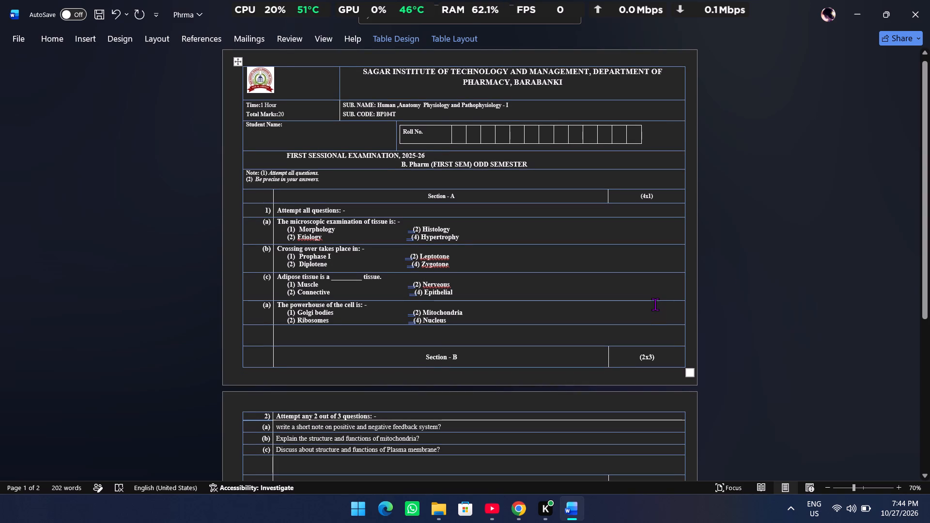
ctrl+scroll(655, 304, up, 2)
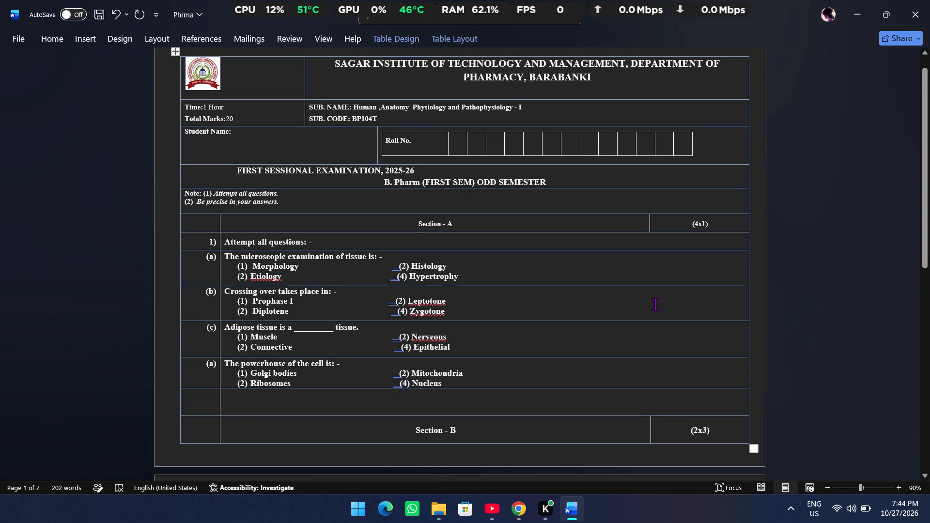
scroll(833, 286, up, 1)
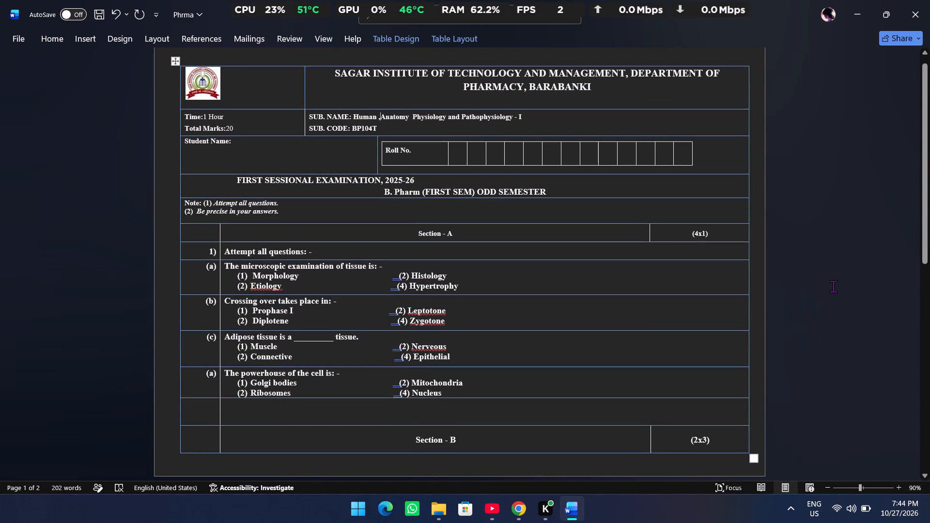
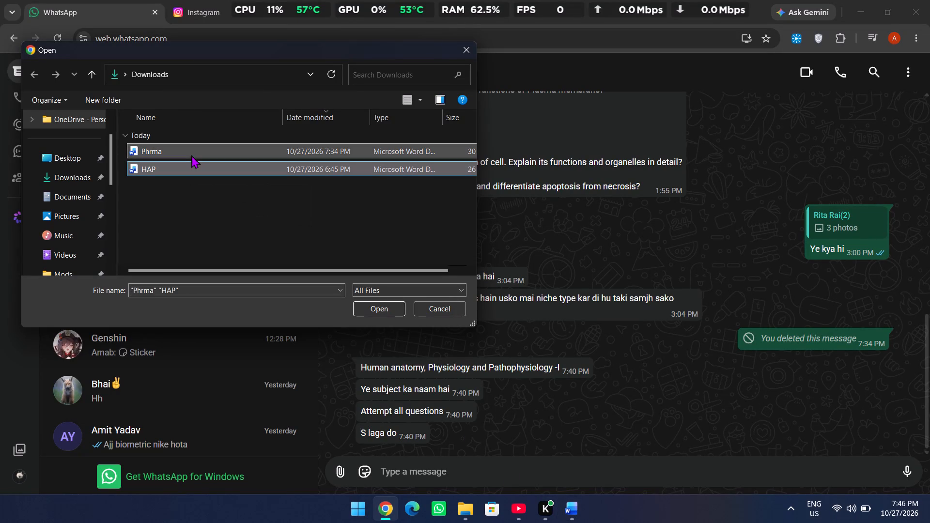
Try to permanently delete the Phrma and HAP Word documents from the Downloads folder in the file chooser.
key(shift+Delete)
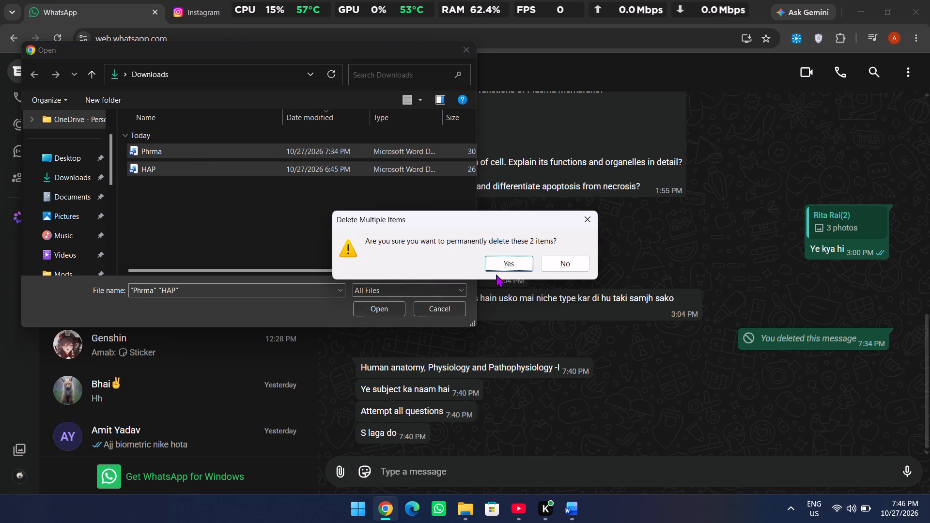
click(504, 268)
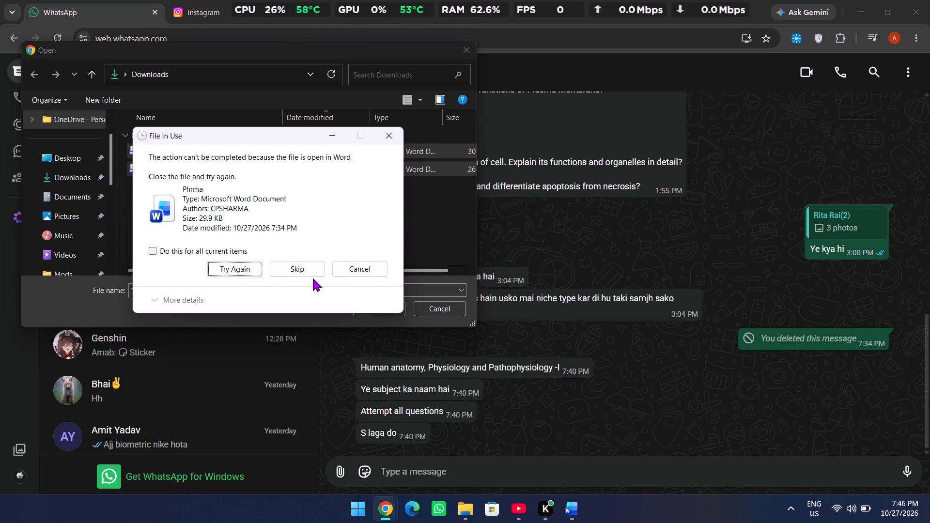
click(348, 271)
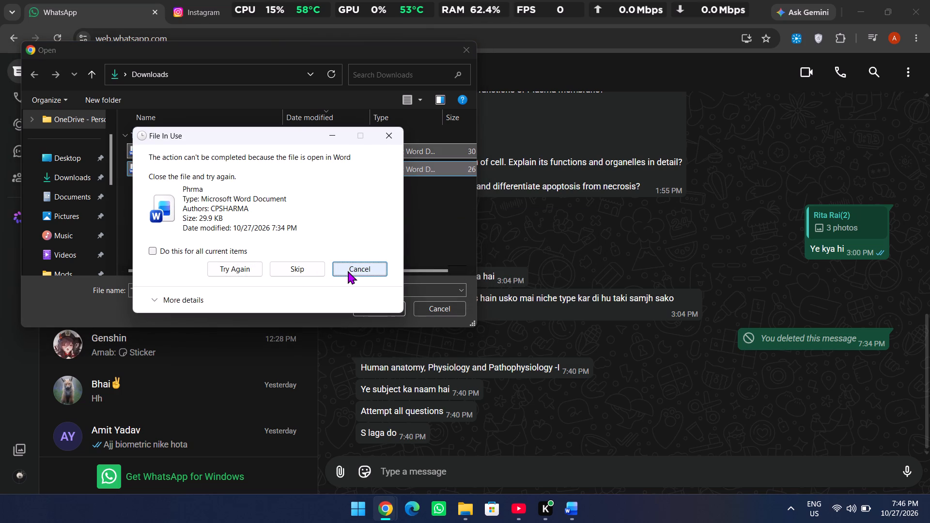
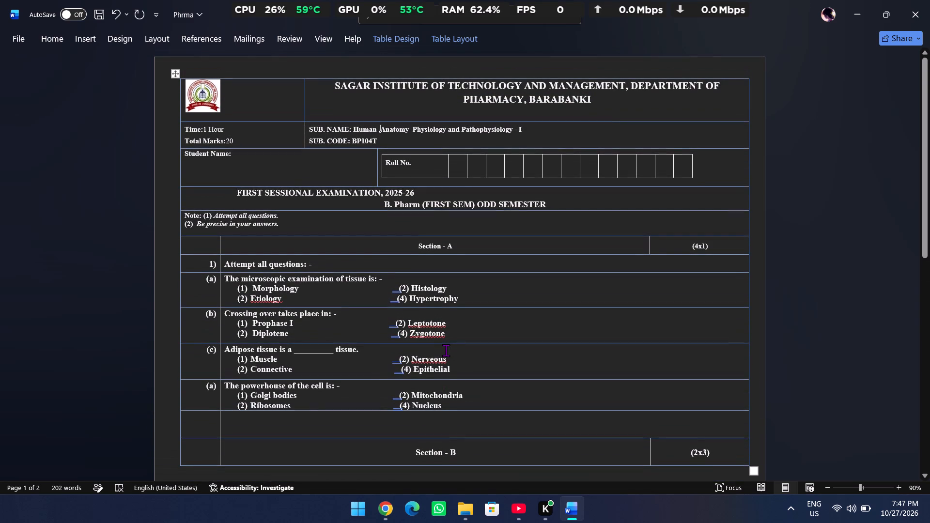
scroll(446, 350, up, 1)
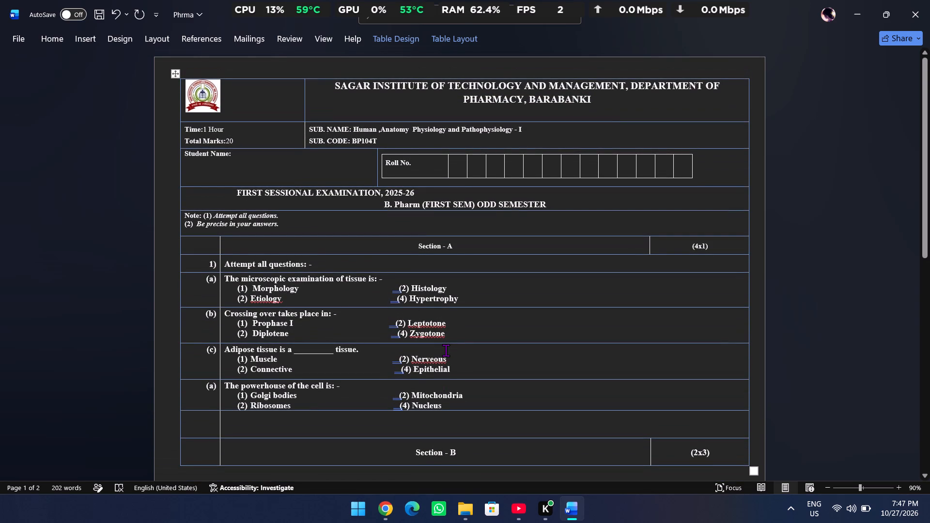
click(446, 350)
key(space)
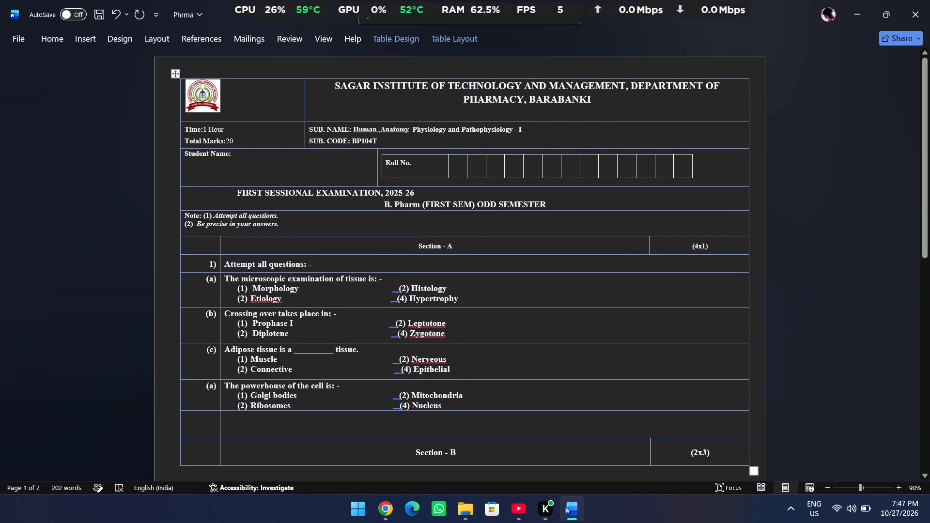
Correct the spacing around the comma in the subject name so it begins "Human, Anatomy", using the suggested correction "Human,".
click(380, 130)
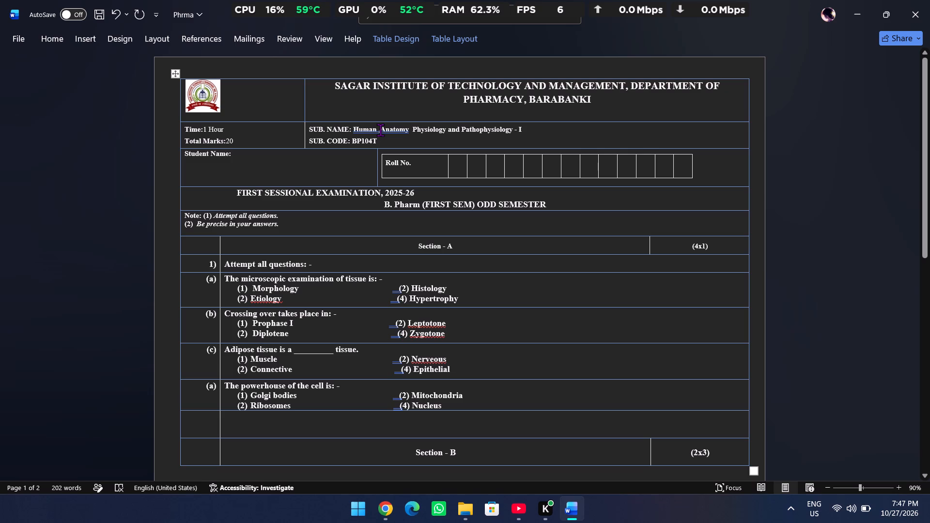
double_click(380, 130)
click(380, 130)
key(space)
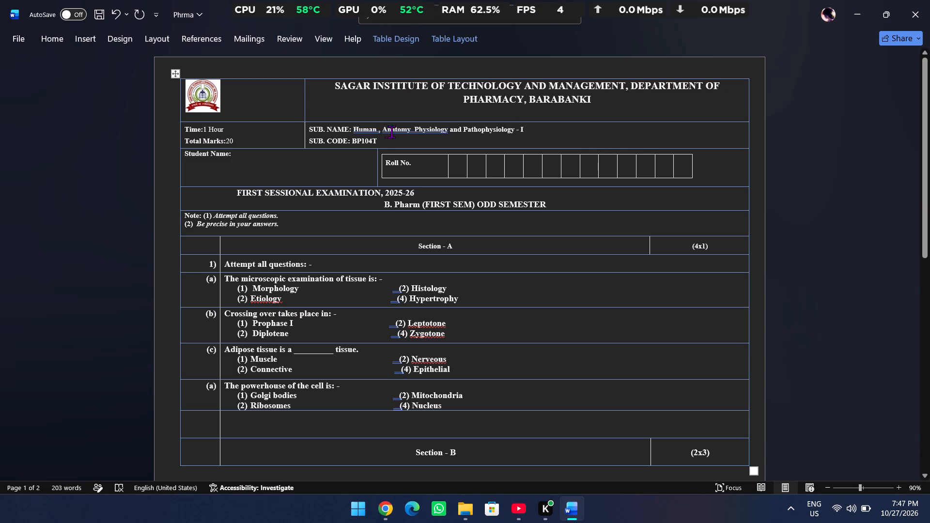
right_click(370, 132)
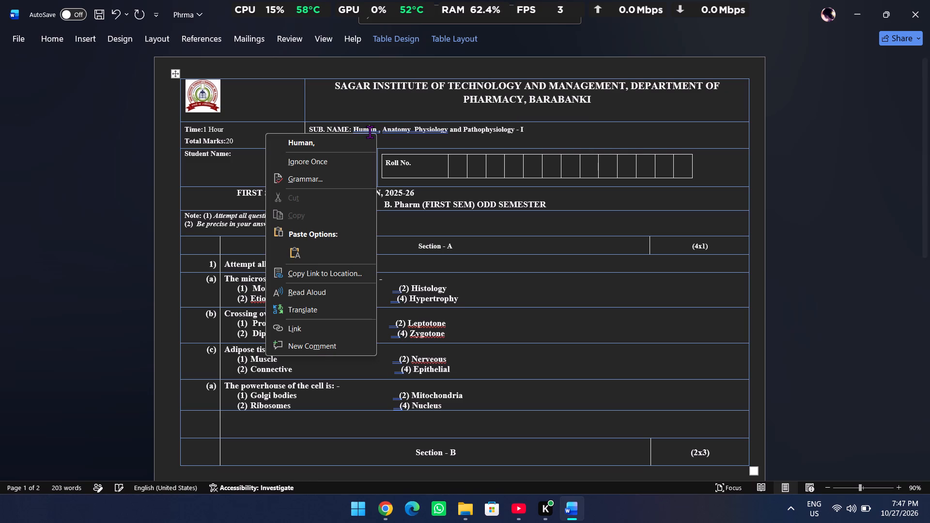
click(352, 138)
Open the correction suggestions for the flagged "Anatomy Physiology" text in the subject name.
right_click(407, 133)
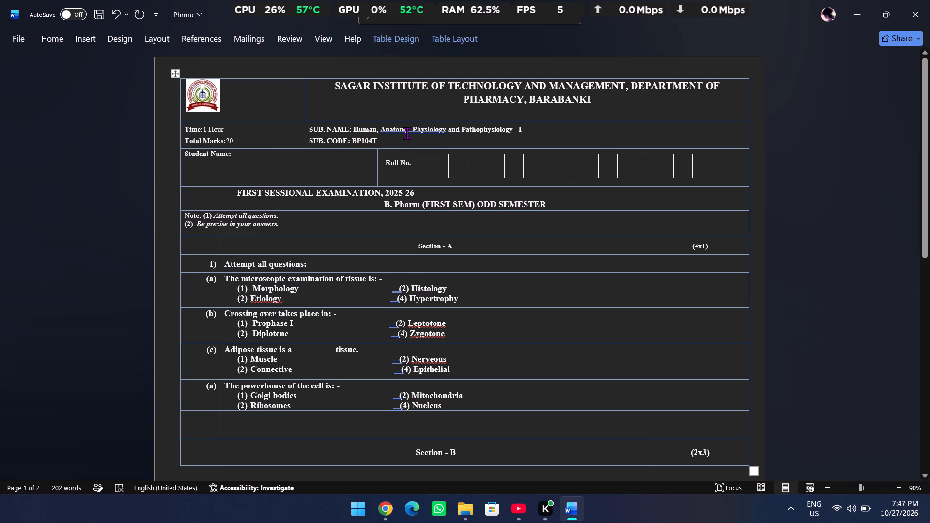
Apply the suggested spacing correction to the flagged text so the subject name contains "Anatomy Physiology".
click(384, 149)
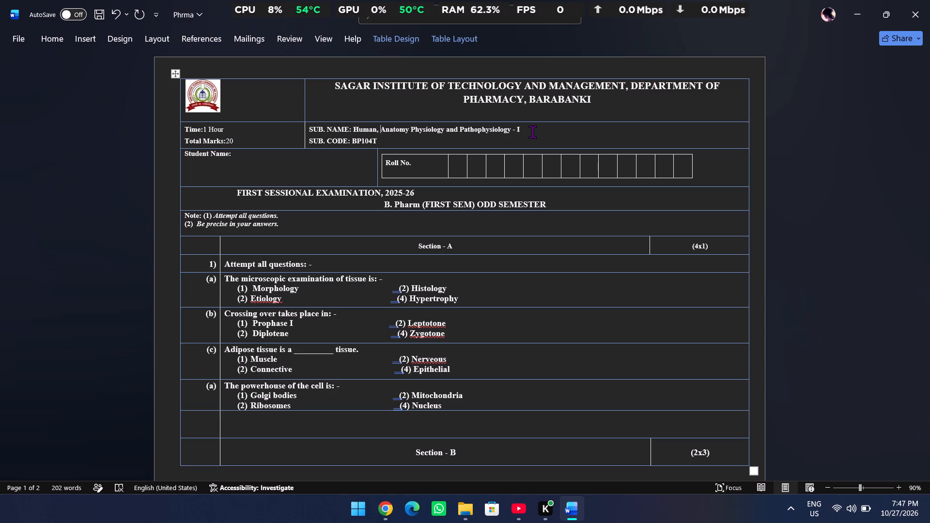
Move the comma from after "Human" to after "Anatomy" so the subject name reads "Human Anatomy, Physiology and Pathophysiology - I".
key(Left)
key(Left)
key(Right)
key(BackSpace)
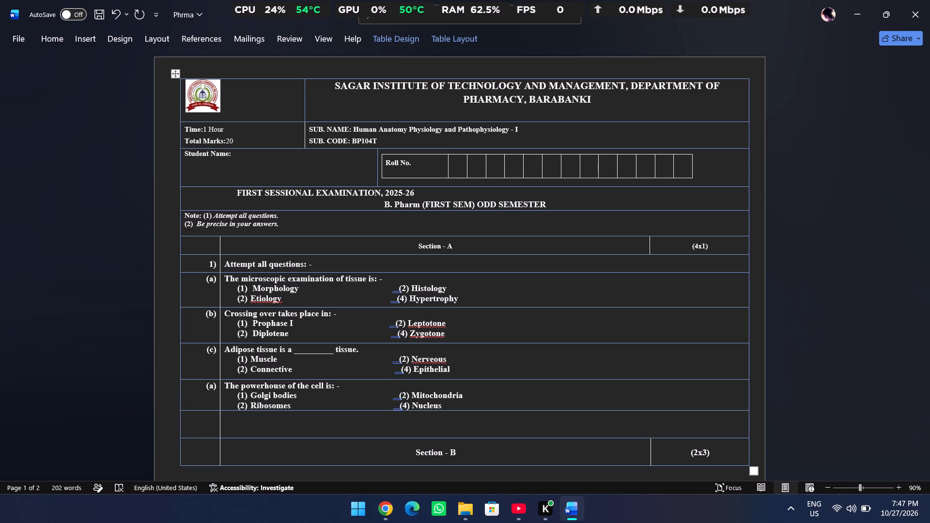
key(Right)
key(Right)
key(Right)
key(Right)
key(Right)
key(Right)
key(Right)
key(Right)
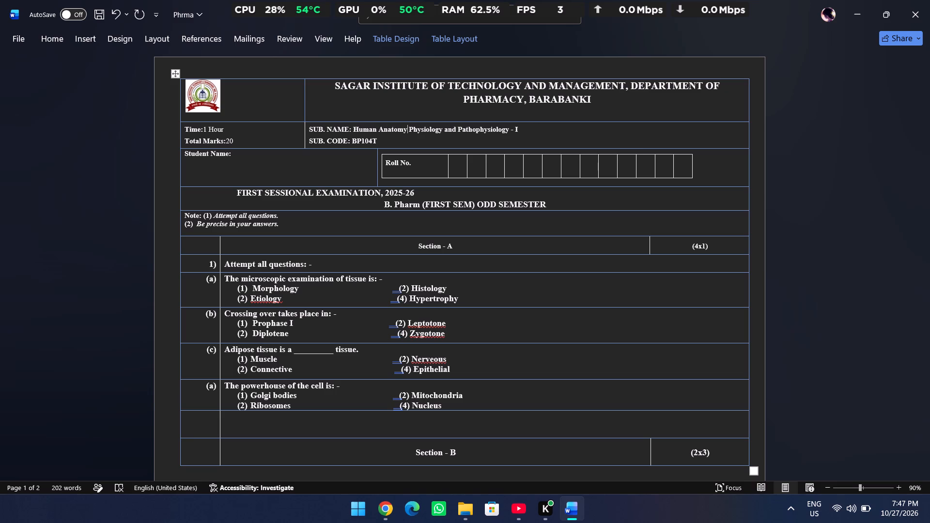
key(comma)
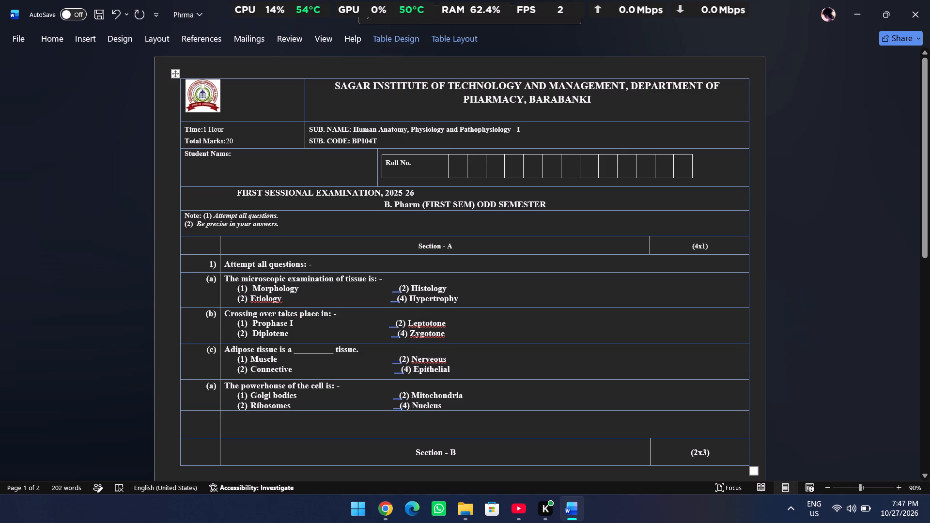
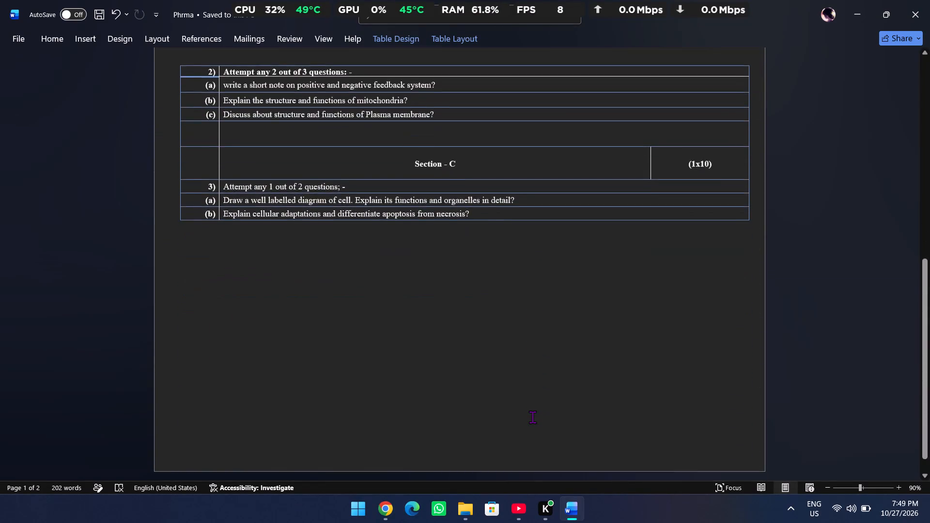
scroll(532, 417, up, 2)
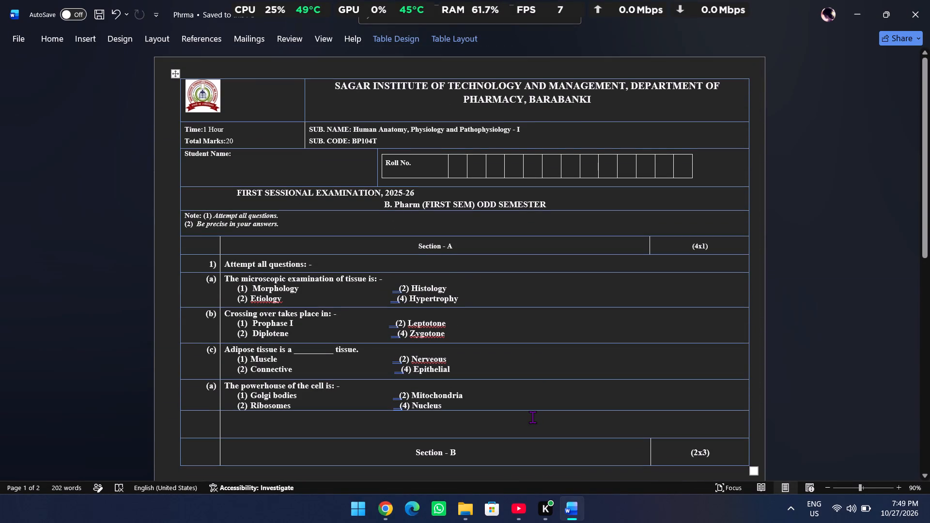
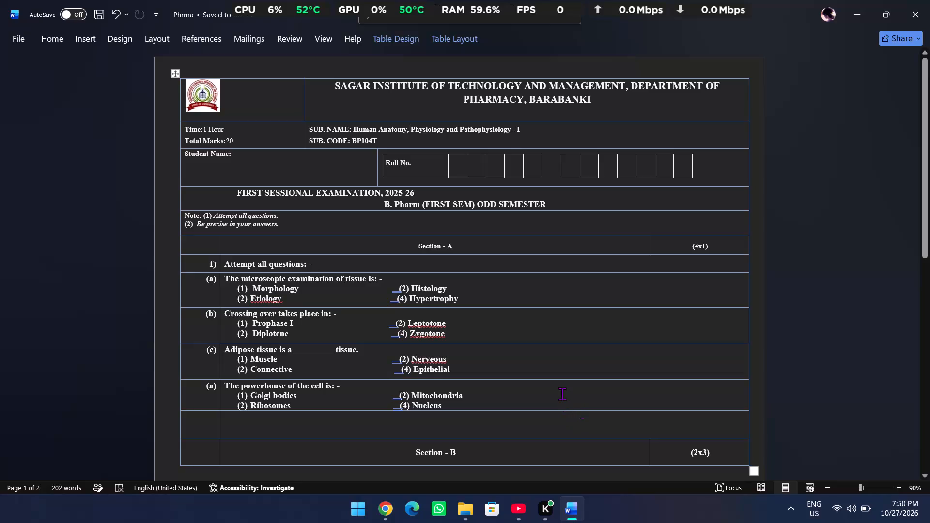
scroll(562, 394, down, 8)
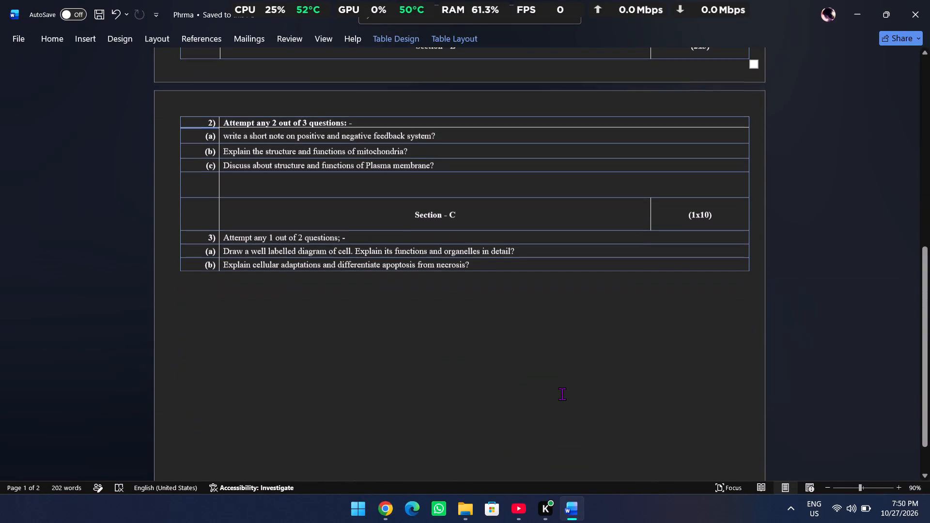